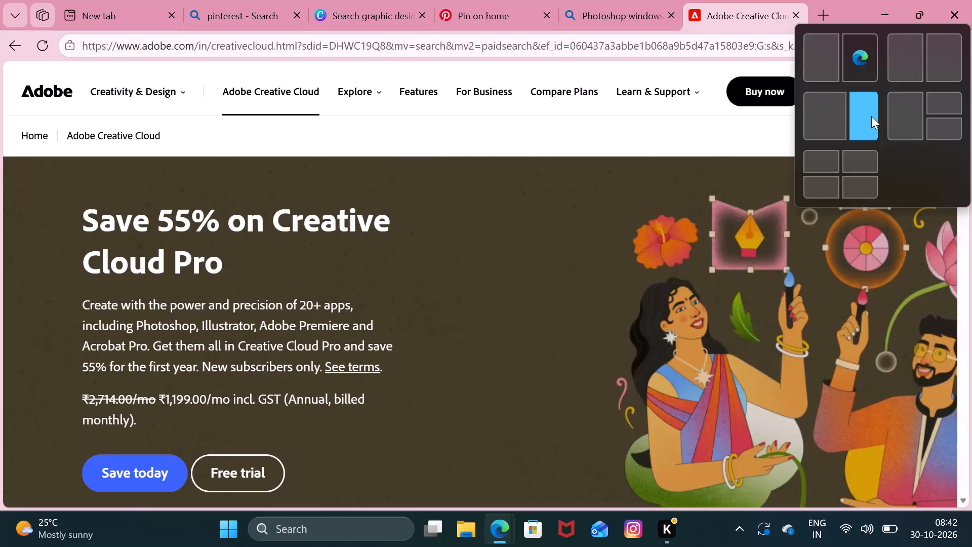
Snap the Adobe Creative Cloud window side by side with the Canva design window.
{"action": "left_click", "coordinate": [952, 63]}
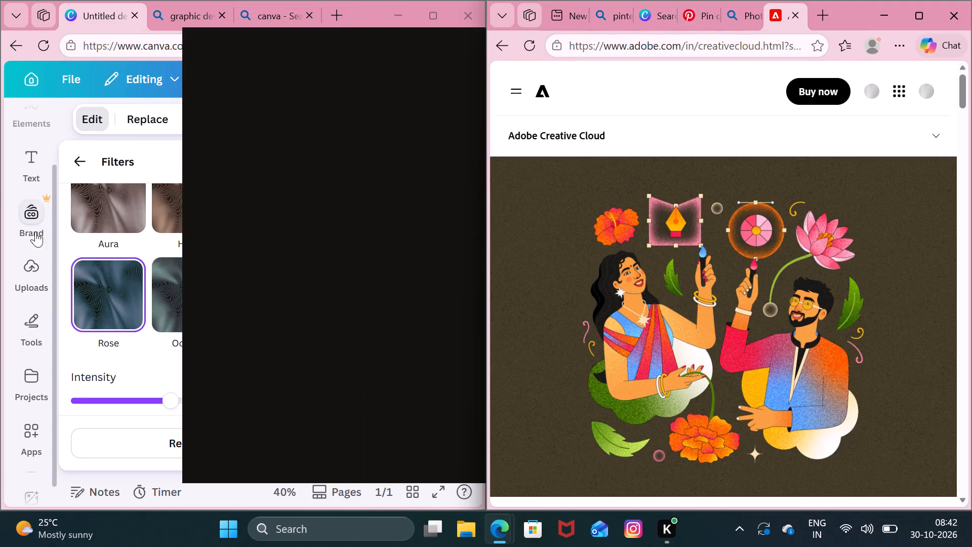
Apply the Aura filter to the image in the Canva design.
{"action": "left_click", "coordinate": [79, 234]}
Skim the offers on the Adobe Creative Cloud page.
{"action": "scroll", "coordinate": [583, 290], "scroll_direction": "down", "scroll_amount": 14}
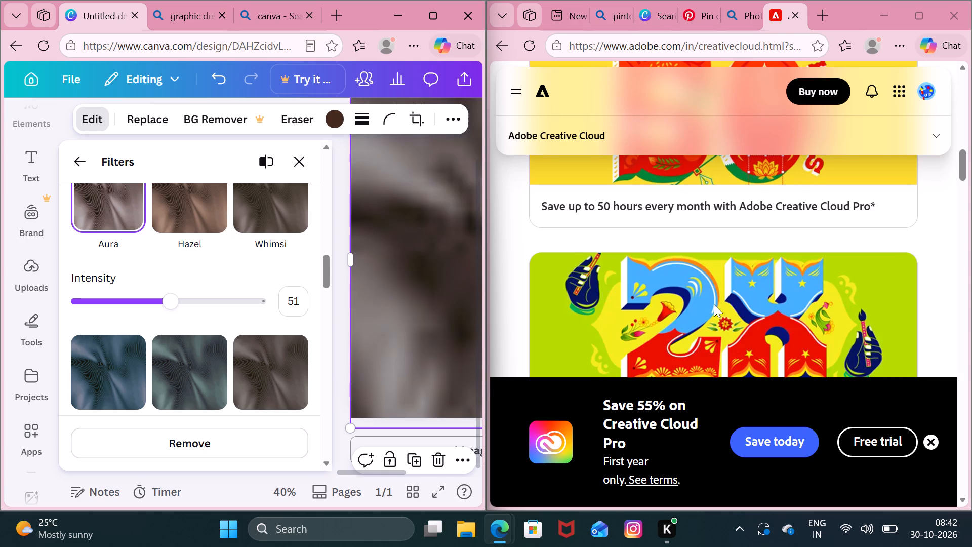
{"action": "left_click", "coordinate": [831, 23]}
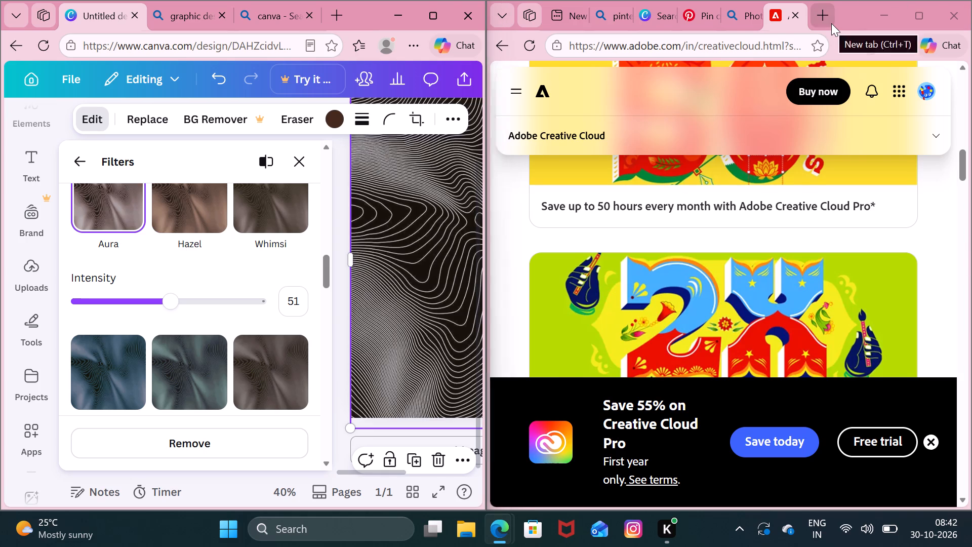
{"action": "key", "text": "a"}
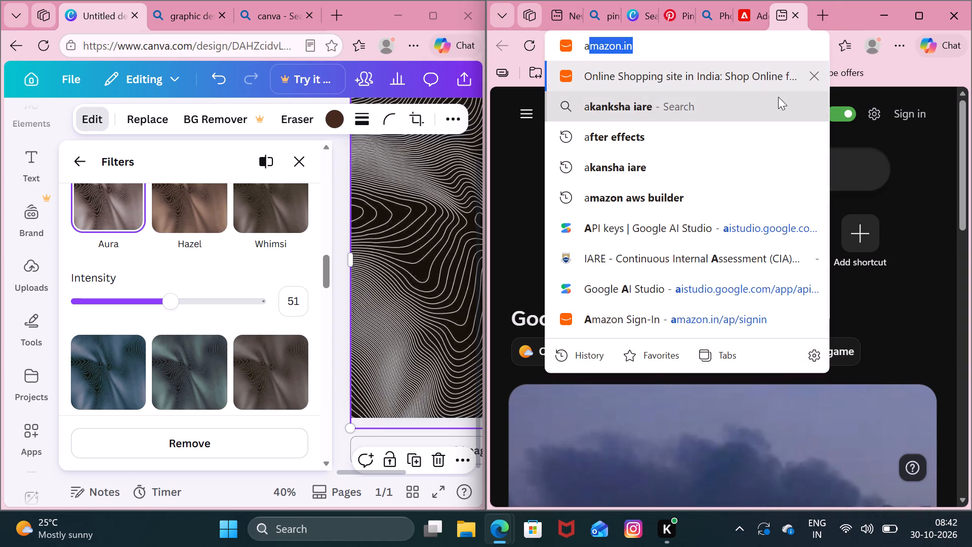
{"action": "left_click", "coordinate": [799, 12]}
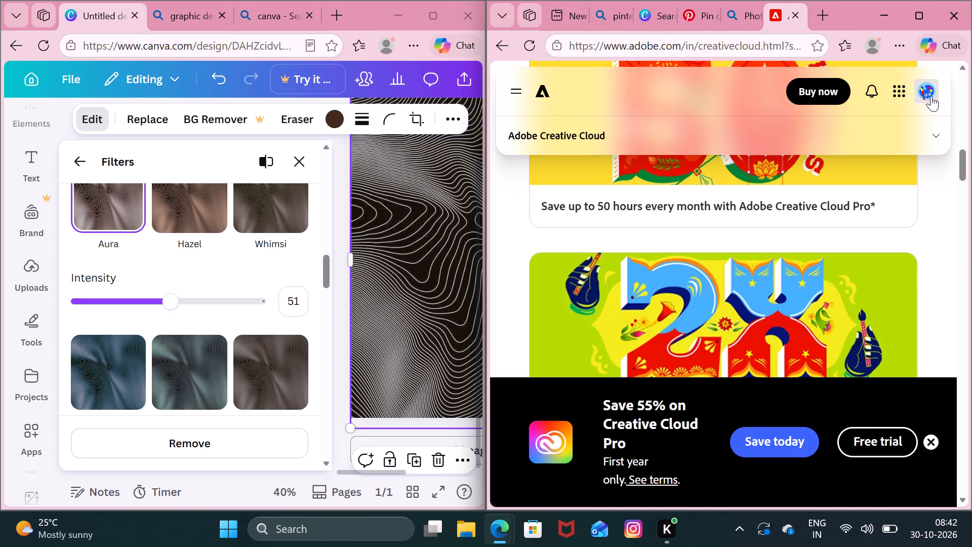
Leave the Adobe Creative Cloud page for the Photoshop search results and open Adobe Photoshop's Microsoft Store listing.
{"action": "left_click", "coordinate": [930, 276]}
{"action": "scroll", "coordinate": [784, 281], "scroll_direction": "down", "scroll_amount": 5}
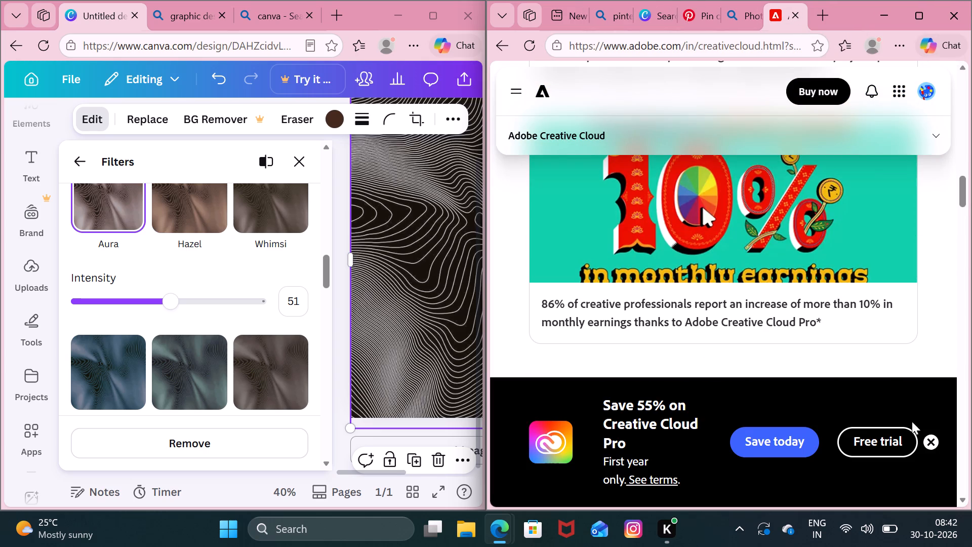
{"action": "left_click", "coordinate": [943, 439]}
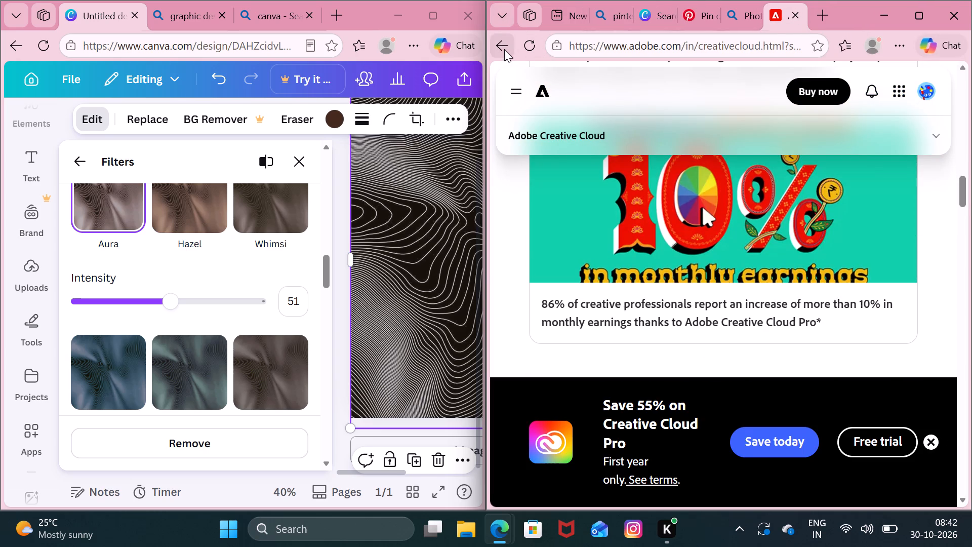
{"action": "left_click", "coordinate": [504, 49]}
{"action": "scroll", "coordinate": [579, 362], "scroll_direction": "down", "scroll_amount": 4}
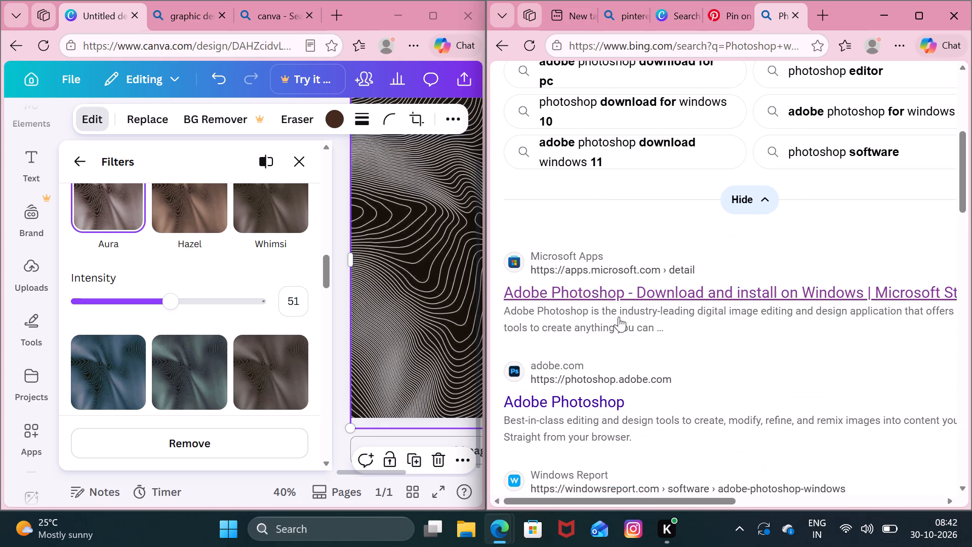
{"action": "left_click", "coordinate": [667, 295]}
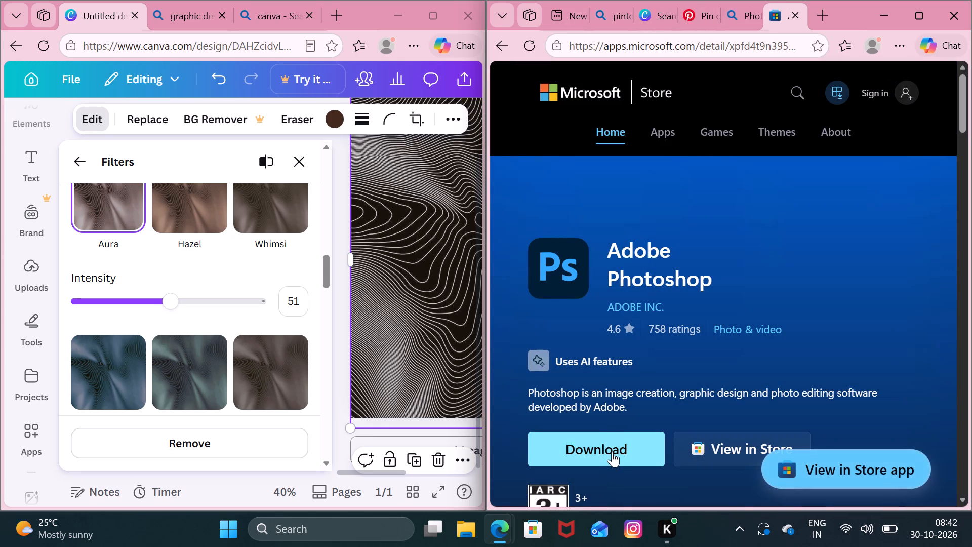
Download the Adobe Photoshop installer from the Microsoft Store page and run it.
{"action": "left_click", "coordinate": [612, 452]}
{"action": "scroll", "coordinate": [697, 323], "scroll_direction": "down", "scroll_amount": 5}
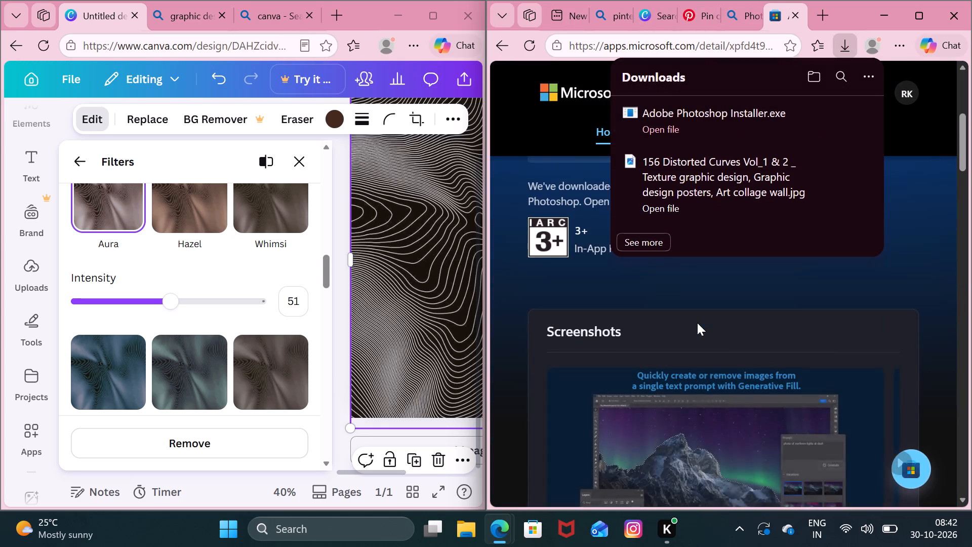
{"action": "left_click", "coordinate": [669, 131]}
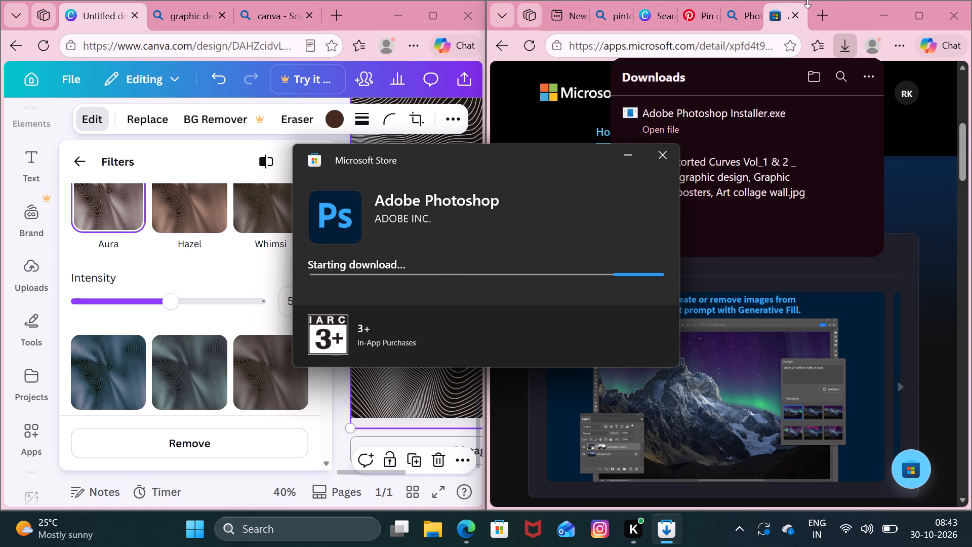
{"action": "left_click", "coordinate": [819, 17]}
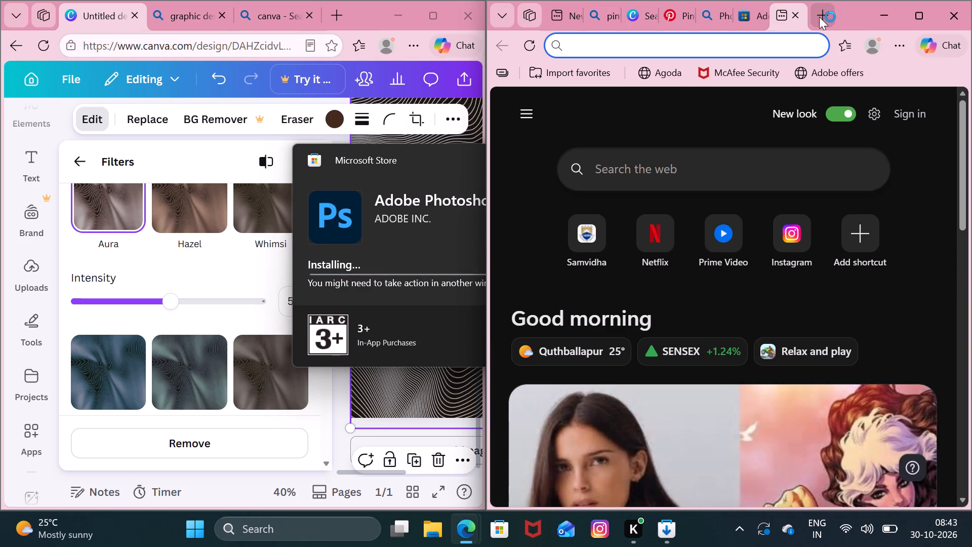
{"action": "type", "text": "ch"}
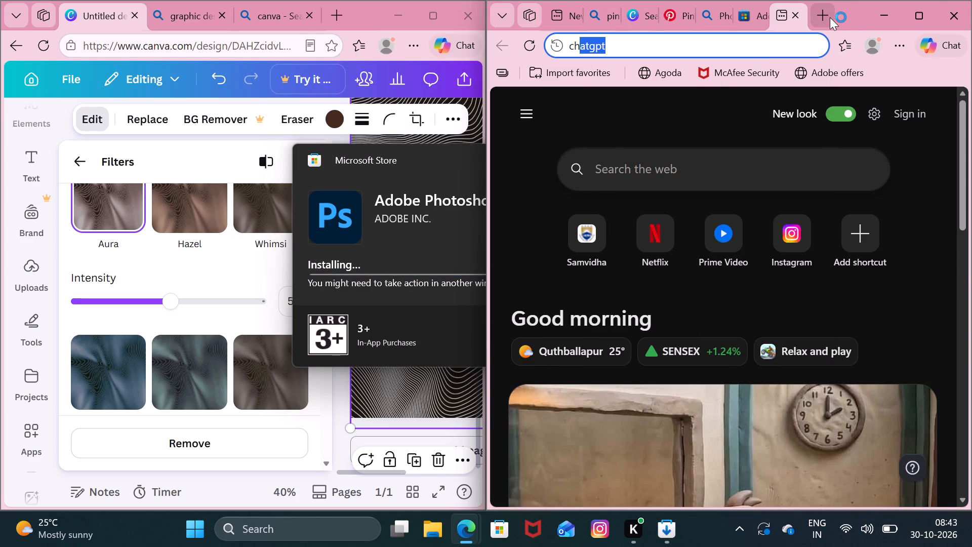
{"action": "left_click", "coordinate": [830, 17]}
{"action": "type", "text": "ch"}
{"action": "left_click", "coordinate": [727, 81]}
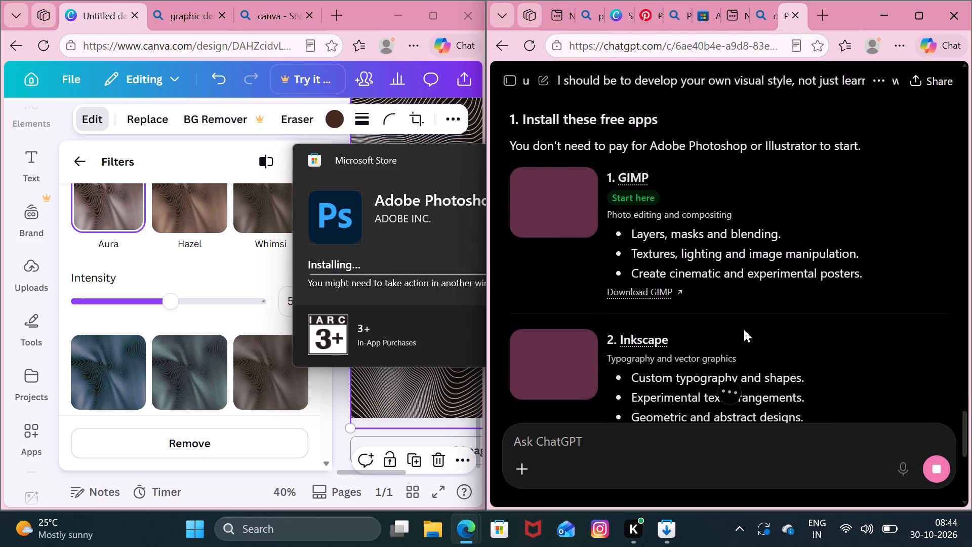
{"action": "scroll", "coordinate": [744, 329], "scroll_direction": "down", "scroll_amount": 7}
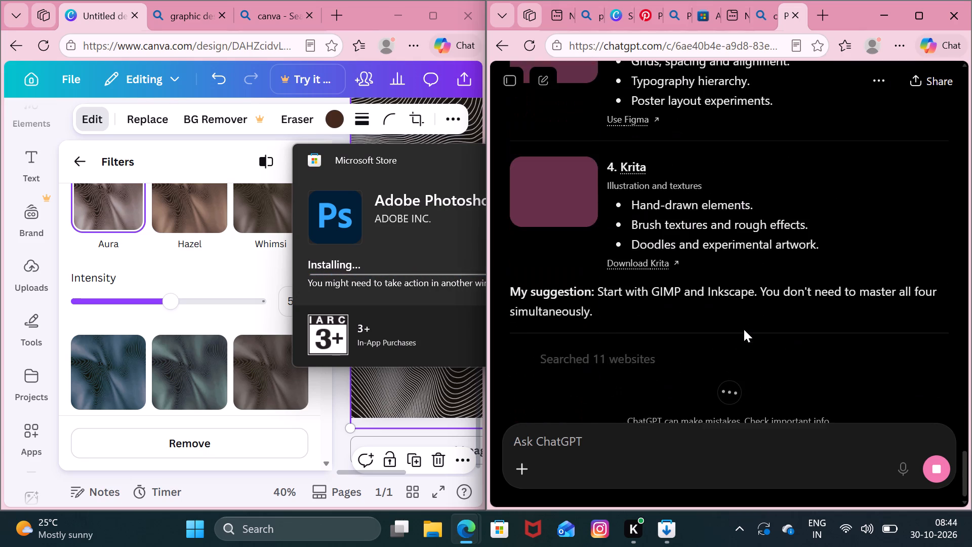
Search the web for ibis paint x in a new tab.
{"action": "left_click", "coordinate": [826, 15]}
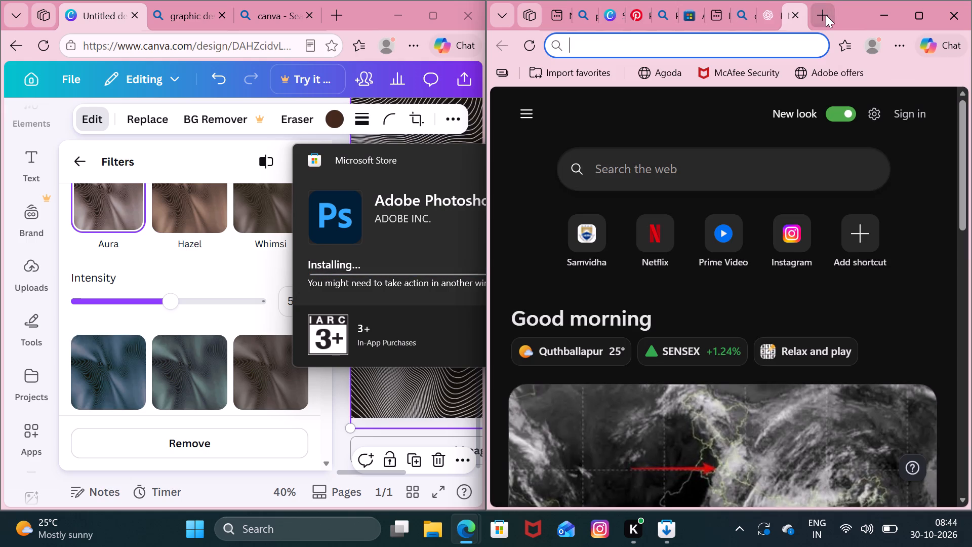
{"action": "type", "text": "ibd"}
{"action": "key", "text": "space"}
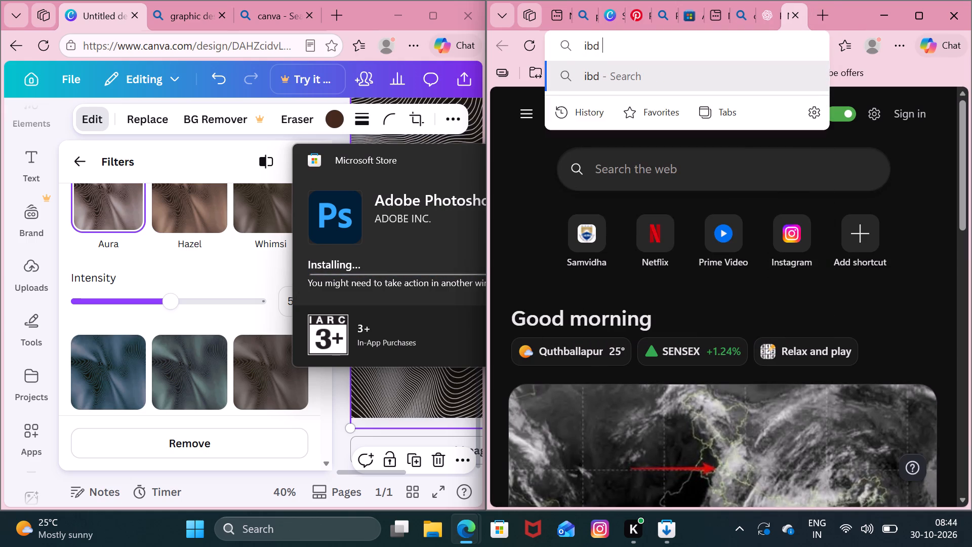
{"action": "key", "text": "BackSpace"}
{"action": "key", "text": "BackSpace"}
{"action": "type", "text": "s pain"}
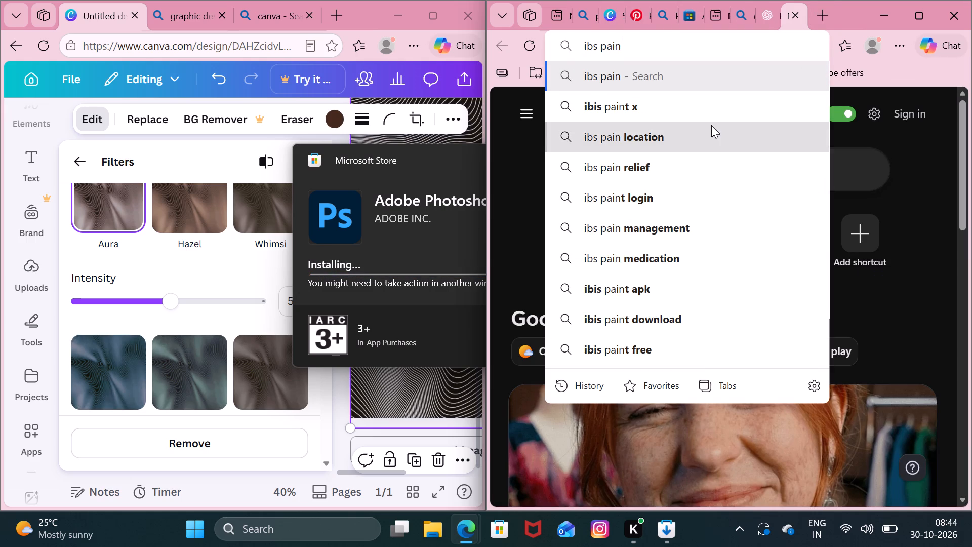
{"action": "left_click", "coordinate": [683, 108]}
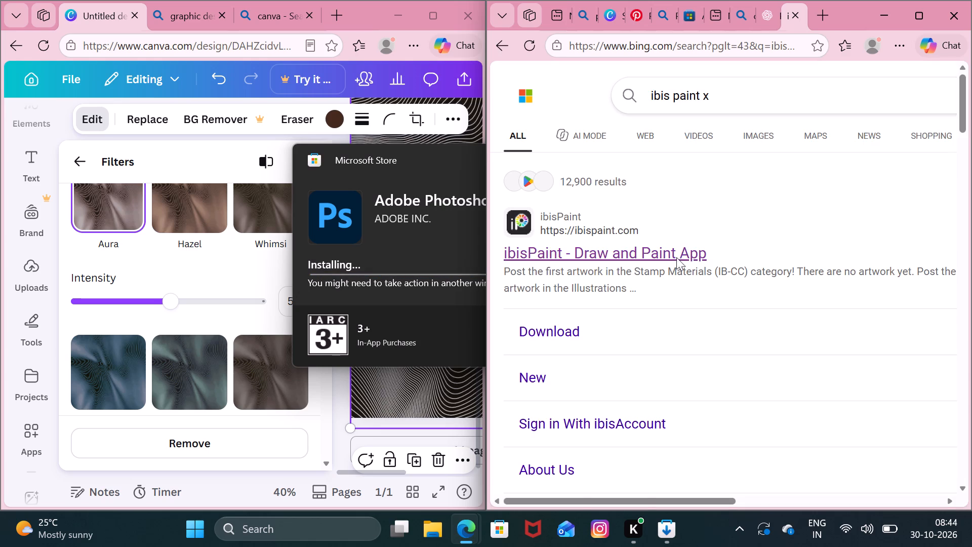
Look over the ibisPaint website's Download page in an enlarged browser window, and return to the search results.
{"action": "left_click", "coordinate": [568, 320]}
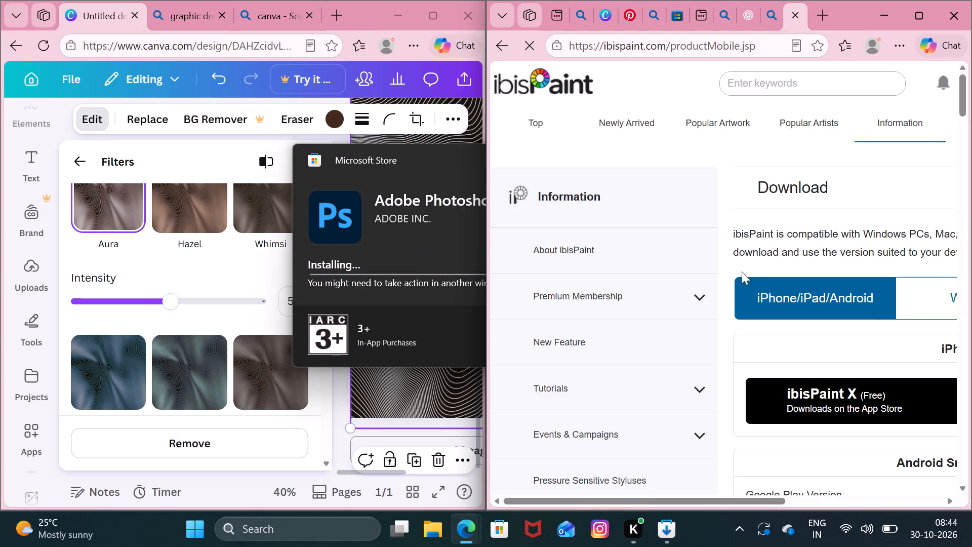
{"action": "left_click", "coordinate": [907, 13]}
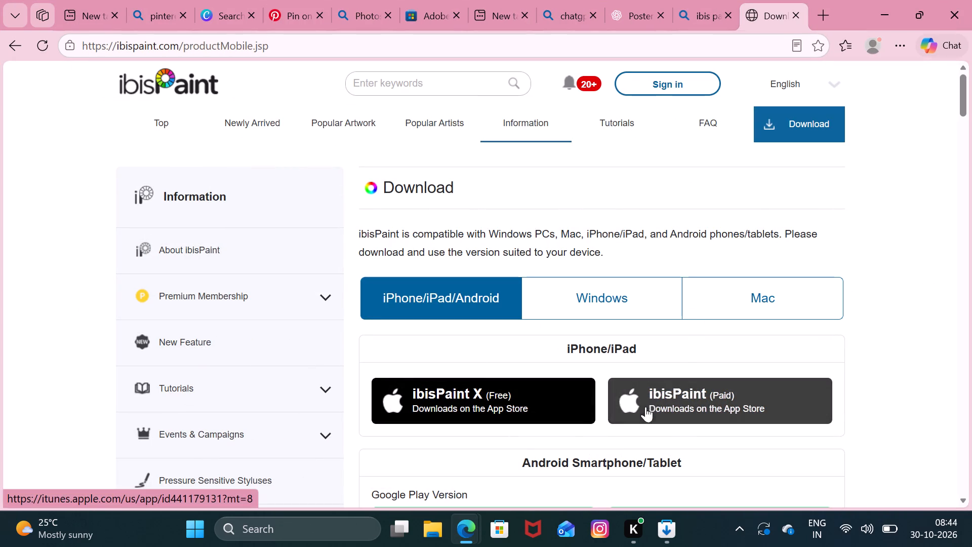
{"action": "left_click", "coordinate": [17, 38]}
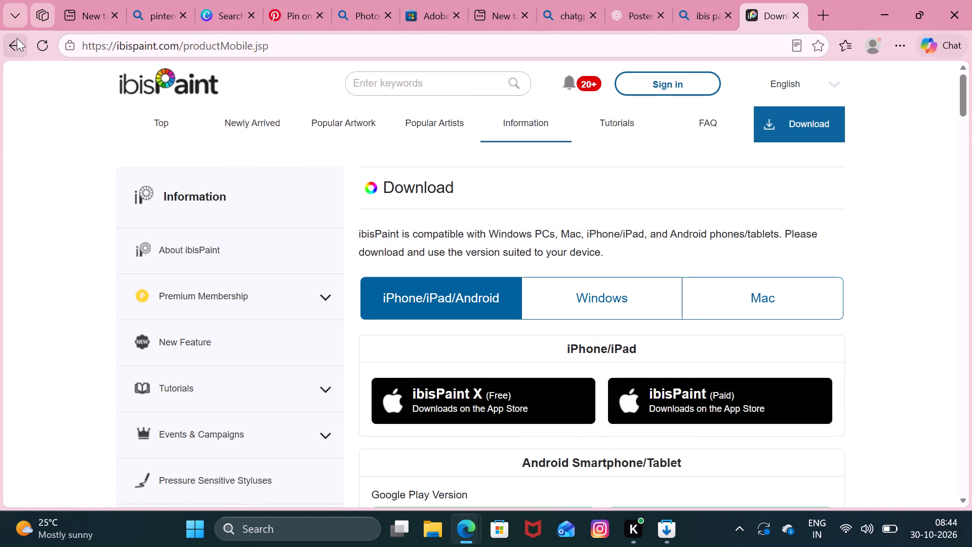
Search the web for ibis paint x windows and install ibis Paint from the Microsoft Store.
{"action": "left_click", "coordinate": [383, 94]}
{"action": "key", "text": "space"}
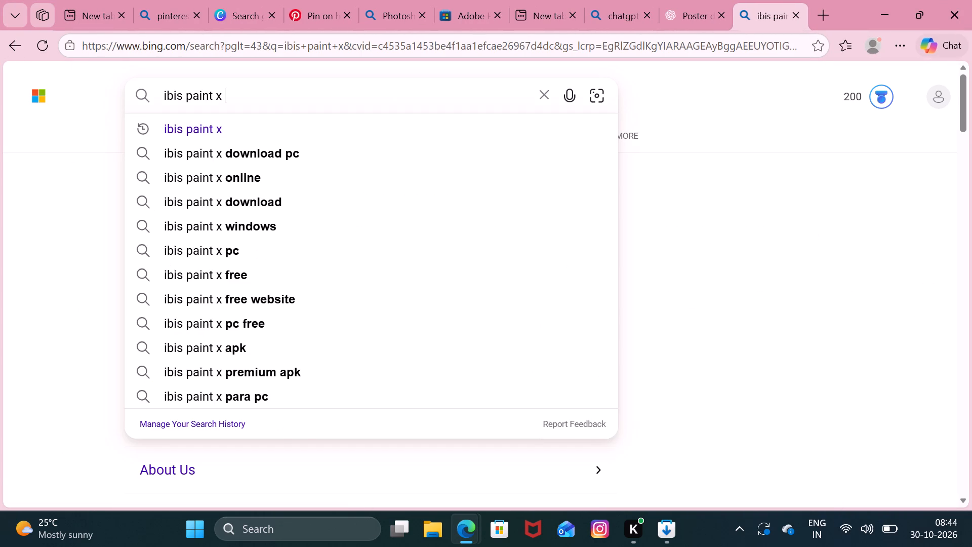
{"action": "type", "text": "wi"}
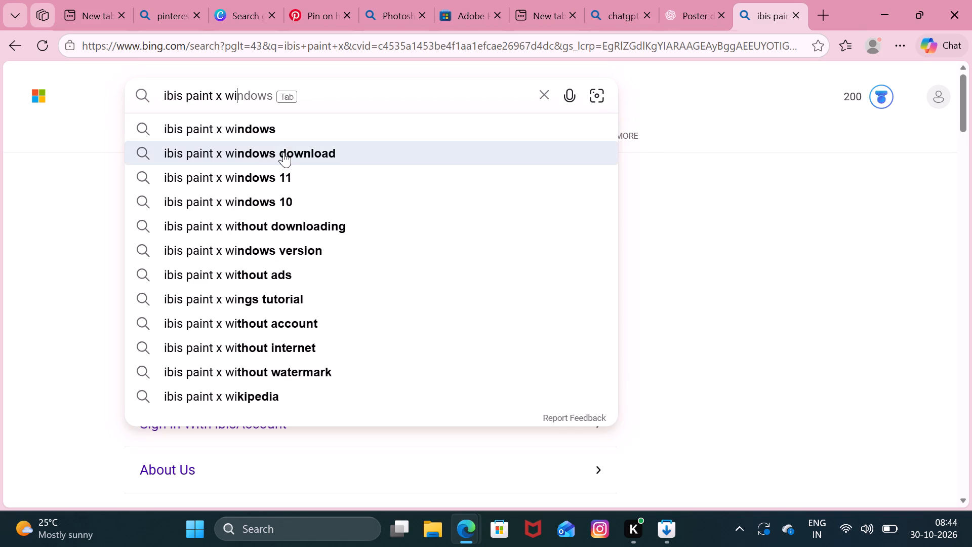
{"action": "left_click", "coordinate": [285, 138]}
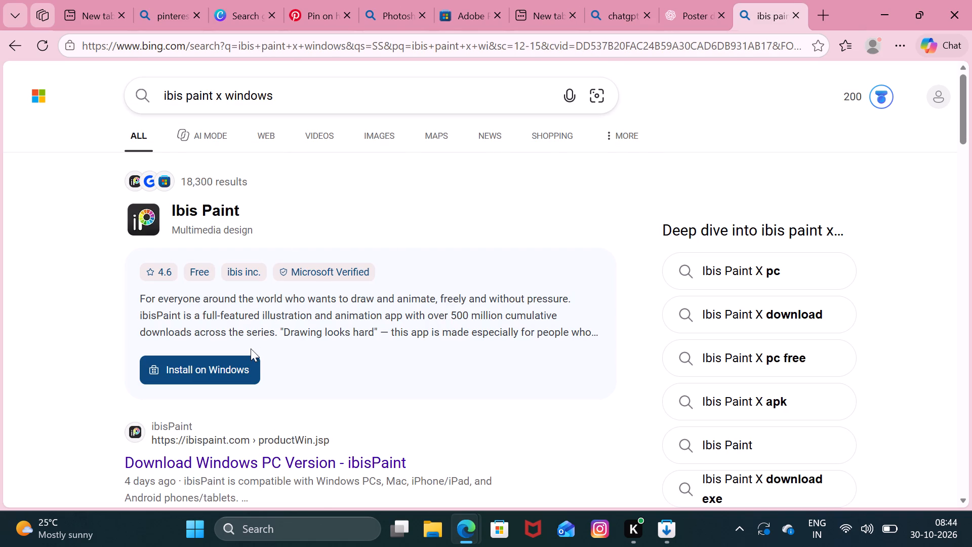
{"action": "left_click", "coordinate": [243, 370]}
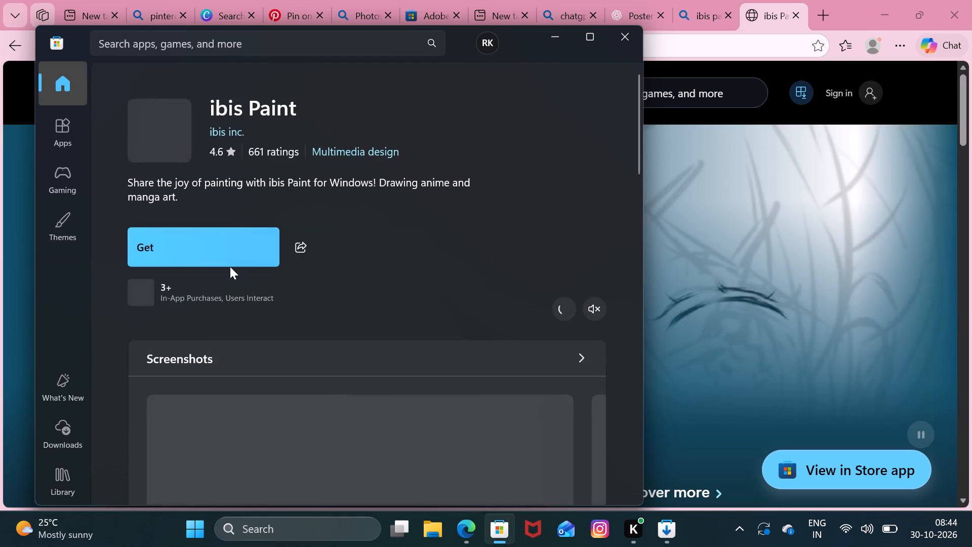
{"action": "left_click", "coordinate": [183, 252]}
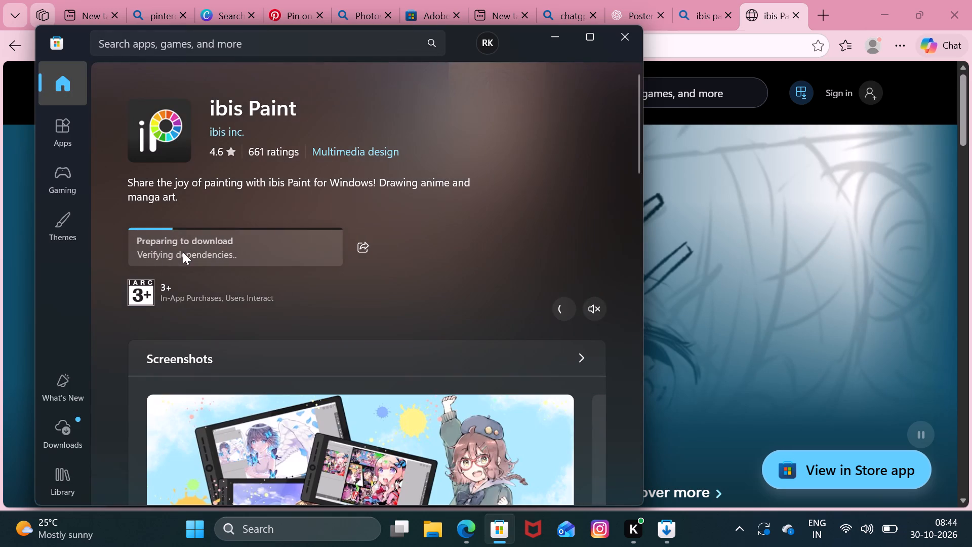
{"action": "left_click", "coordinate": [623, 43]}
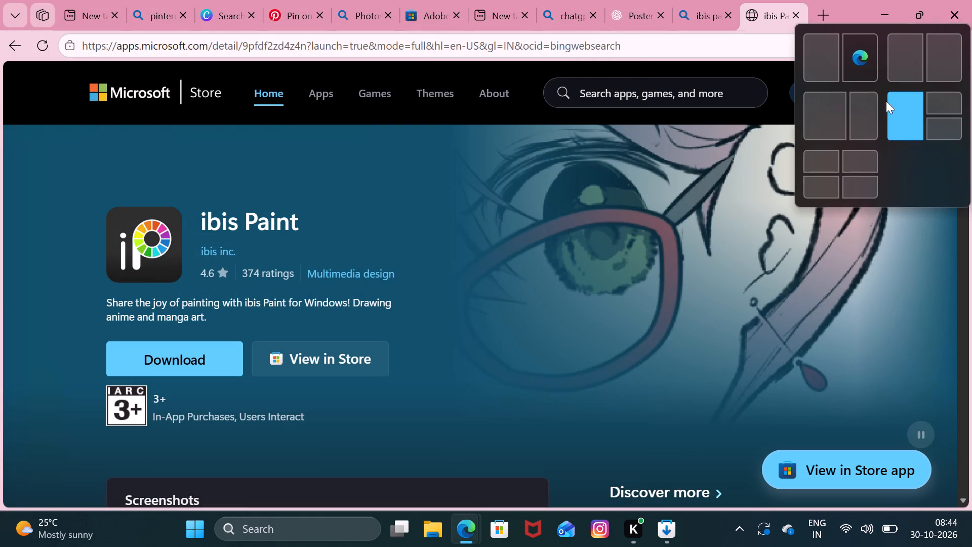
Arrange the ibis Paint store page and the Canva design window side by side, and dismiss Creative Cloud Desktop.
{"action": "left_click", "coordinate": [903, 60]}
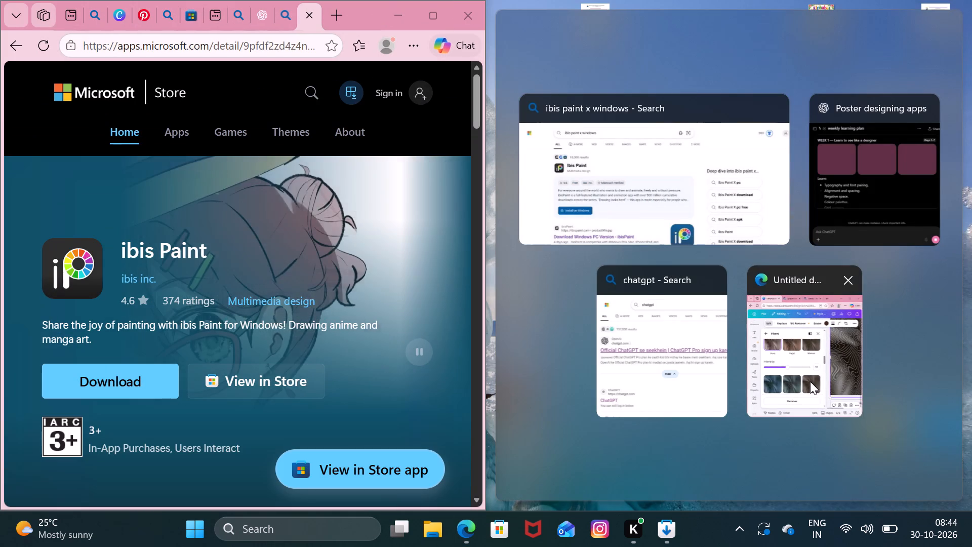
{"action": "left_click", "coordinate": [810, 381]}
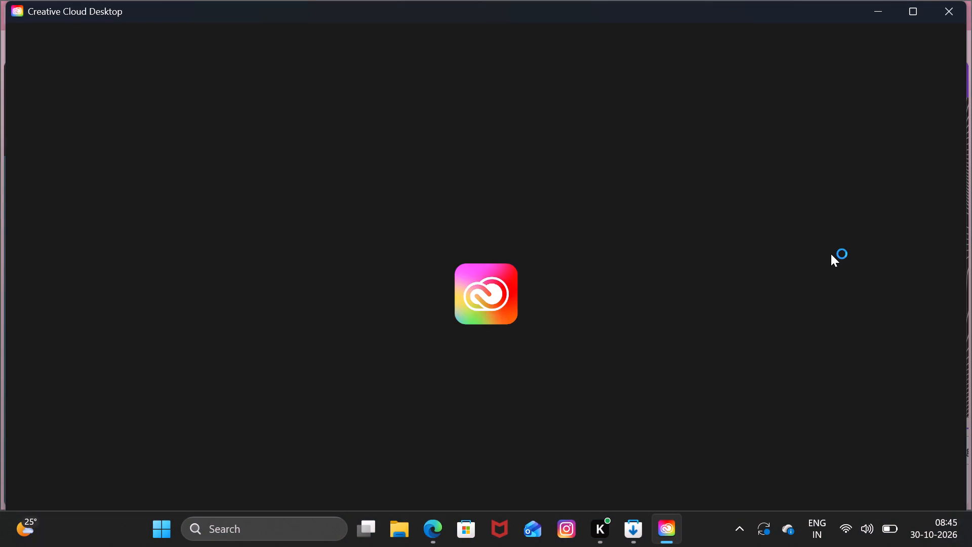
{"action": "left_click", "coordinate": [959, 12]}
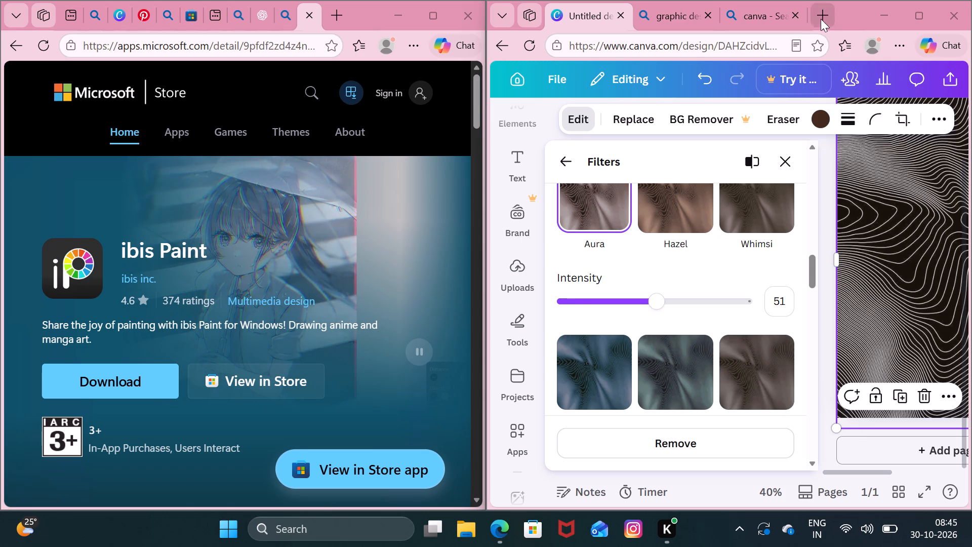
Search for pintrest in a new tab beside the Canva design and open the Pinterest site.
{"action": "left_click", "coordinate": [341, 17]}
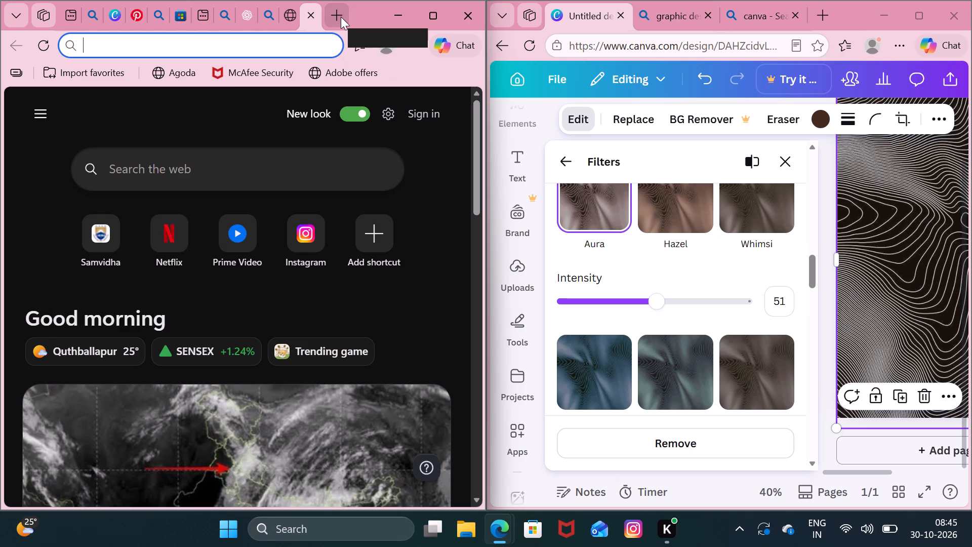
{"action": "type", "text": "pintrest"}
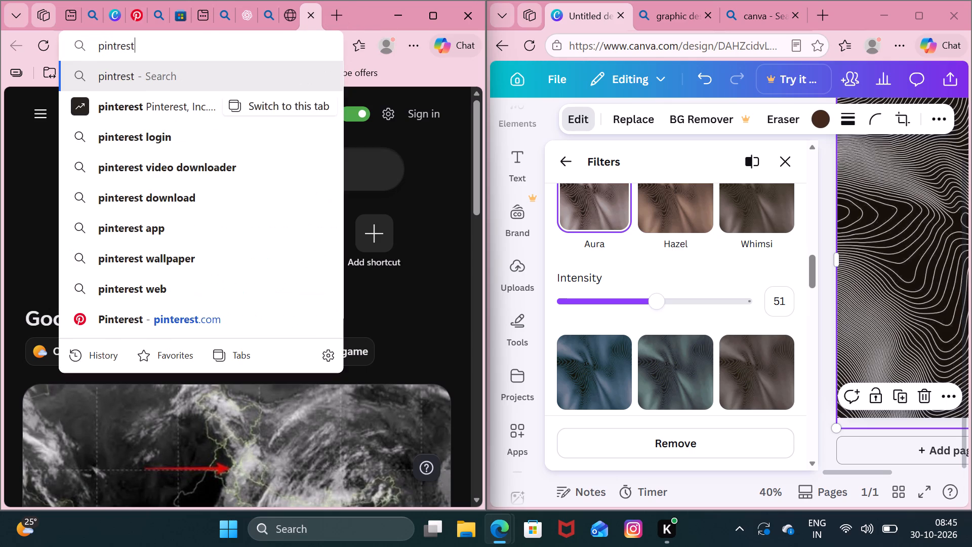
{"action": "key", "text": "Return"}
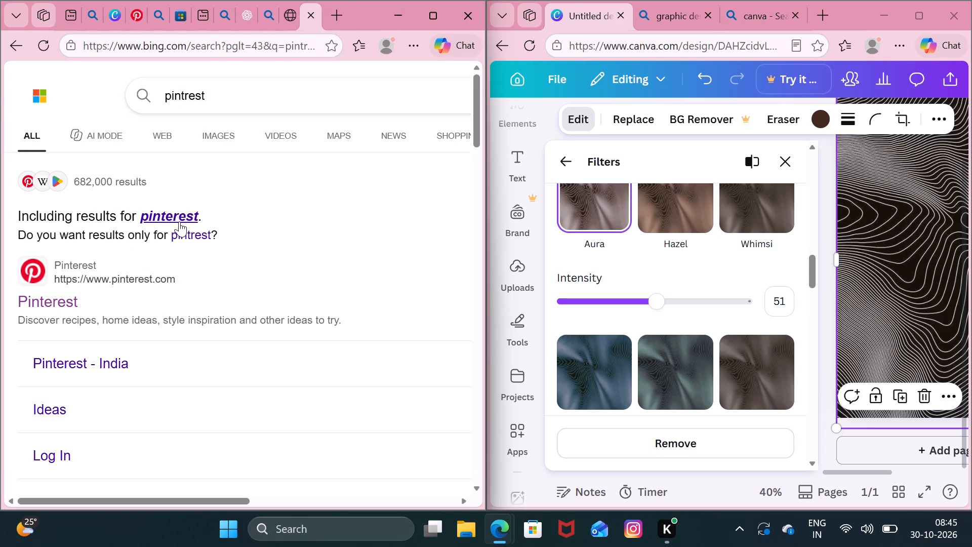
{"action": "left_click", "coordinate": [176, 210]}
{"action": "left_click", "coordinate": [80, 253]}
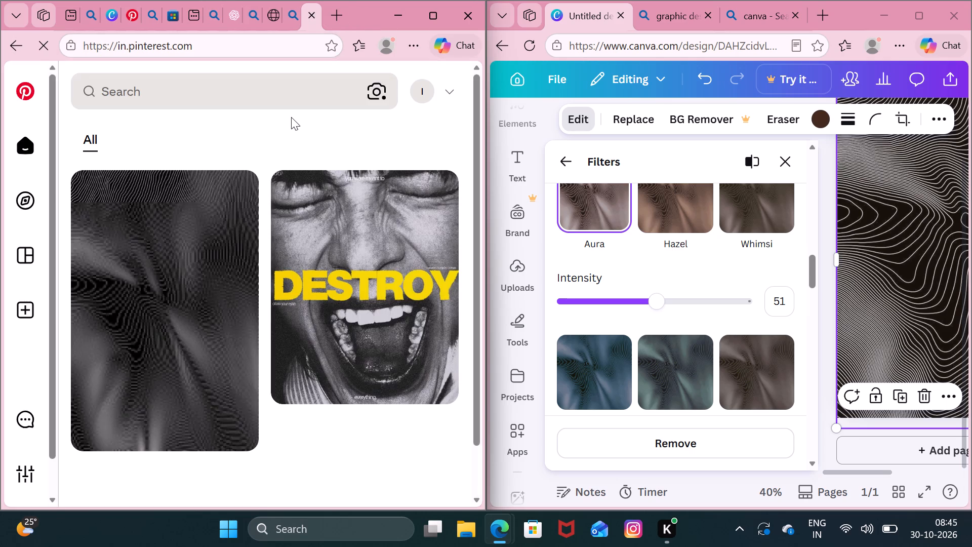
Dismiss Pinterest's notification request and search its pins for ye fitoor mera movie.
{"action": "left_click", "coordinate": [282, 96]}
{"action": "type", "text": "ye fitoor"}
{"action": "key", "text": "space"}
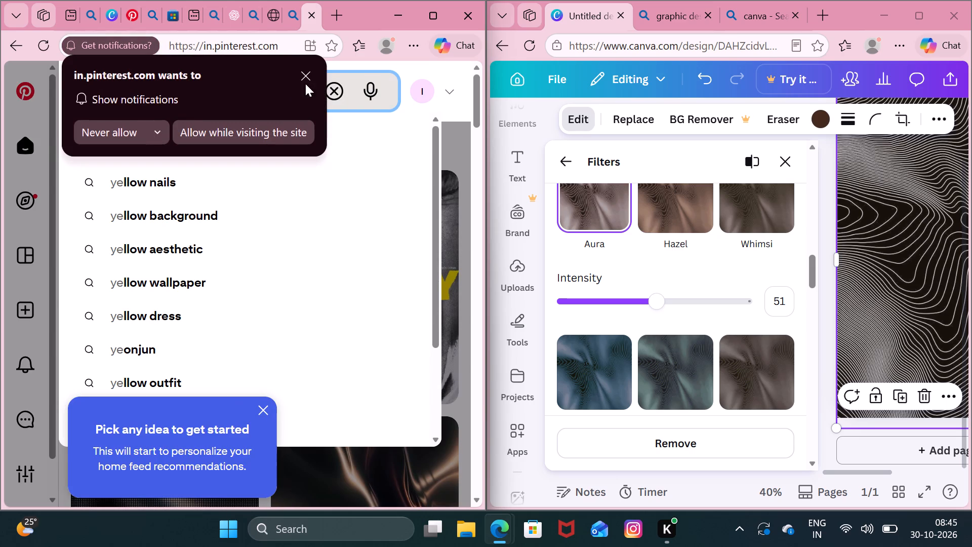
{"action": "left_click", "coordinate": [310, 80]}
{"action": "type", "text": "fo"}
{"action": "key", "text": "t"}
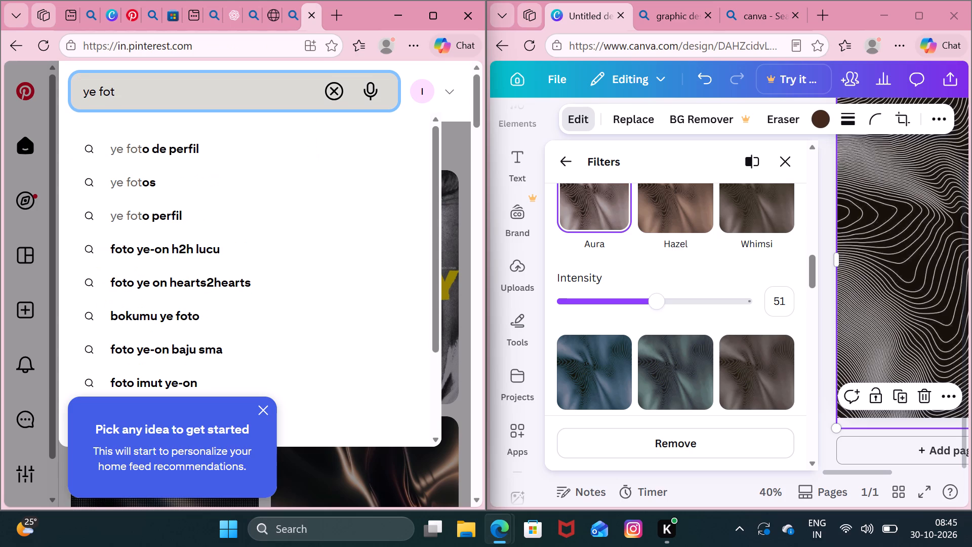
{"action": "key", "text": "BackSpace"}
{"action": "key", "text": "BackSpace"}
{"action": "type", "text": "itoor"}
{"action": "key", "text": "space"}
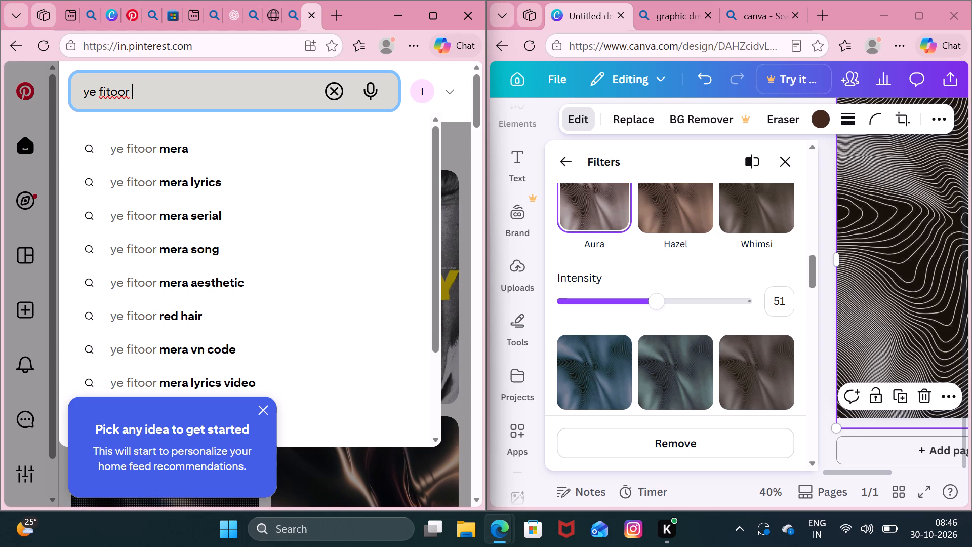
{"action": "type", "text": "movie"}
{"action": "key", "text": "space"}
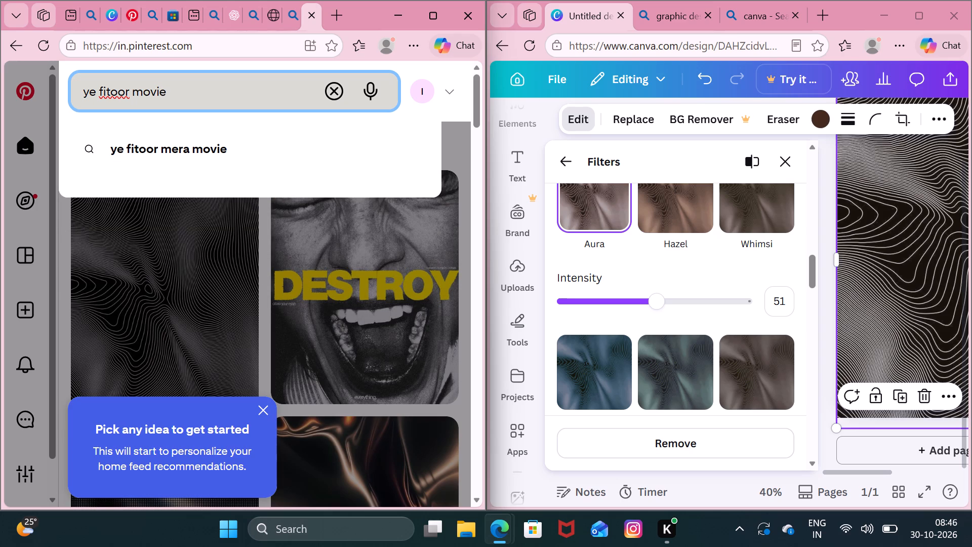
{"action": "left_click", "coordinate": [216, 140]}
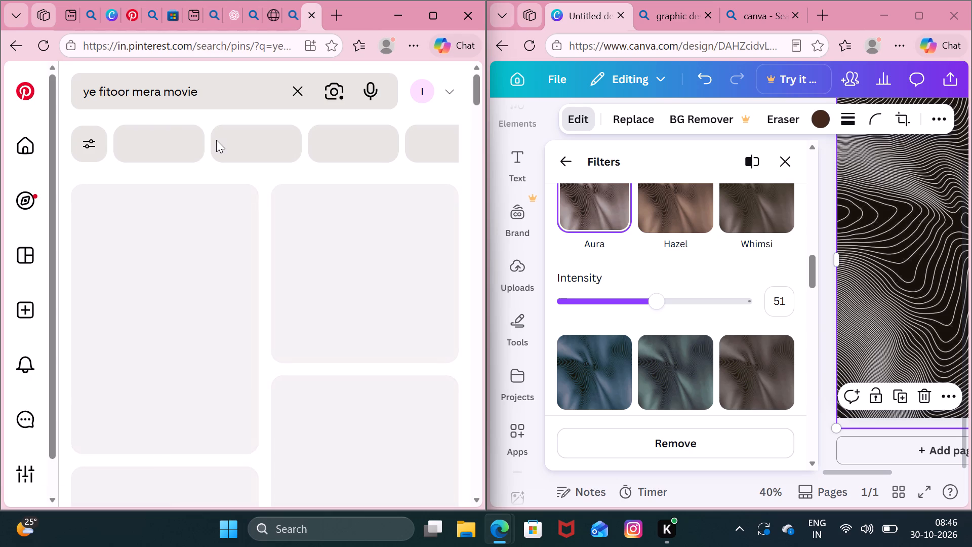
Find the black-and-white pin of the dancing couple among the Fitoor results and download its image.
{"action": "scroll", "coordinate": [197, 256], "scroll_direction": "down", "scroll_amount": 2}
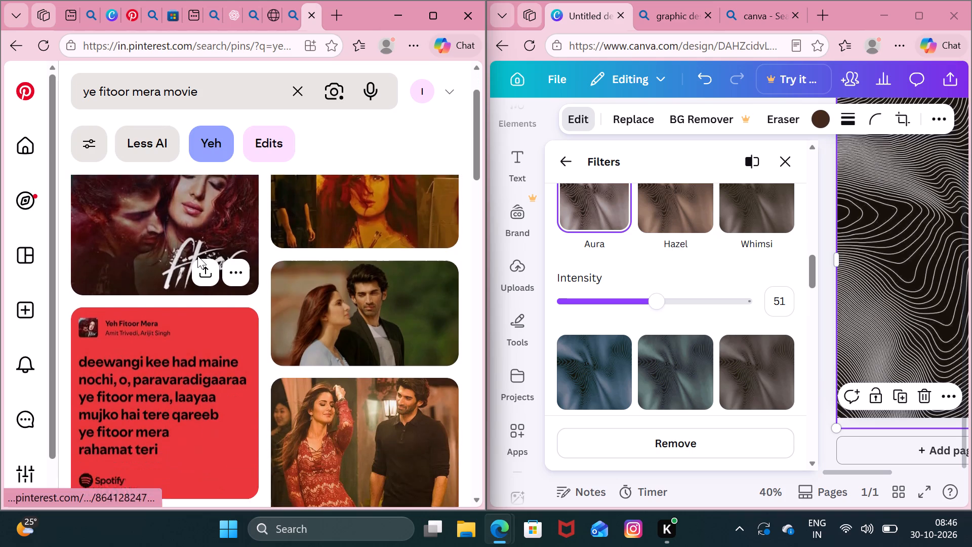
{"action": "scroll", "coordinate": [197, 256], "scroll_direction": "down", "scroll_amount": 8}
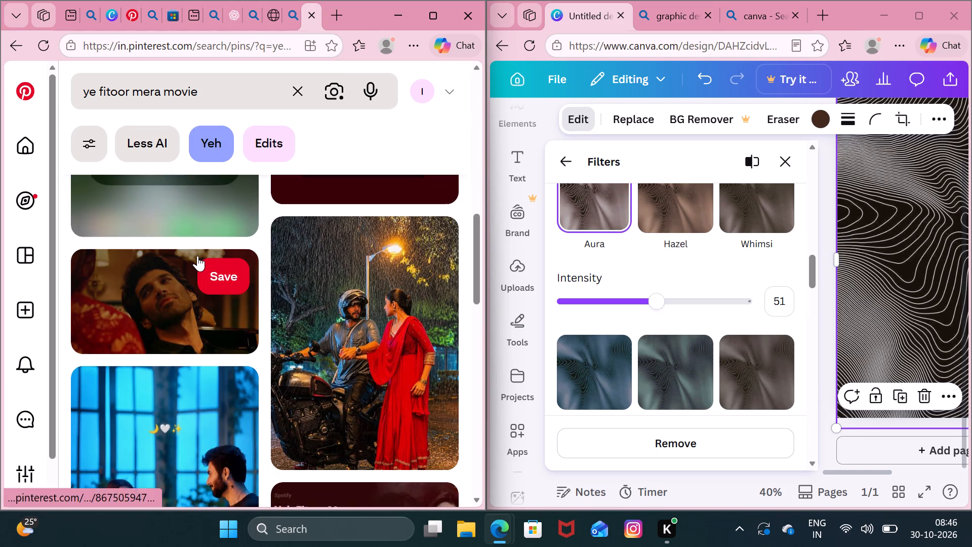
{"action": "scroll", "coordinate": [197, 256], "scroll_direction": "down", "scroll_amount": 5}
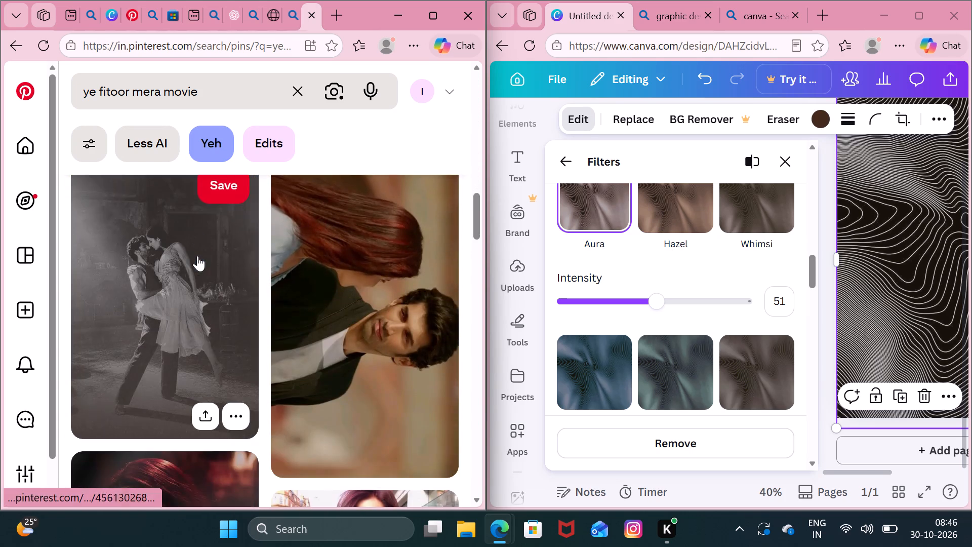
{"action": "scroll", "coordinate": [197, 256], "scroll_direction": "down", "scroll_amount": 3}
{"action": "scroll", "coordinate": [199, 241], "scroll_direction": "up", "scroll_amount": 3}
{"action": "left_click", "coordinate": [159, 268]}
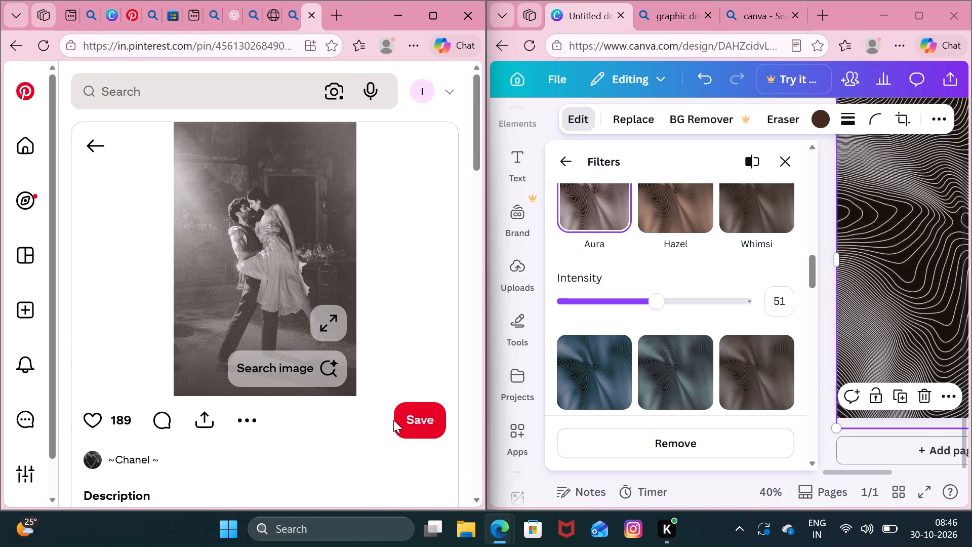
{"action": "left_click", "coordinate": [254, 421]}
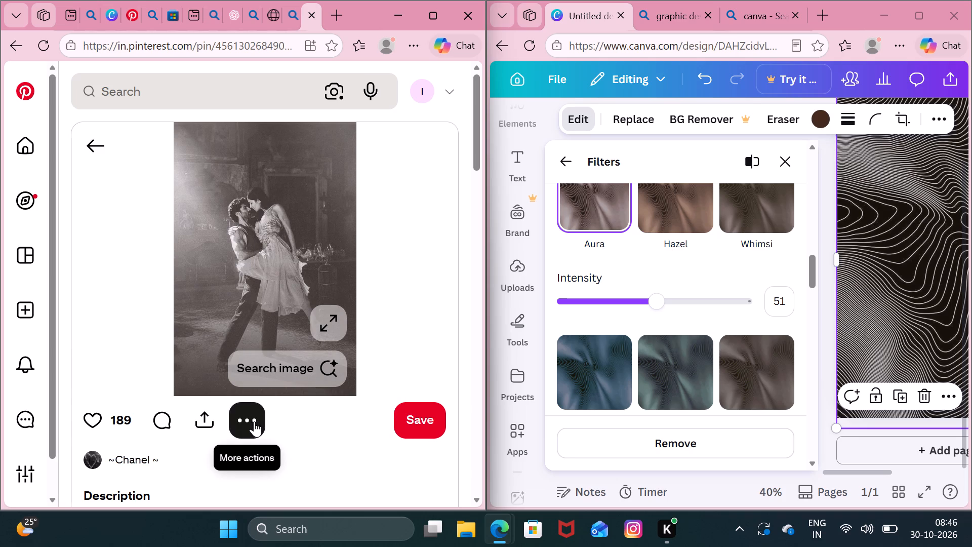
{"action": "left_click", "coordinate": [260, 241]}
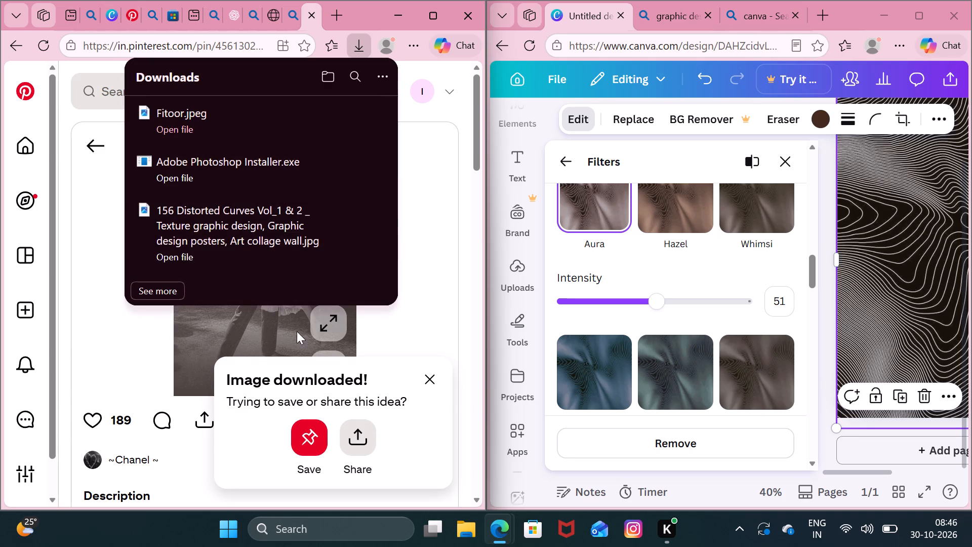
{"action": "left_click", "coordinate": [432, 245]}
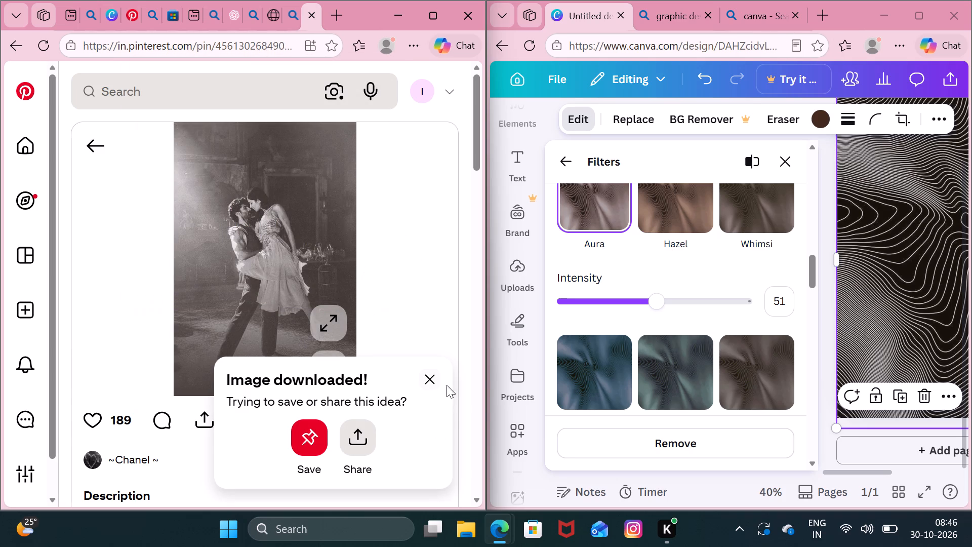
{"action": "left_click", "coordinate": [439, 374]}
Browse the related pins and download the warm-coloured image of the same dancing couple.
{"action": "scroll", "coordinate": [252, 256], "scroll_direction": "down", "scroll_amount": 7}
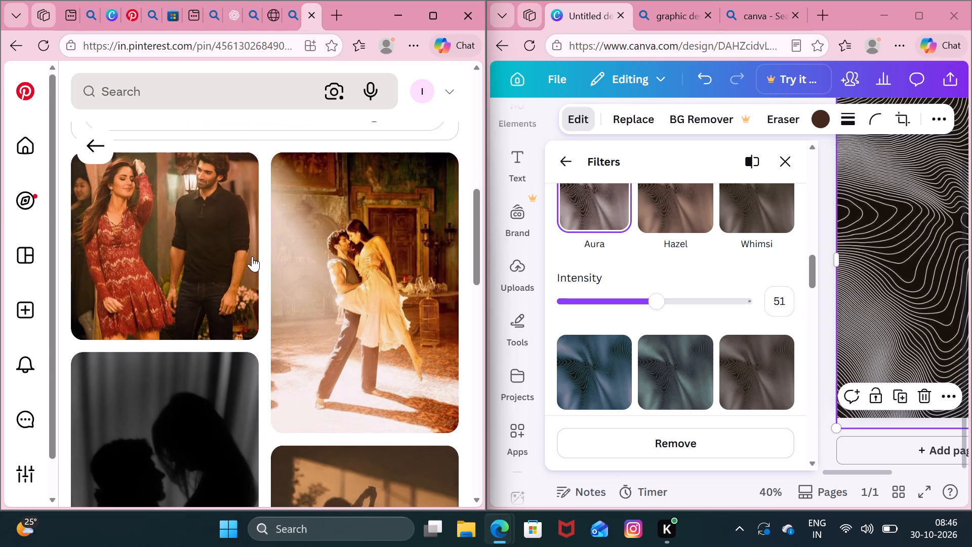
{"action": "scroll", "coordinate": [332, 293], "scroll_direction": "down", "scroll_amount": 3}
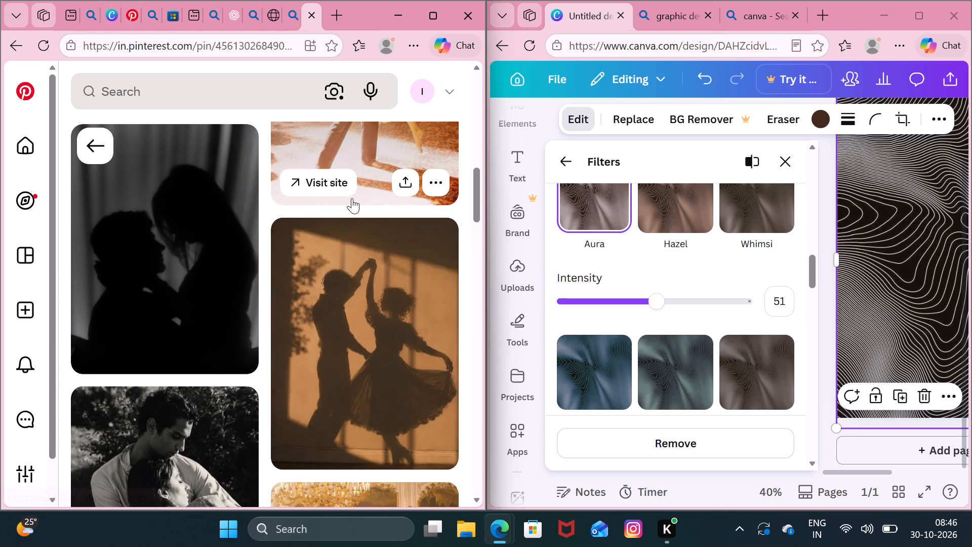
{"action": "scroll", "coordinate": [352, 198], "scroll_direction": "down", "scroll_amount": 7}
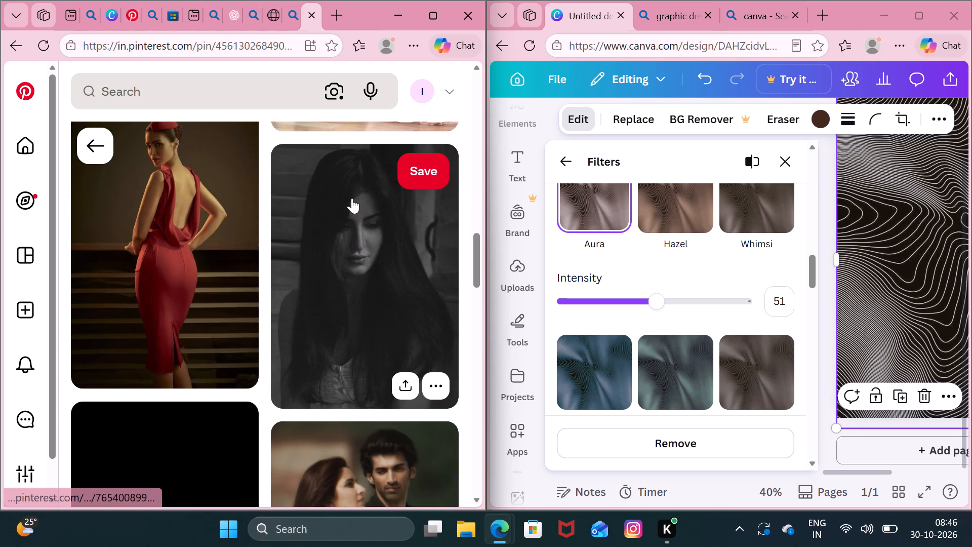
{"action": "scroll", "coordinate": [352, 198], "scroll_direction": "down", "scroll_amount": 3}
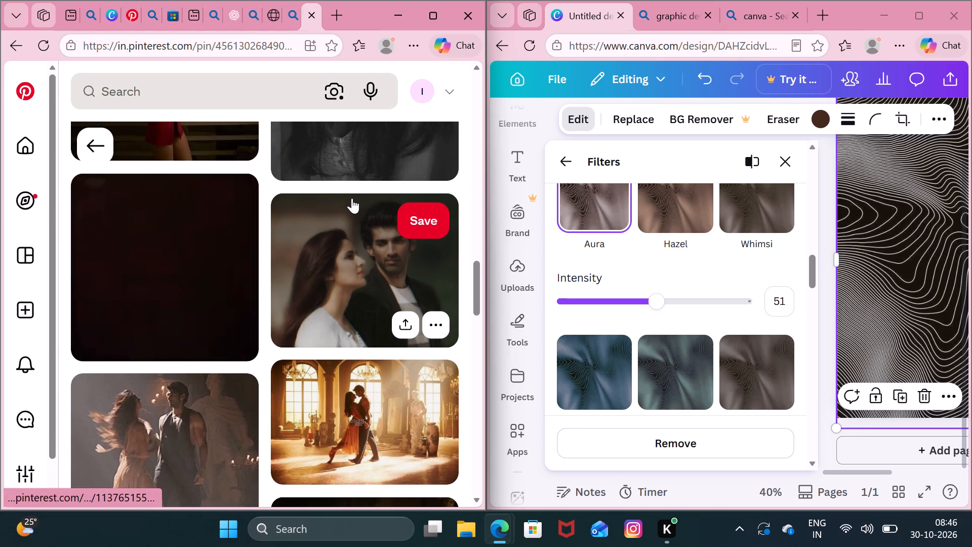
{"action": "scroll", "coordinate": [352, 198], "scroll_direction": "up", "scroll_amount": 13}
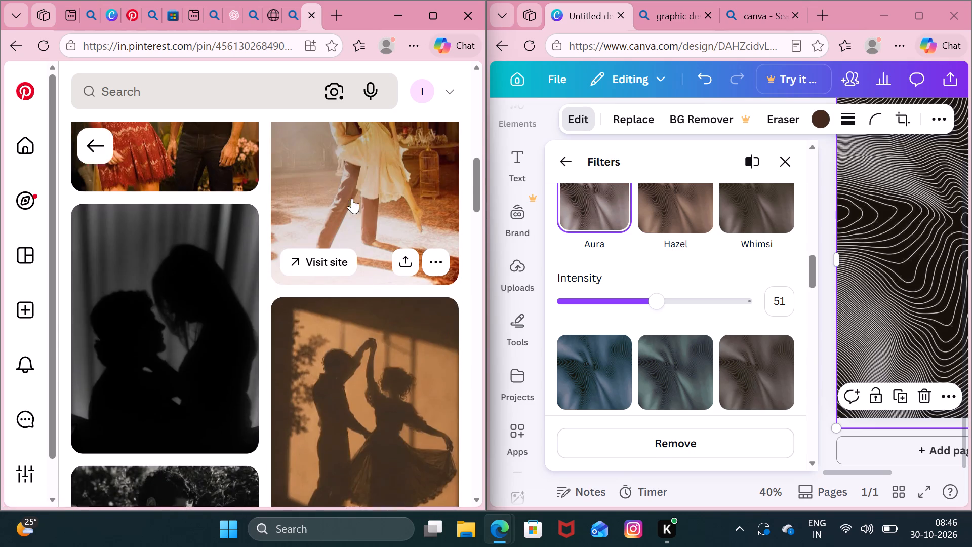
{"action": "left_click", "coordinate": [362, 270]}
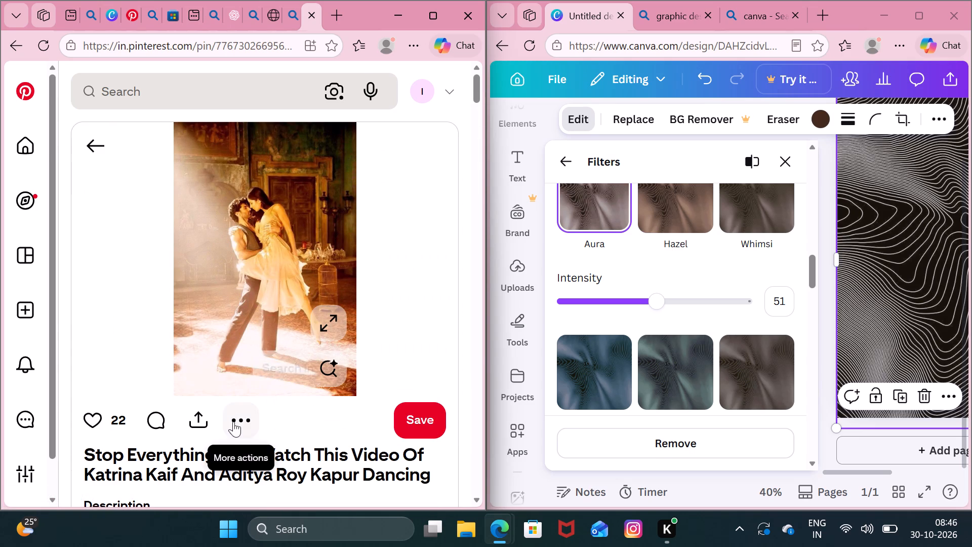
{"action": "left_click", "coordinate": [234, 421]}
{"action": "left_click", "coordinate": [235, 236]}
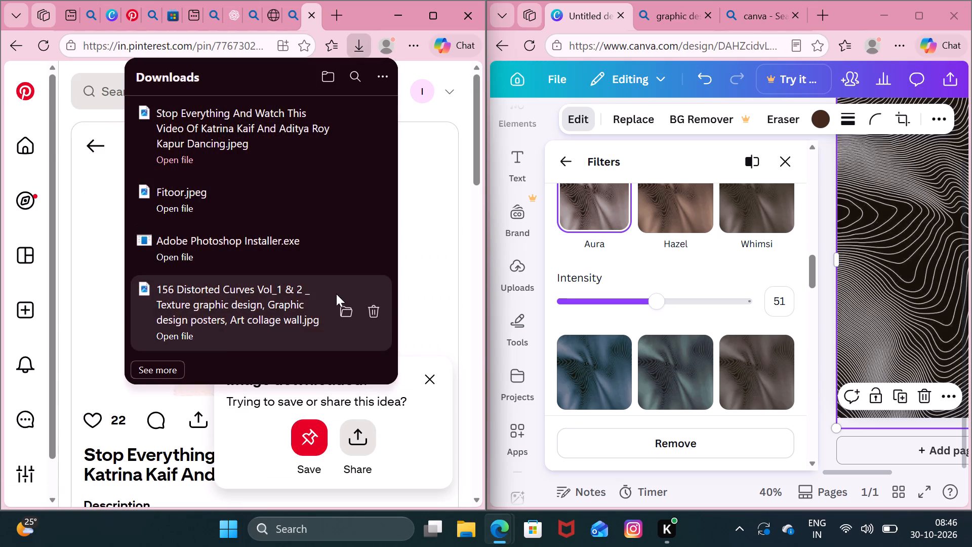
Close the downloads list and the saved-image notice, and look through the related pins for more Fitoor images.
{"action": "left_click", "coordinate": [414, 208]}
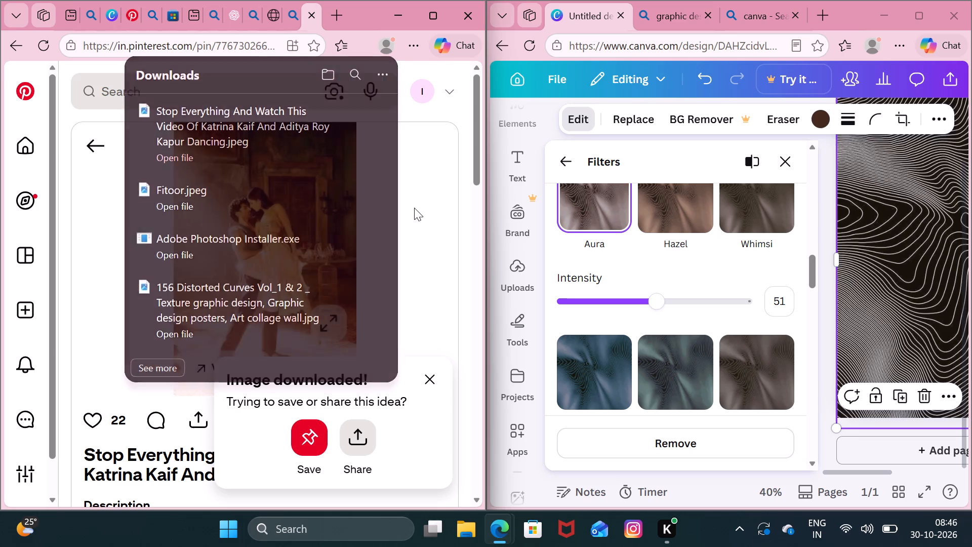
{"action": "left_click", "coordinate": [427, 379]}
{"action": "scroll", "coordinate": [258, 298], "scroll_direction": "down", "scroll_amount": 4}
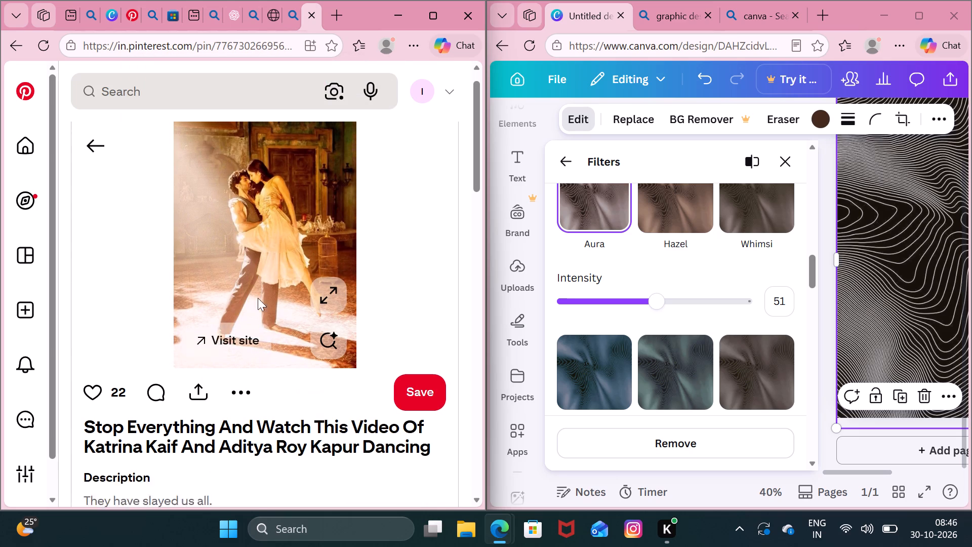
{"action": "scroll", "coordinate": [258, 298], "scroll_direction": "down", "scroll_amount": 6}
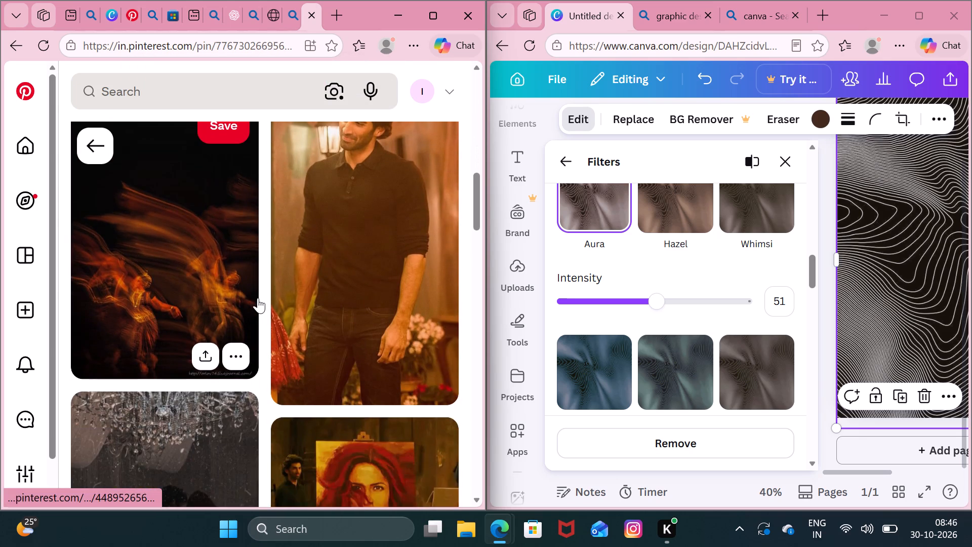
{"action": "scroll", "coordinate": [258, 298], "scroll_direction": "down", "scroll_amount": 9}
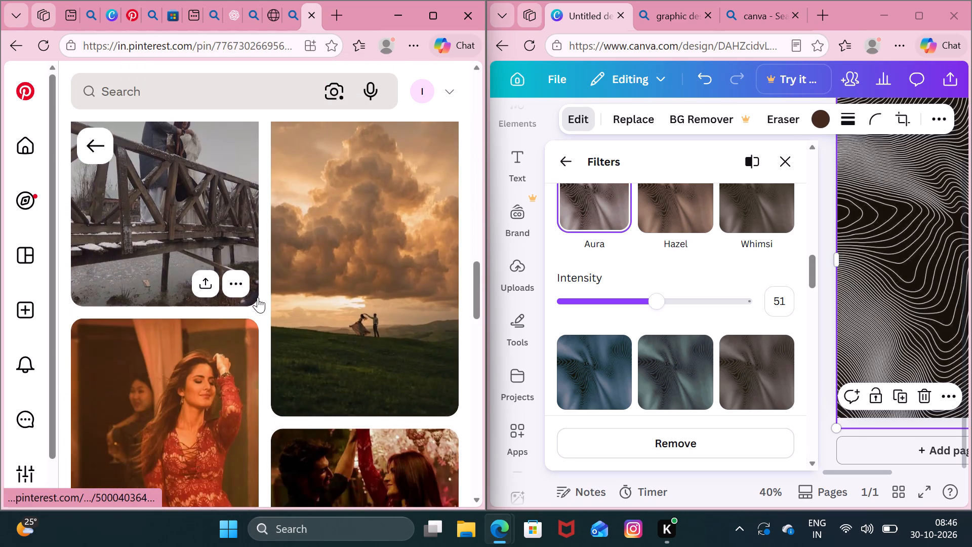
{"action": "scroll", "coordinate": [258, 297], "scroll_direction": "down", "scroll_amount": 8}
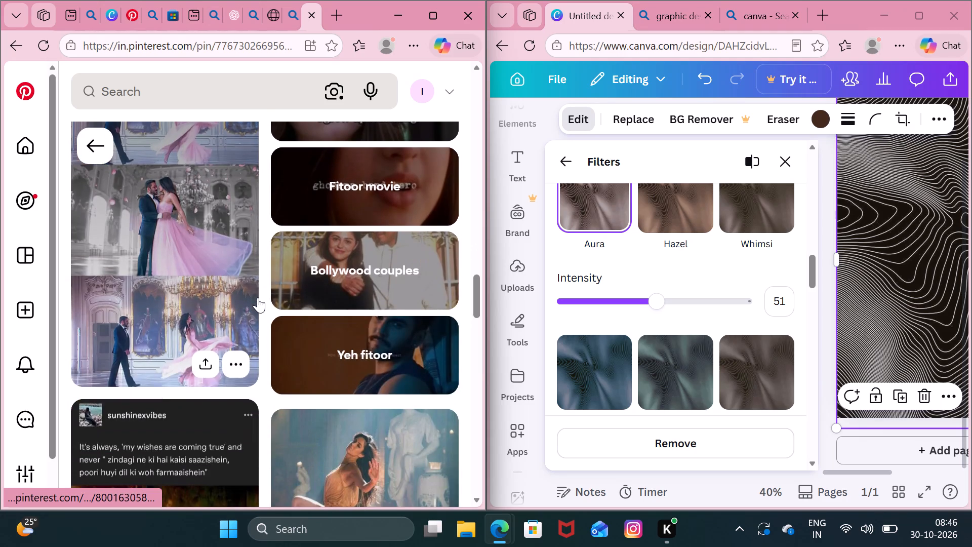
{"action": "scroll", "coordinate": [258, 297], "scroll_direction": "down", "scroll_amount": 3}
Search Pinterest for ye fitoor mera movie posters.
{"action": "left_click", "coordinate": [196, 94]}
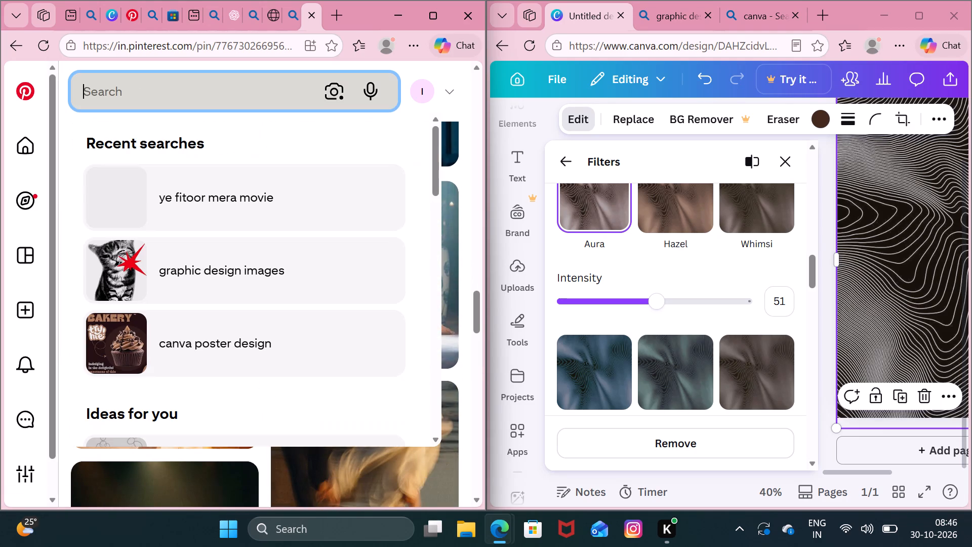
{"action": "type", "text": "ye fi"}
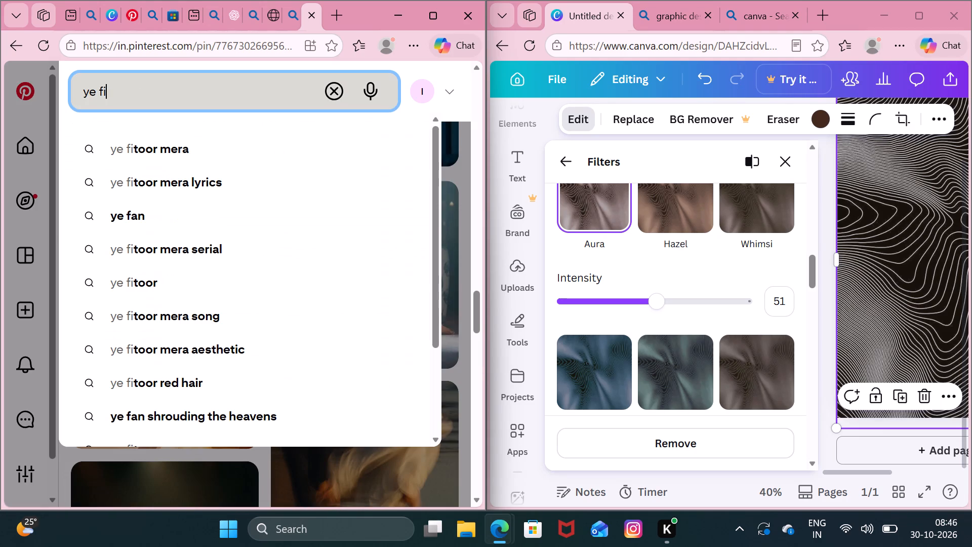
{"action": "key", "text": "t"}
{"action": "type", "text": "oor mera movie"}
{"action": "key", "text": "space"}
{"action": "type", "text": "posters"}
{"action": "key", "text": "Return"}
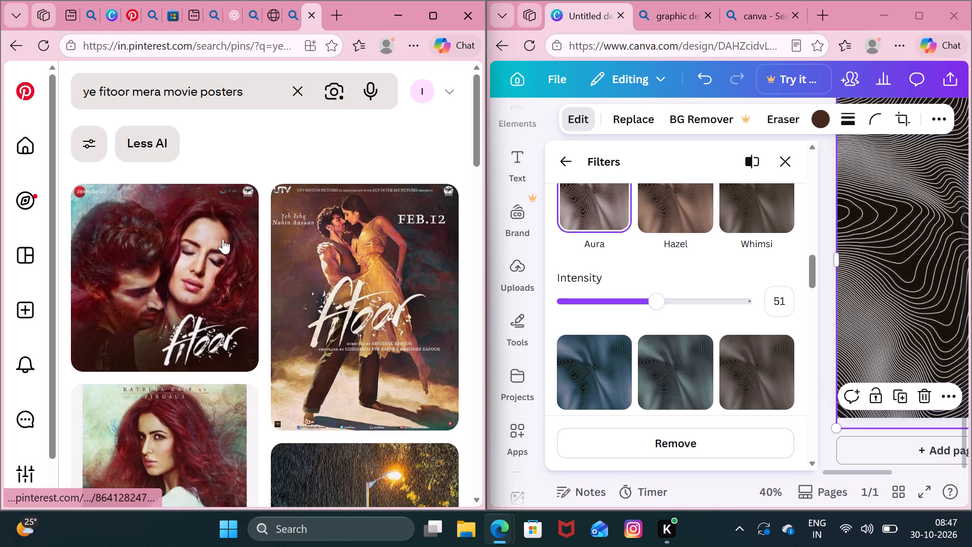
Look through the Fitoor movie poster results for design references.
{"action": "scroll", "coordinate": [294, 245], "scroll_direction": "down", "scroll_amount": 2}
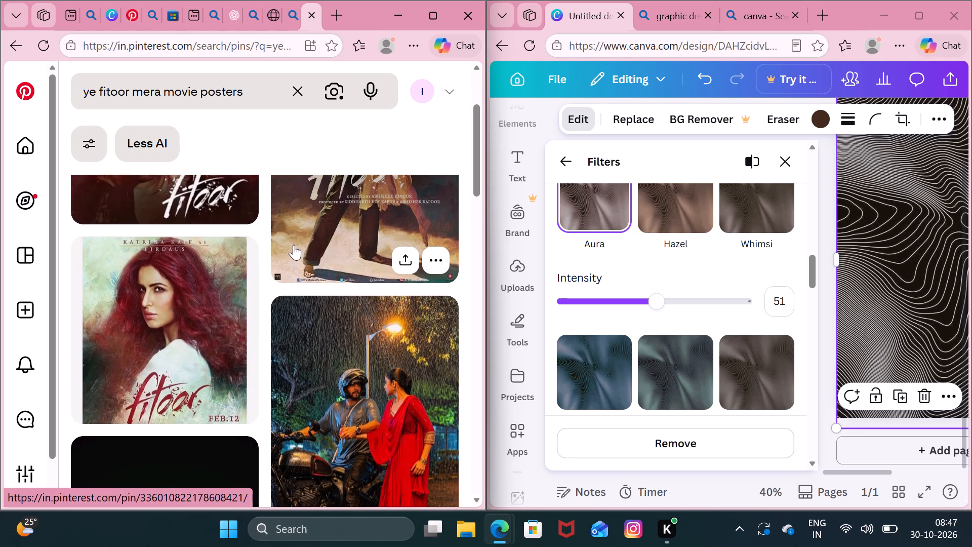
{"action": "scroll", "coordinate": [289, 230], "scroll_direction": "up", "scroll_amount": 2}
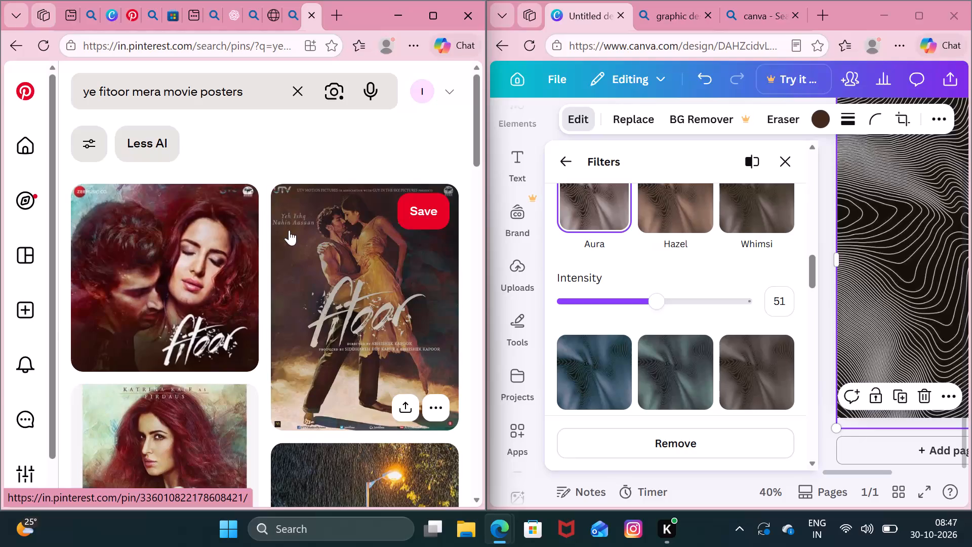
{"action": "scroll", "coordinate": [289, 230], "scroll_direction": "down", "scroll_amount": 12}
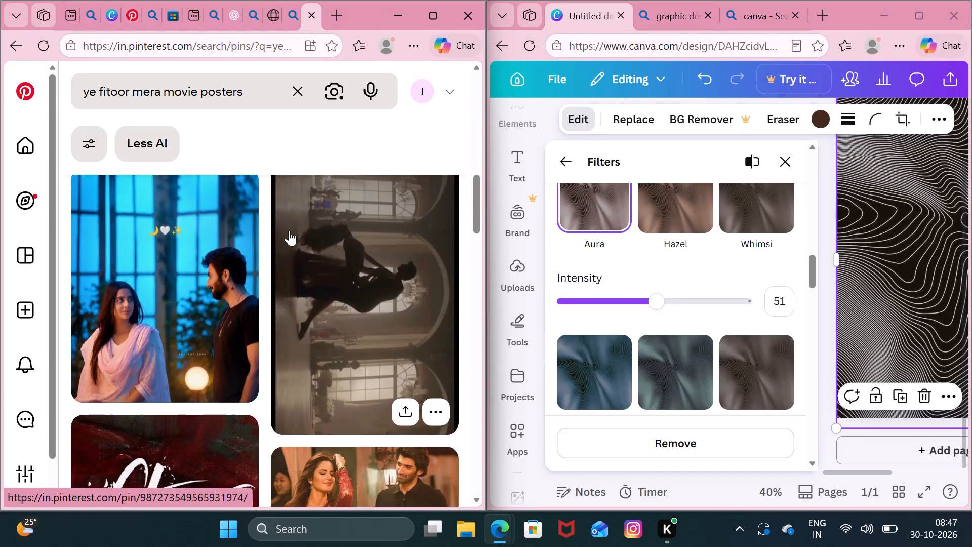
{"action": "scroll", "coordinate": [289, 230], "scroll_direction": "down", "scroll_amount": 4}
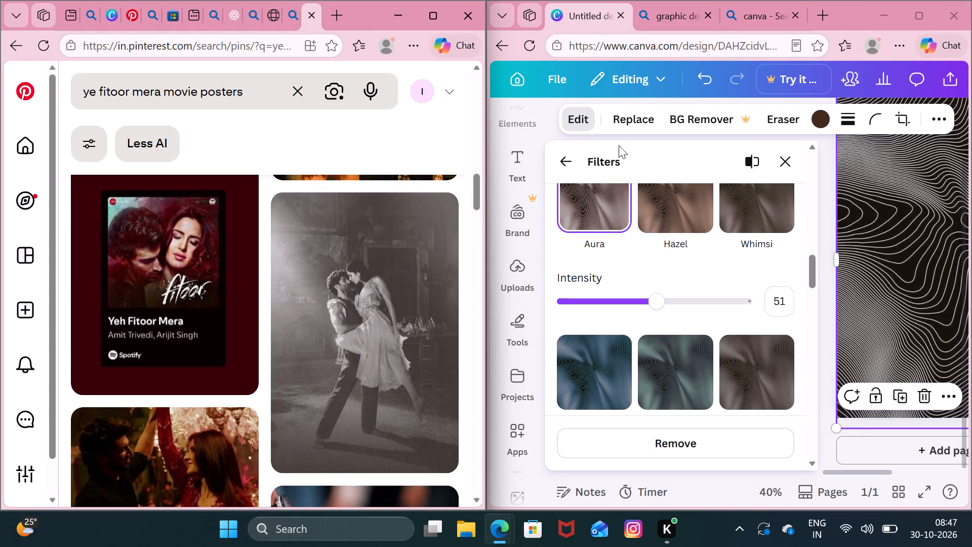
Close the filter settings in the Canva design and remove the wavy line texture from the page.
{"action": "left_click", "coordinate": [784, 161]}
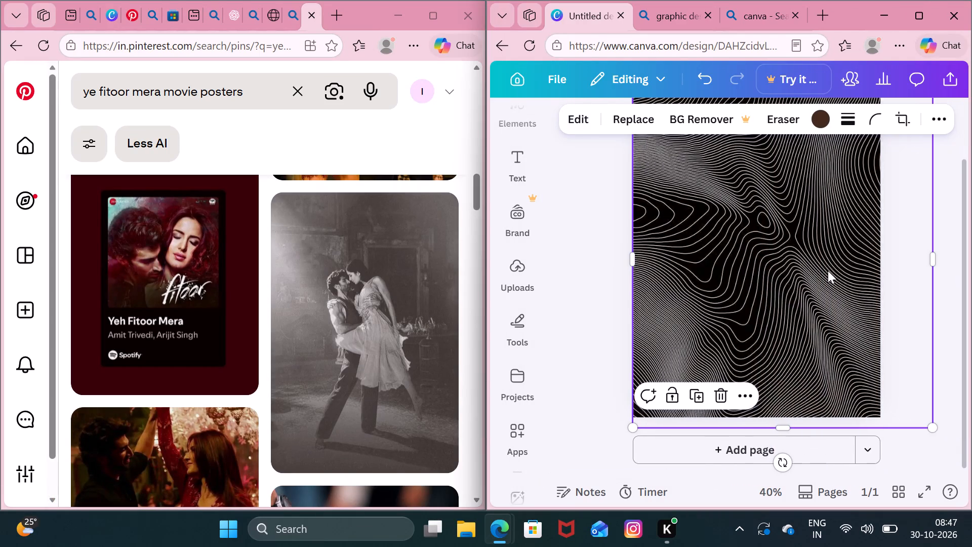
{"action": "left_click", "coordinate": [812, 394]}
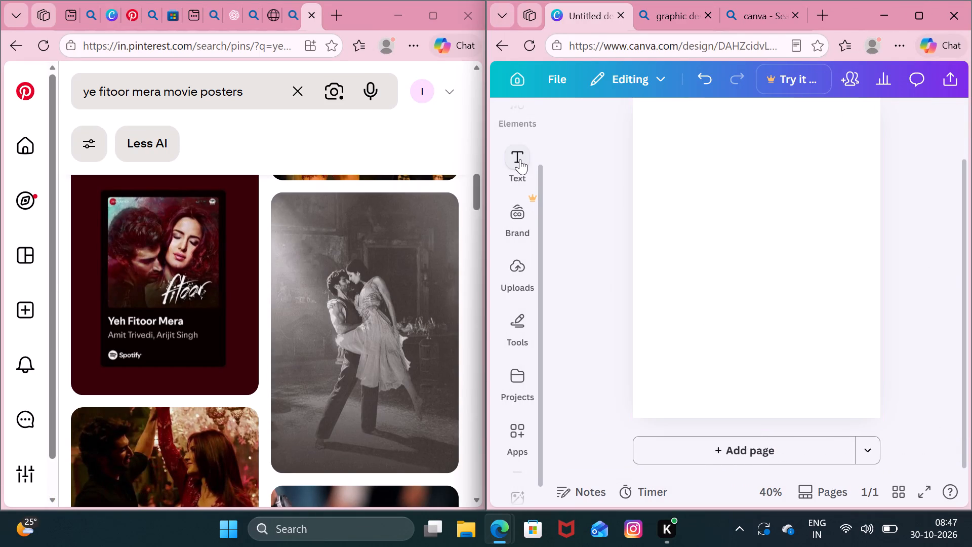
Upload the two downloaded dancing-couple images, the warm-coloured one and Fitoor, from the Downloads folder to Canva.
{"action": "left_click", "coordinate": [510, 277]}
{"action": "left_click", "coordinate": [674, 168]}
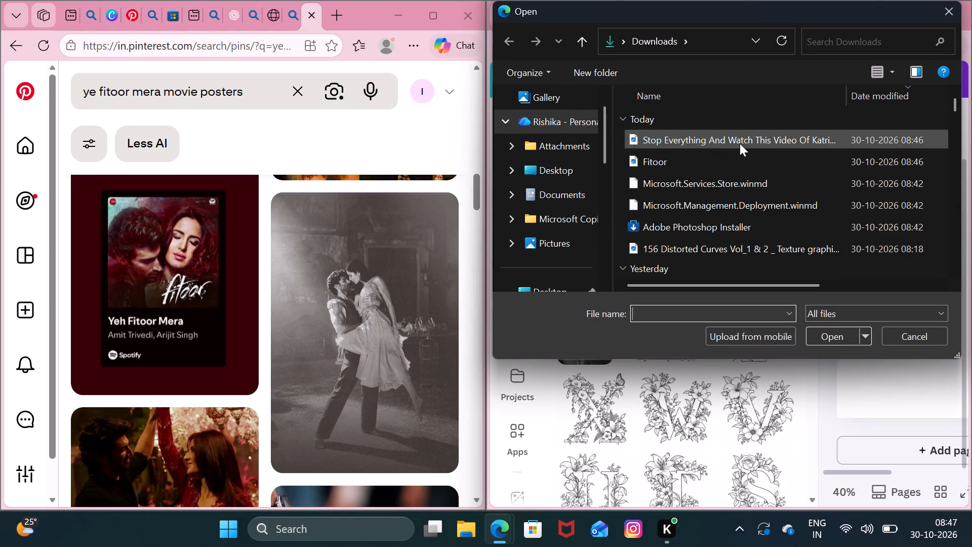
{"action": "left_click", "coordinate": [740, 143]}
{"action": "left_click", "coordinate": [820, 338]}
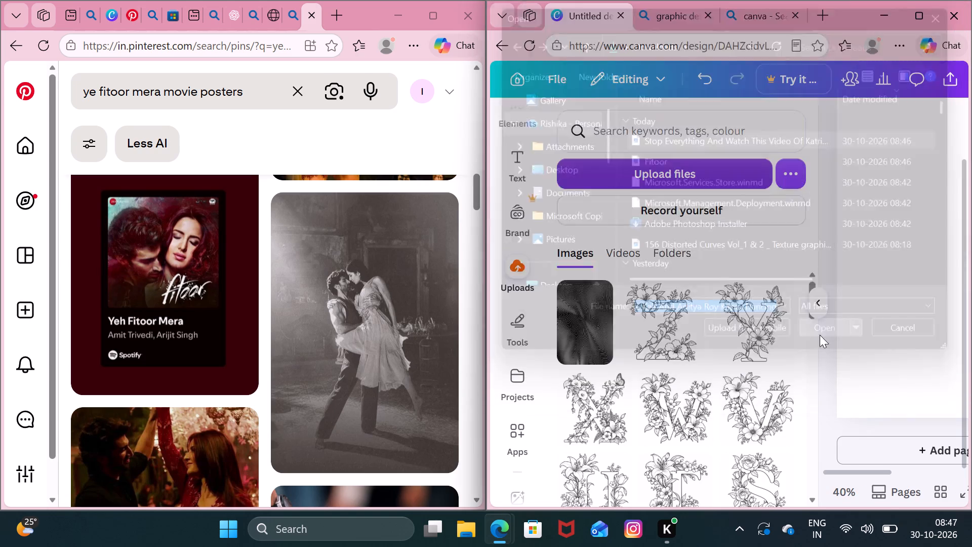
{"action": "left_click", "coordinate": [704, 178]}
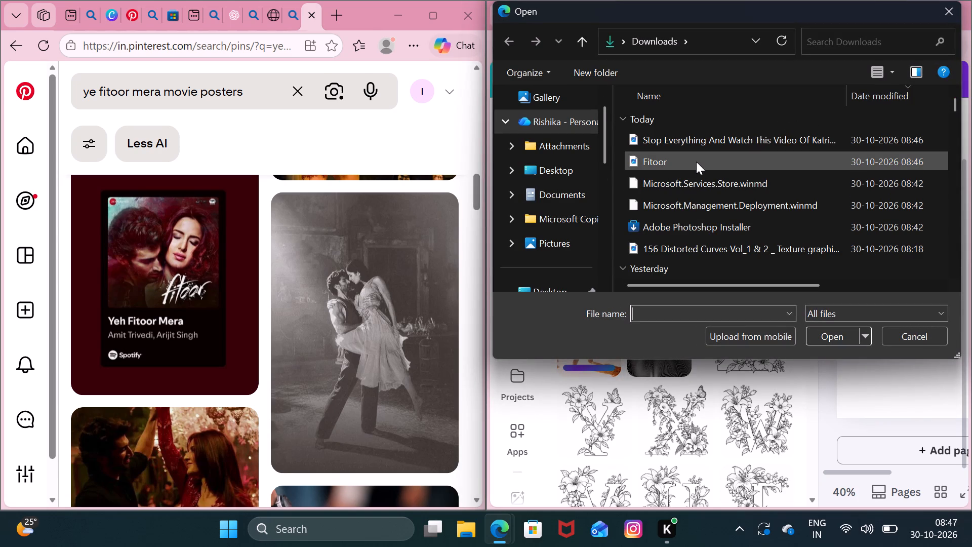
{"action": "double_click", "coordinate": [696, 162]}
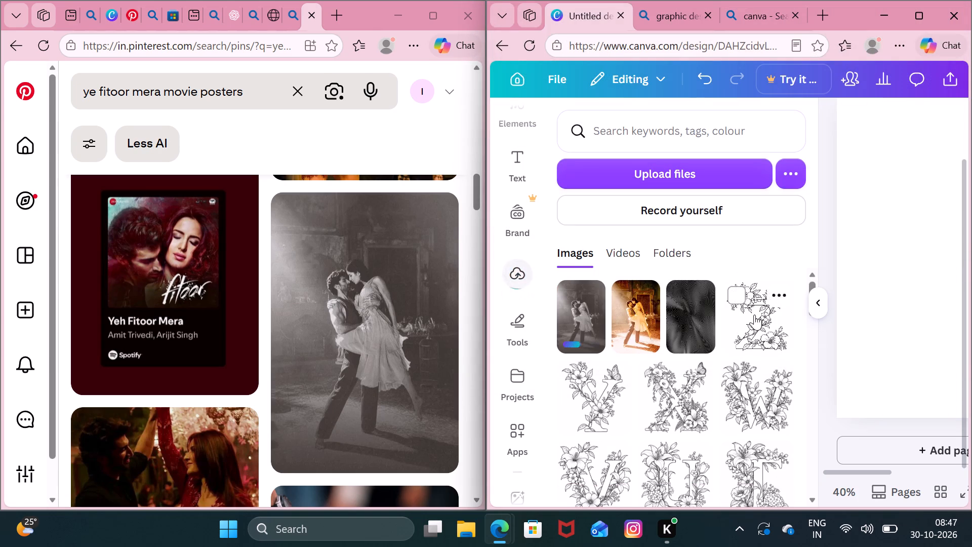
Place the warm-coloured dancing-couple image on the page, enlarge it to span the page width and align it with the page's top-left corner.
{"action": "left_click", "coordinate": [638, 321]}
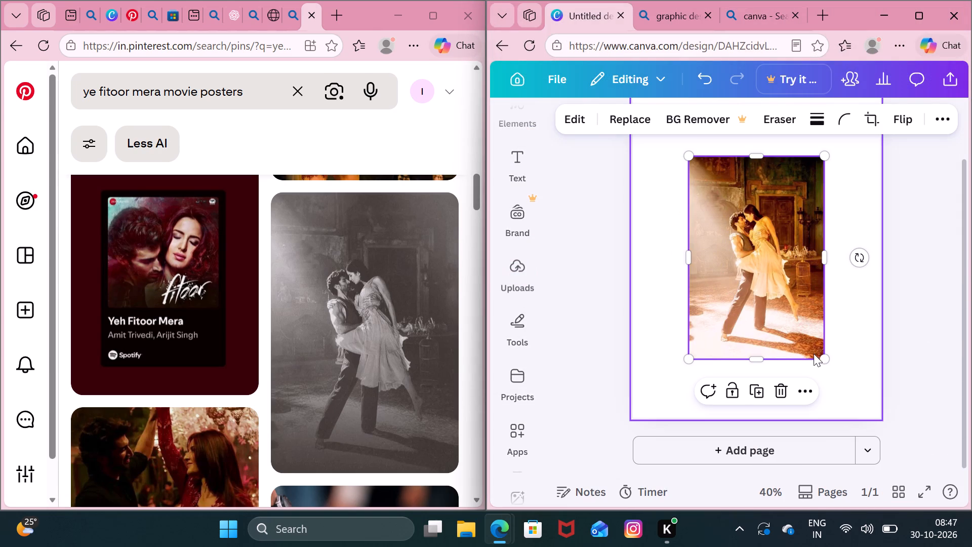
{"action": "left_click_drag", "start_coordinate": [825, 363], "coordinate": [883, 500]}
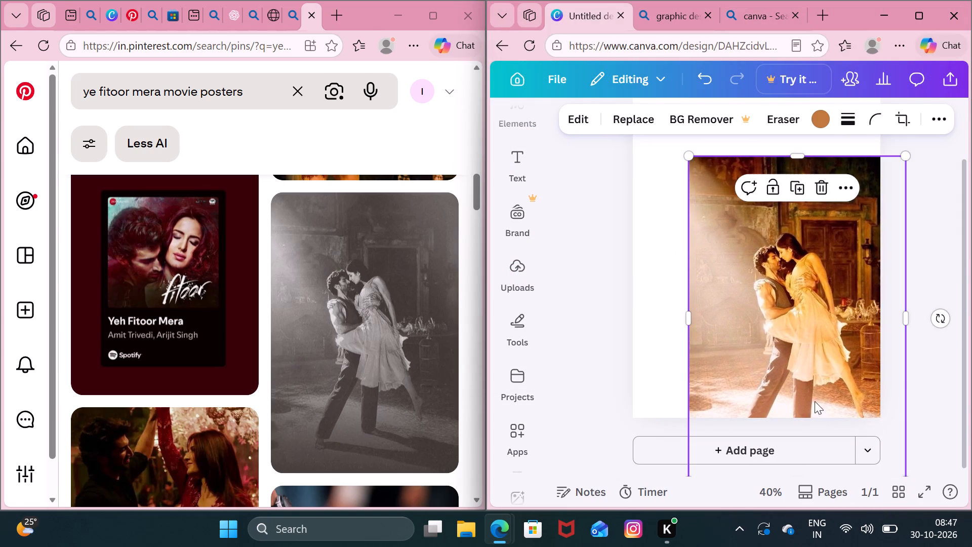
{"action": "left_click_drag", "start_coordinate": [815, 401], "coordinate": [740, 320]}
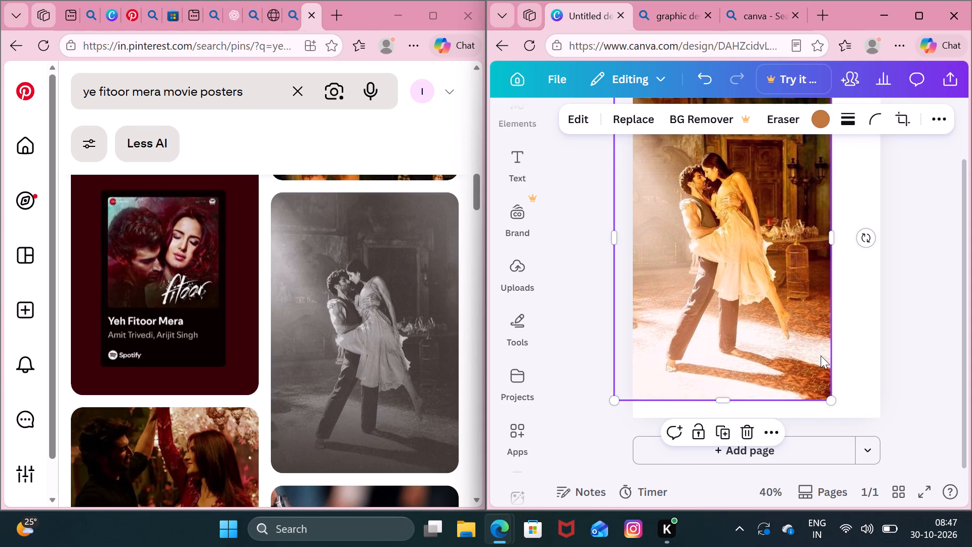
{"action": "scroll", "coordinate": [895, 344], "scroll_direction": "up", "scroll_amount": 2}
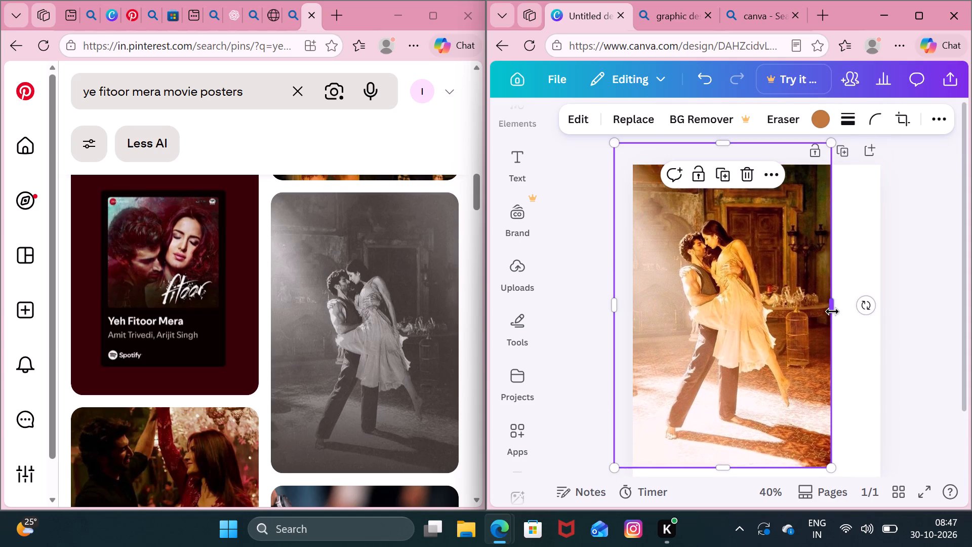
{"action": "left_click_drag", "start_coordinate": [832, 309], "coordinate": [888, 318]}
{"action": "left_click_drag", "start_coordinate": [806, 316], "coordinate": [821, 338]}
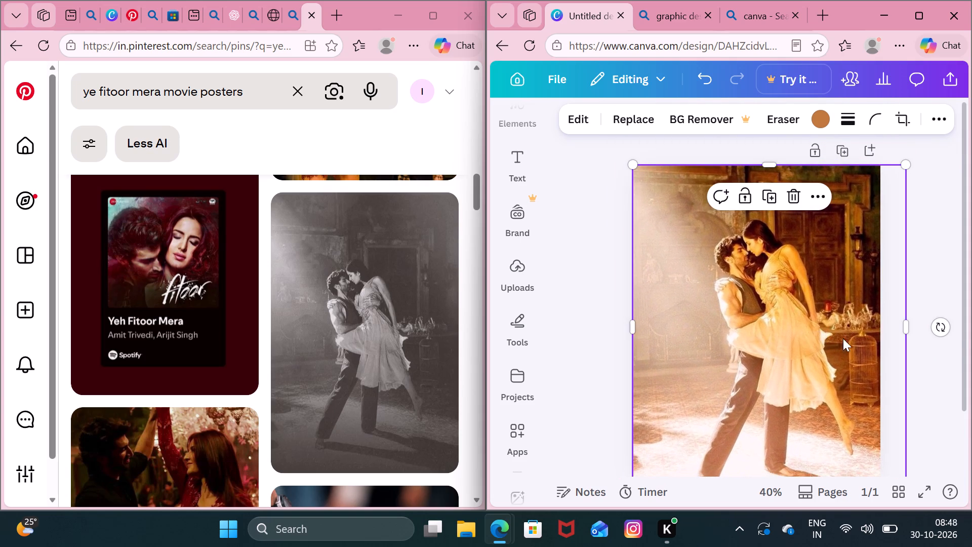
{"action": "left_click", "coordinate": [949, 291]}
Shift the dancing-couple image leftward so the couple sits nearer the page's centre.
{"action": "scroll", "coordinate": [872, 320], "scroll_direction": "down", "scroll_amount": 2}
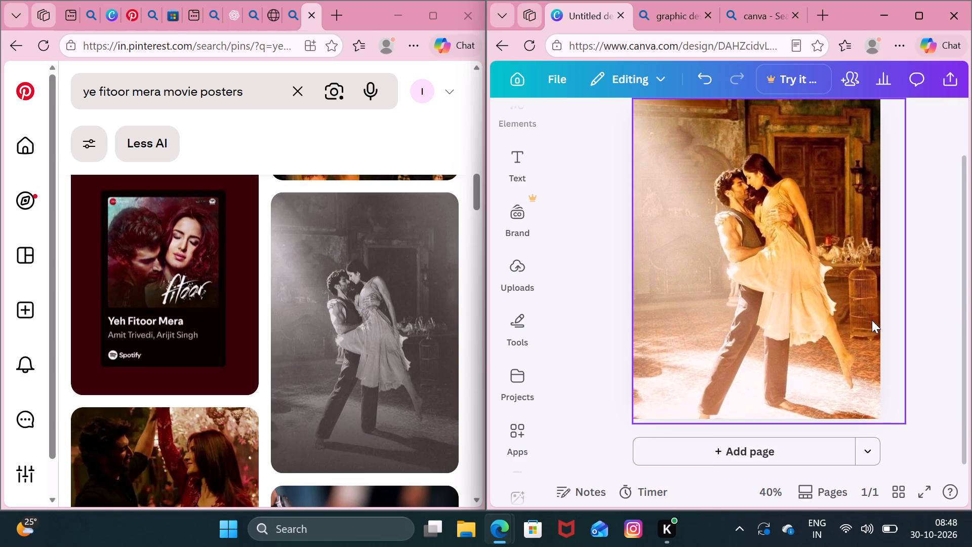
{"action": "left_click_drag", "start_coordinate": [800, 320], "coordinate": [784, 320]}
{"action": "left_click_drag", "start_coordinate": [775, 317], "coordinate": [760, 317]}
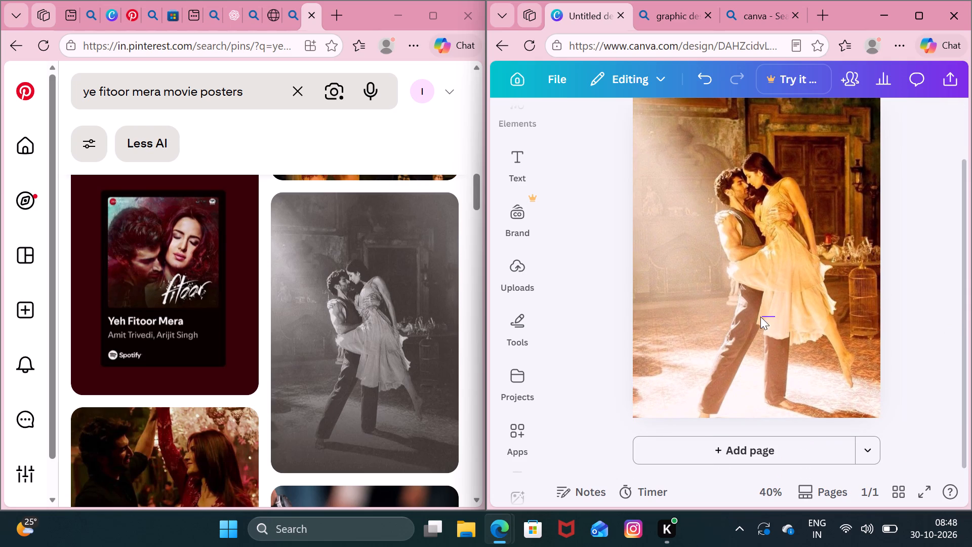
{"action": "left_click_drag", "start_coordinate": [760, 317], "coordinate": [736, 317]}
{"action": "left_click_drag", "start_coordinate": [719, 308], "coordinate": [679, 308]}
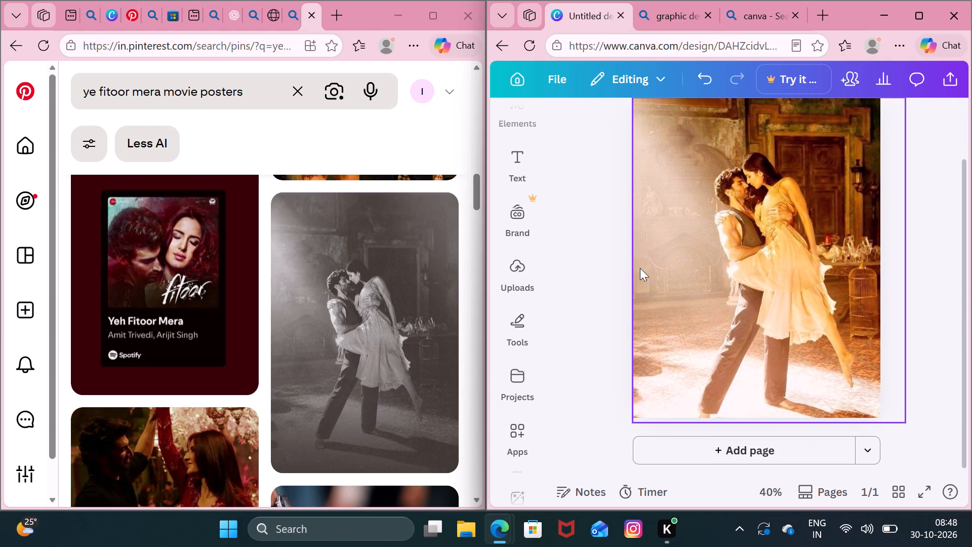
{"action": "left_click", "coordinate": [640, 268]}
{"action": "left_click_drag", "start_coordinate": [727, 262], "coordinate": [695, 264]}
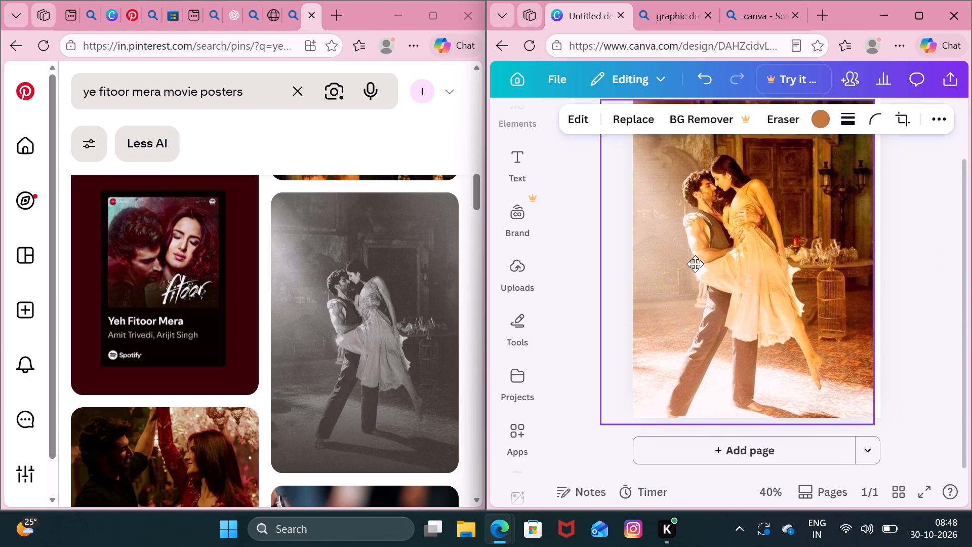
{"action": "left_click_drag", "start_coordinate": [695, 264], "coordinate": [707, 264]}
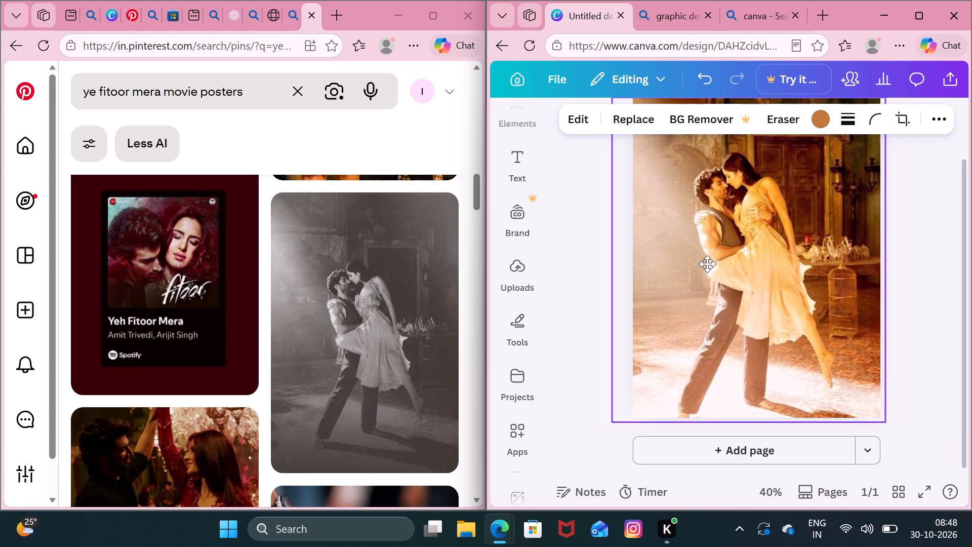
{"action": "left_click_drag", "start_coordinate": [707, 264], "coordinate": [704, 263]}
Widen the dancing-couple image slightly past the page's right edge and move it lower on the page.
{"action": "scroll", "coordinate": [877, 335], "scroll_direction": "up", "scroll_amount": 2}
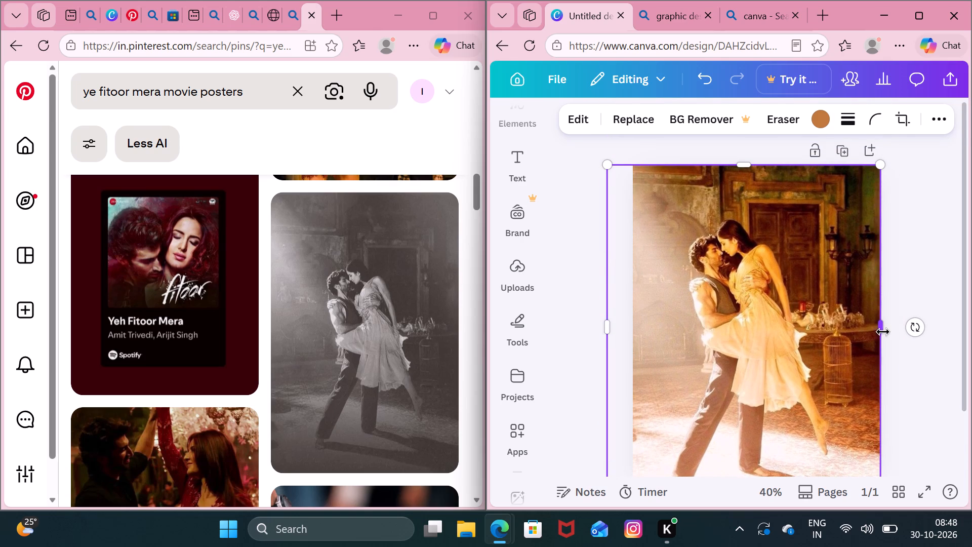
{"action": "left_click_drag", "start_coordinate": [884, 328], "coordinate": [890, 326]}
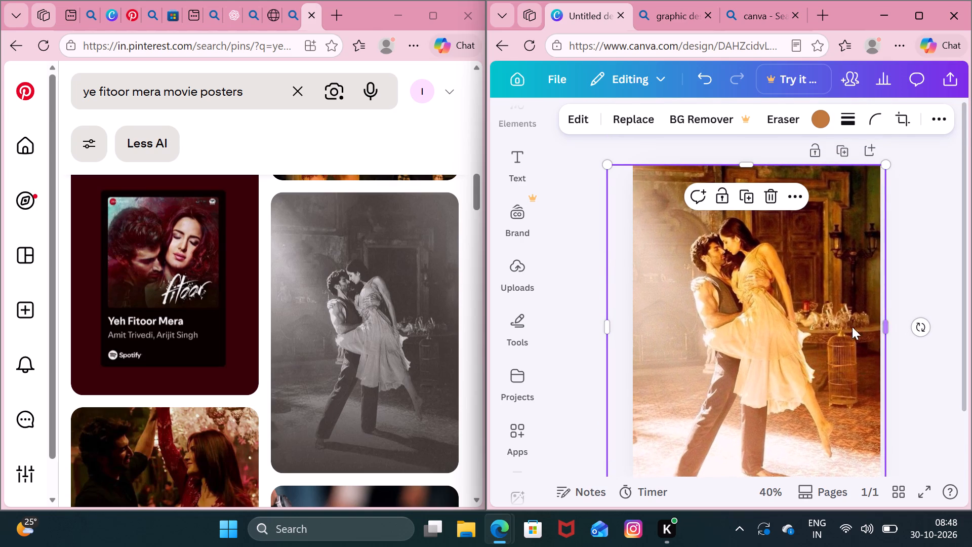
{"action": "scroll", "coordinate": [875, 292], "scroll_direction": "down", "scroll_amount": 1}
{"action": "left_click_drag", "start_coordinate": [808, 299], "coordinate": [812, 316]}
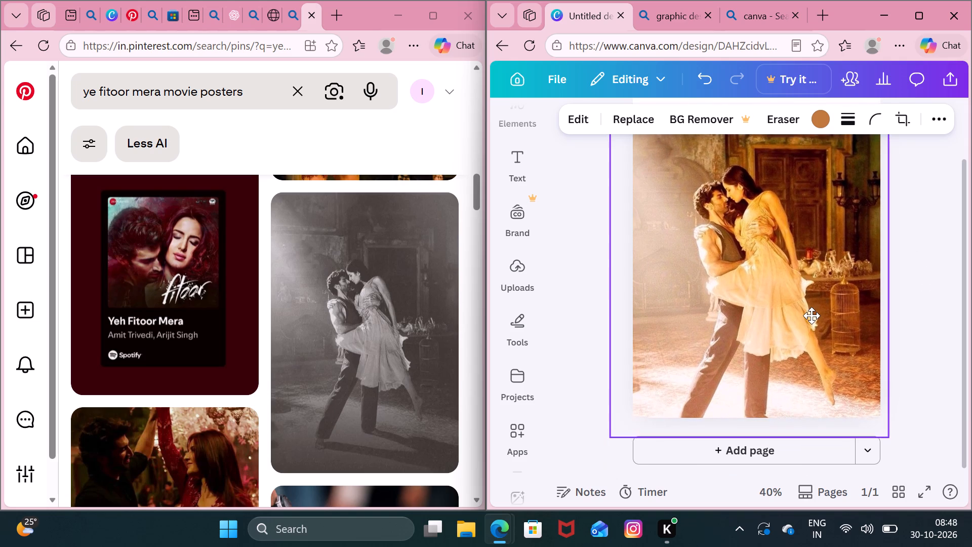
{"action": "left_click_drag", "start_coordinate": [812, 316], "coordinate": [812, 320]}
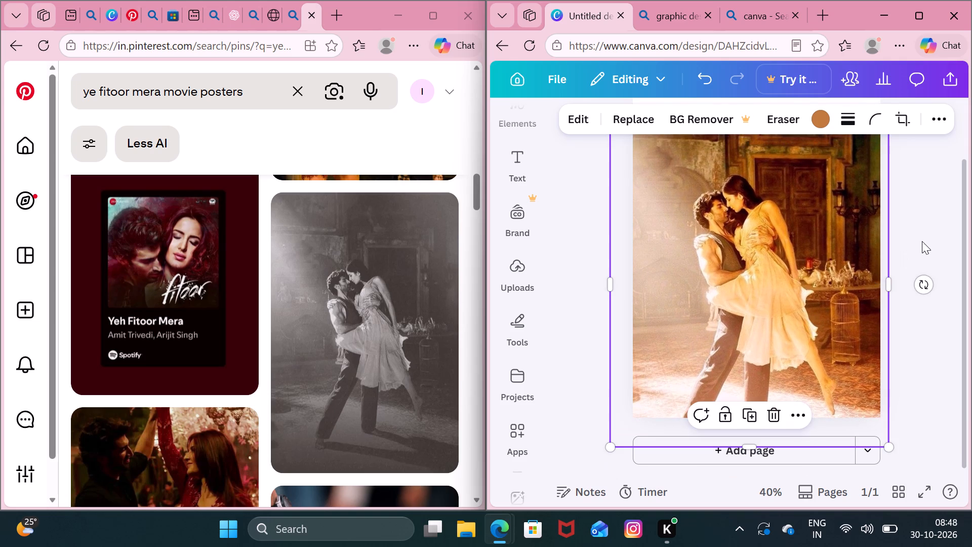
Shrink the dancing-couple image slightly and reposition it so it covers the page with its top edge on the page's top edge.
{"action": "left_click", "coordinate": [922, 241]}
{"action": "scroll", "coordinate": [853, 295], "scroll_direction": "up", "scroll_amount": 2}
{"action": "left_click_drag", "start_coordinate": [815, 337], "coordinate": [820, 304]}
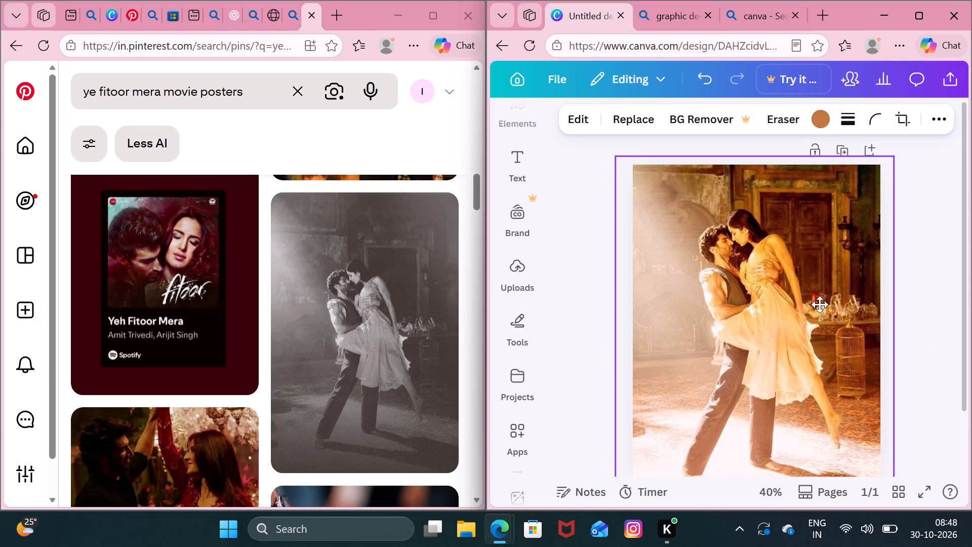
{"action": "left_click_drag", "start_coordinate": [820, 304], "coordinate": [822, 310]}
{"action": "scroll", "coordinate": [825, 294], "scroll_direction": "down", "scroll_amount": 2}
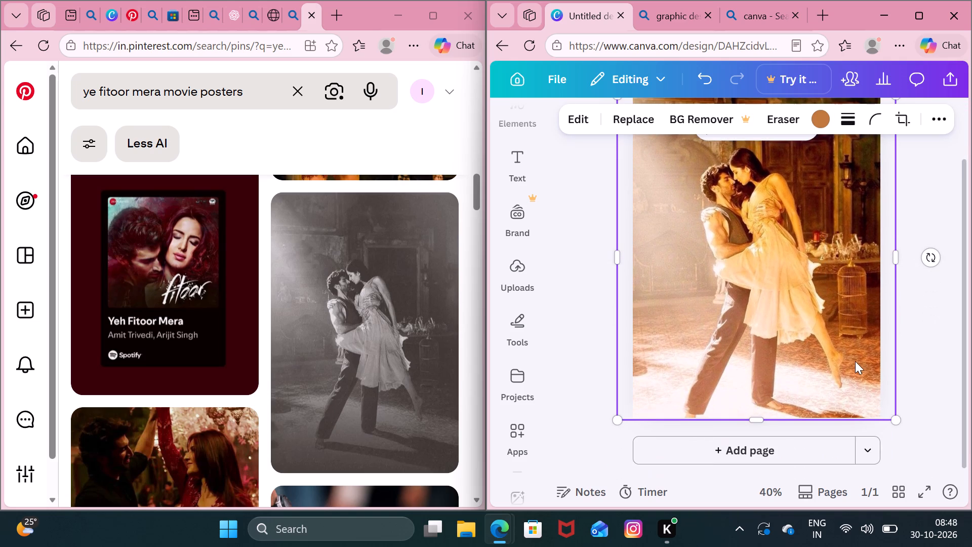
{"action": "left_click_drag", "start_coordinate": [896, 419], "coordinate": [888, 405]}
{"action": "left_click_drag", "start_coordinate": [836, 367], "coordinate": [846, 385]}
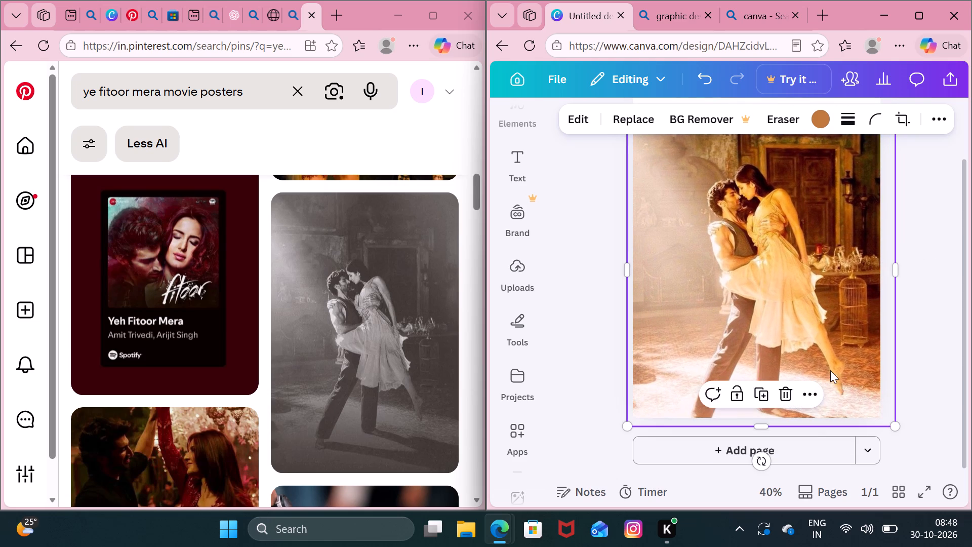
{"action": "scroll", "coordinate": [824, 365], "scroll_direction": "up", "scroll_amount": 2}
{"action": "left_click_drag", "start_coordinate": [769, 183], "coordinate": [770, 169]}
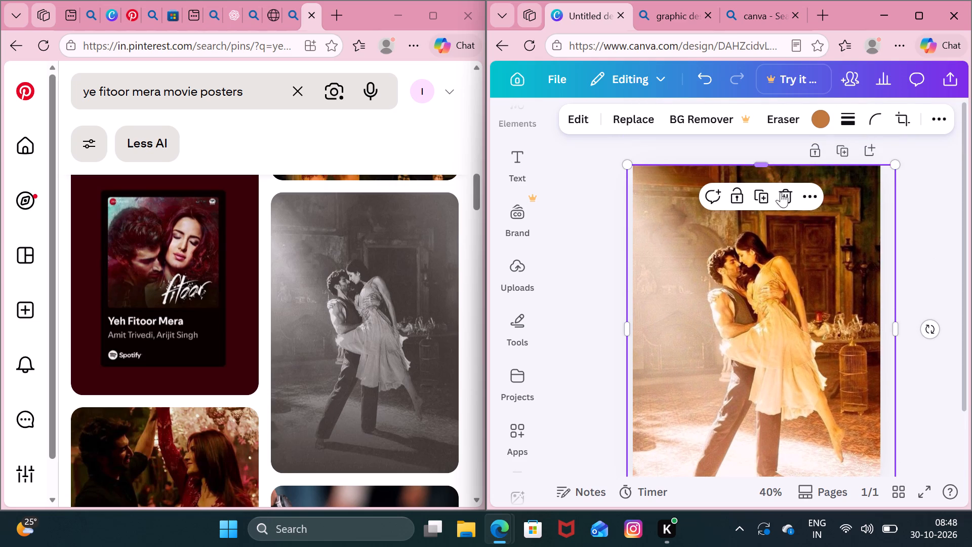
{"action": "left_click", "coordinate": [919, 249]}
{"action": "scroll", "coordinate": [756, 302], "scroll_direction": "up", "scroll_amount": 1}
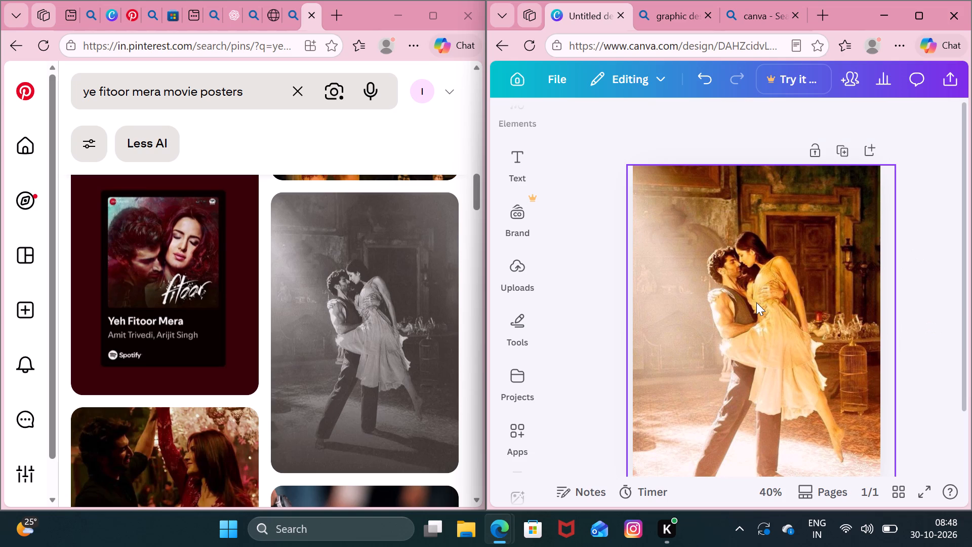
{"action": "scroll", "coordinate": [756, 302], "scroll_direction": "down", "scroll_amount": 1}
{"action": "scroll", "coordinate": [756, 302], "scroll_direction": "up", "scroll_amount": 1}
{"action": "scroll", "coordinate": [756, 302], "scroll_direction": "down", "scroll_amount": 1}
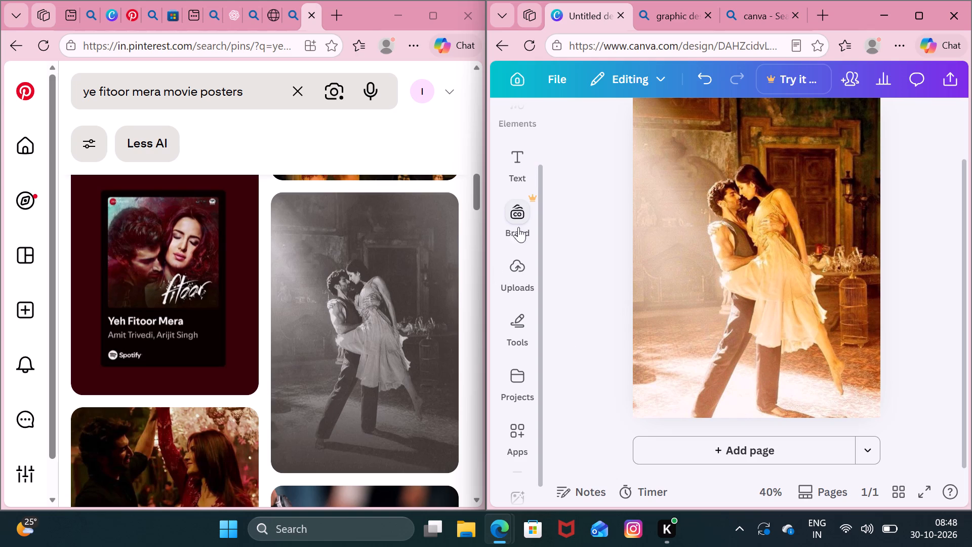
Place the uploaded black wavy-line texture over the couple and enlarge it to about 10 wide by 15 high, covering the whole page.
{"action": "left_click", "coordinate": [523, 279]}
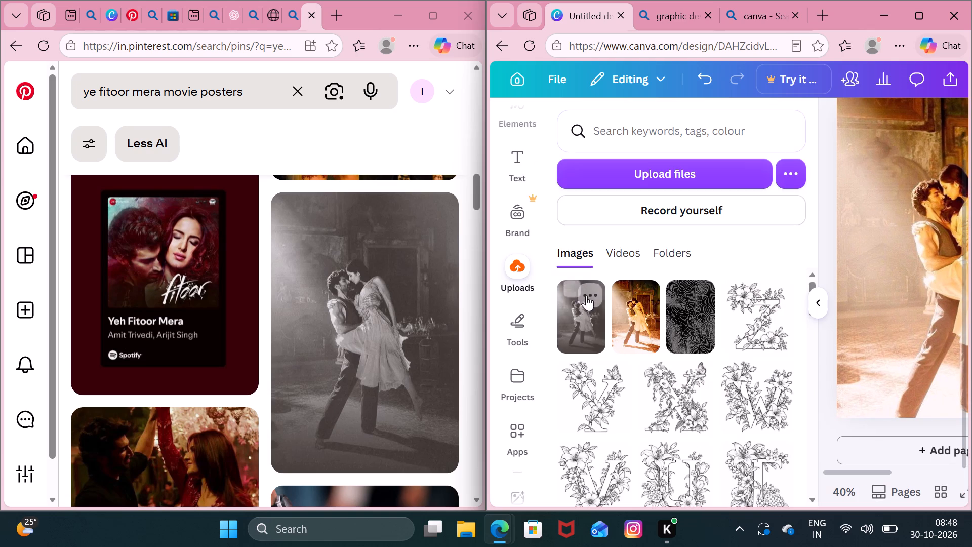
{"action": "left_click", "coordinate": [678, 316]}
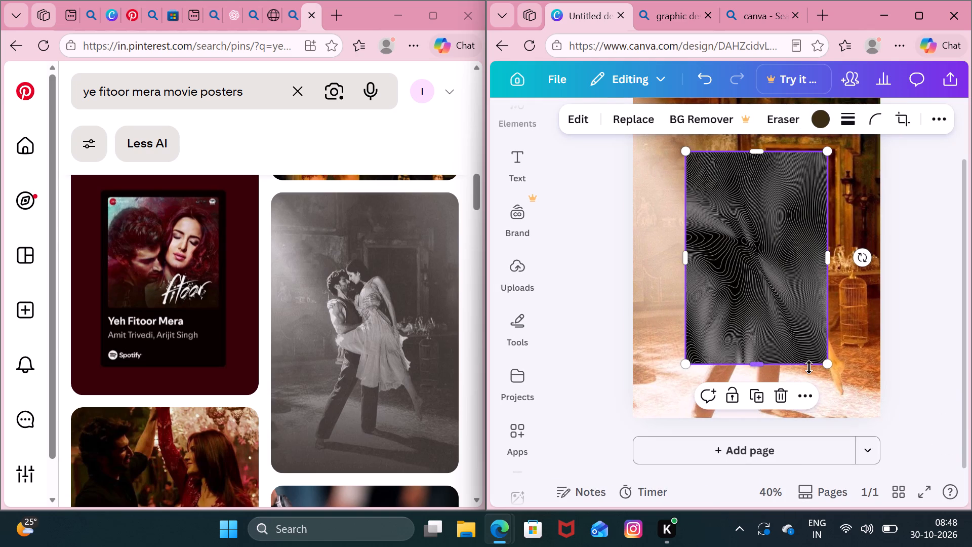
{"action": "left_click_drag", "start_coordinate": [824, 365], "coordinate": [840, 397]}
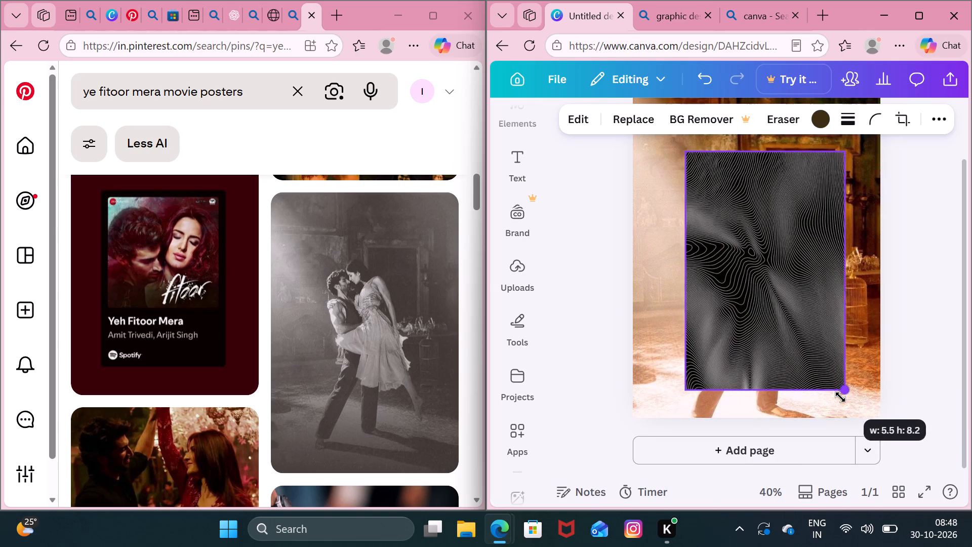
{"action": "left_click_drag", "start_coordinate": [840, 397], "coordinate": [921, 521]}
{"action": "left_click_drag", "start_coordinate": [804, 378], "coordinate": [740, 274]}
{"action": "left_click_drag", "start_coordinate": [863, 416], "coordinate": [940, 465]}
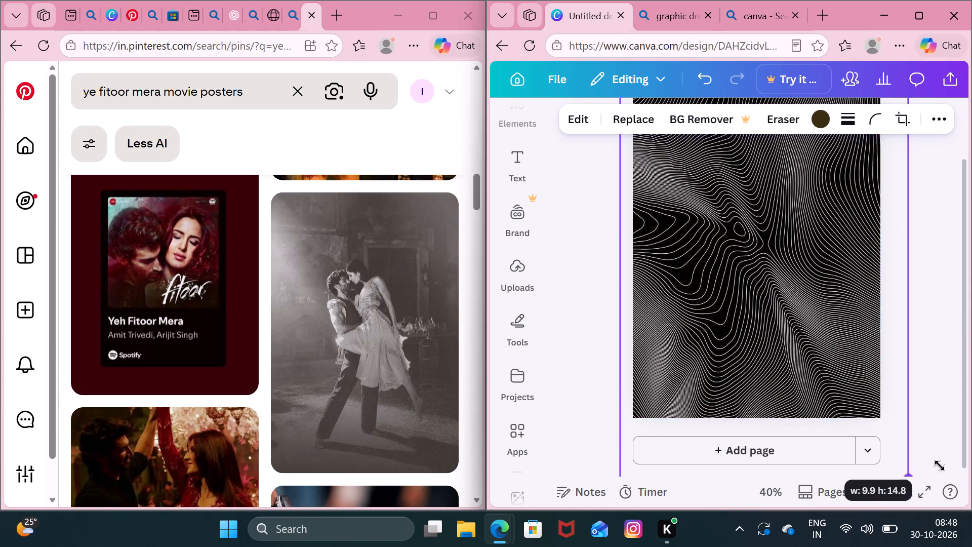
{"action": "left_click_drag", "start_coordinate": [940, 465], "coordinate": [948, 469]}
Look through the texture image's editing options and effect apps, including the Screen app's description.
{"action": "left_click", "coordinate": [579, 111]}
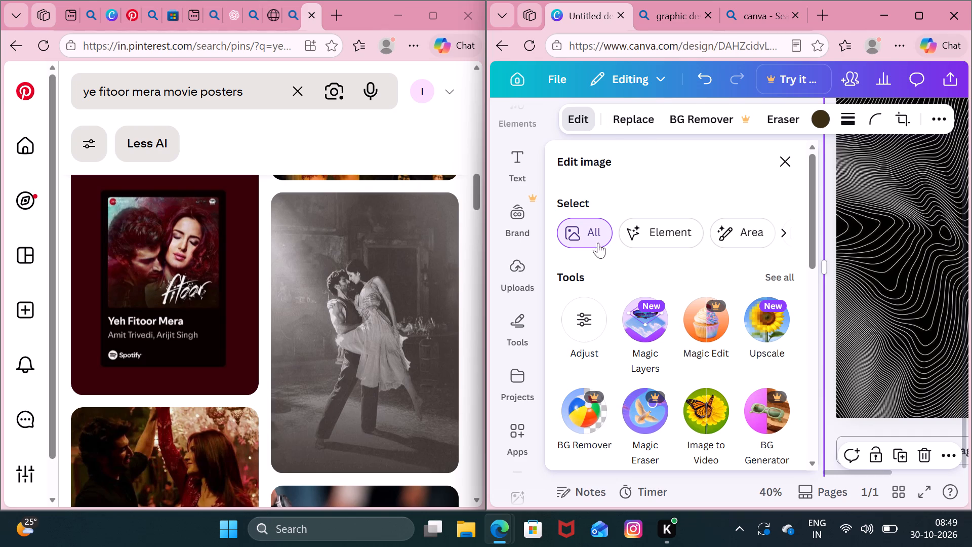
{"action": "scroll", "coordinate": [622, 272], "scroll_direction": "down", "scroll_amount": 4}
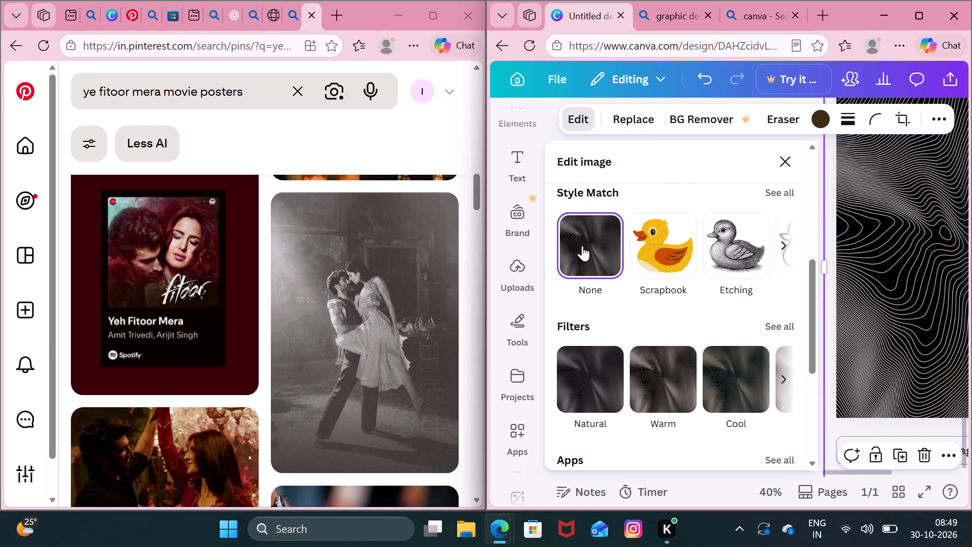
{"action": "scroll", "coordinate": [580, 249], "scroll_direction": "down", "scroll_amount": 3}
{"action": "scroll", "coordinate": [638, 325], "scroll_direction": "down", "scroll_amount": 3}
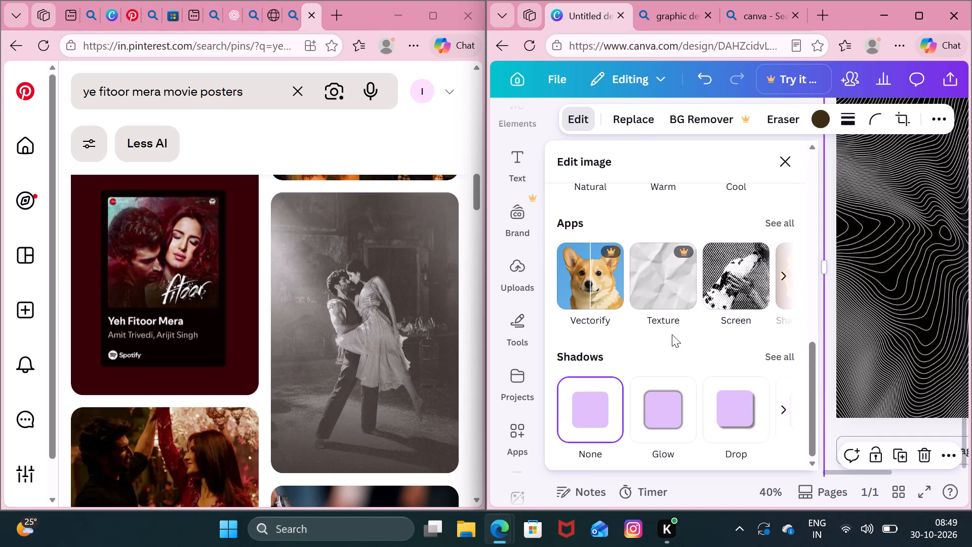
{"action": "scroll", "coordinate": [672, 334], "scroll_direction": "down", "scroll_amount": 1}
{"action": "left_click", "coordinate": [726, 283]}
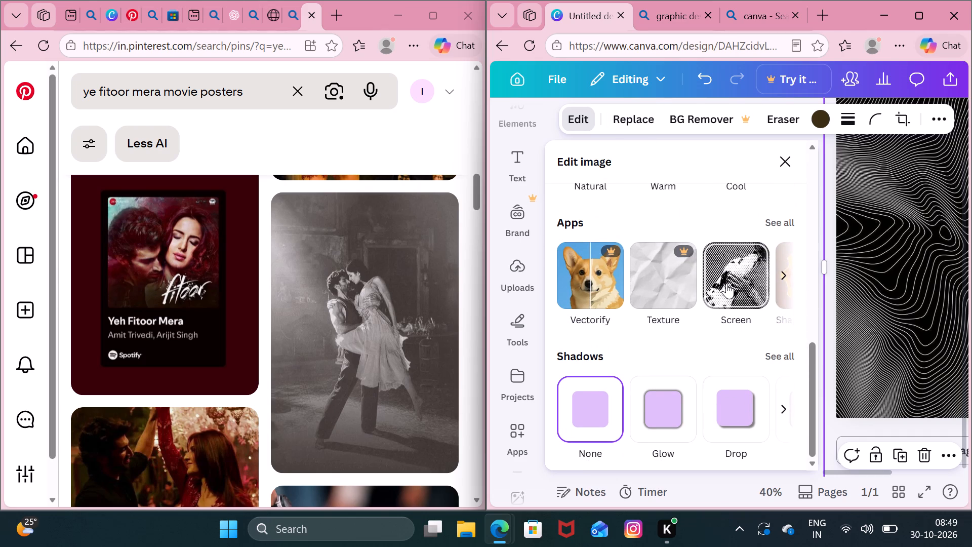
{"action": "left_click", "coordinate": [785, 167]}
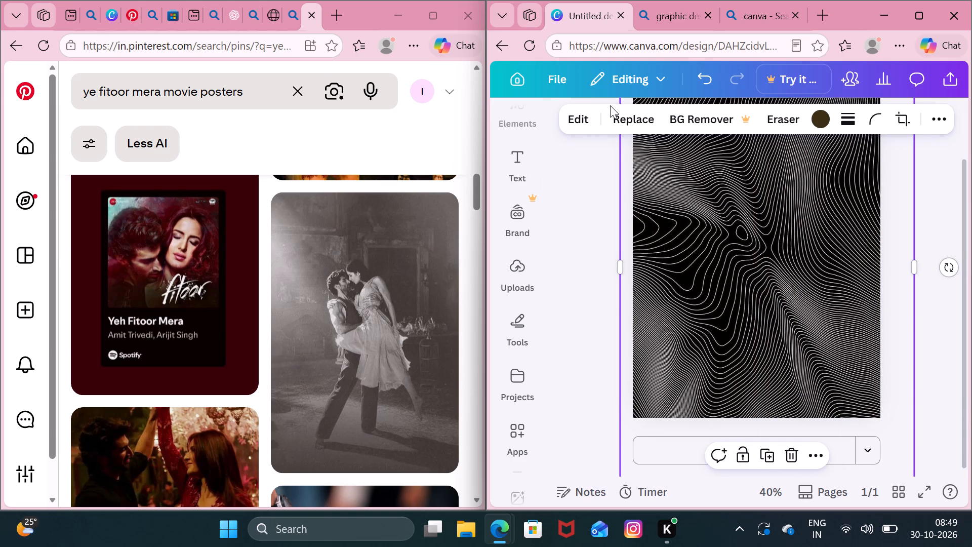
{"action": "left_click", "coordinate": [585, 120]}
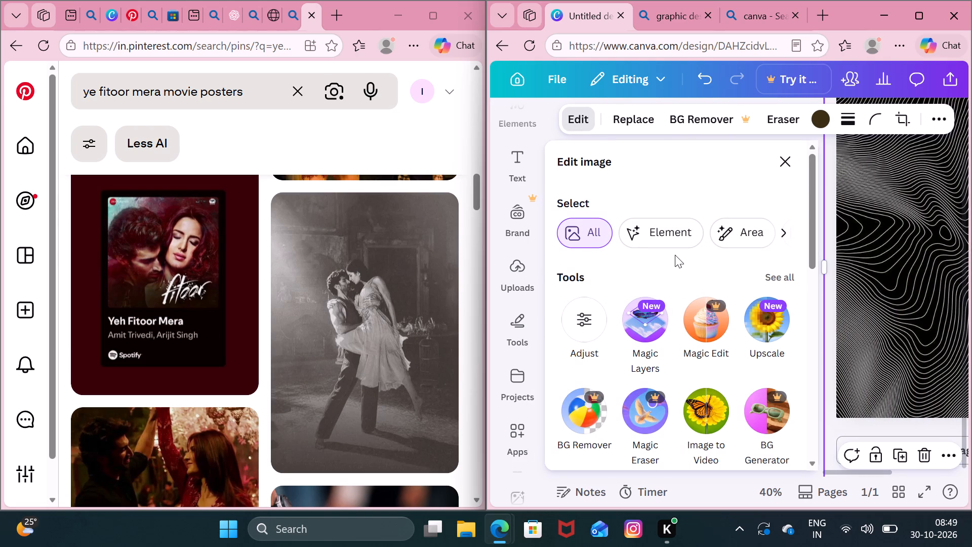
{"action": "scroll", "coordinate": [674, 253], "scroll_direction": "down", "scroll_amount": 7}
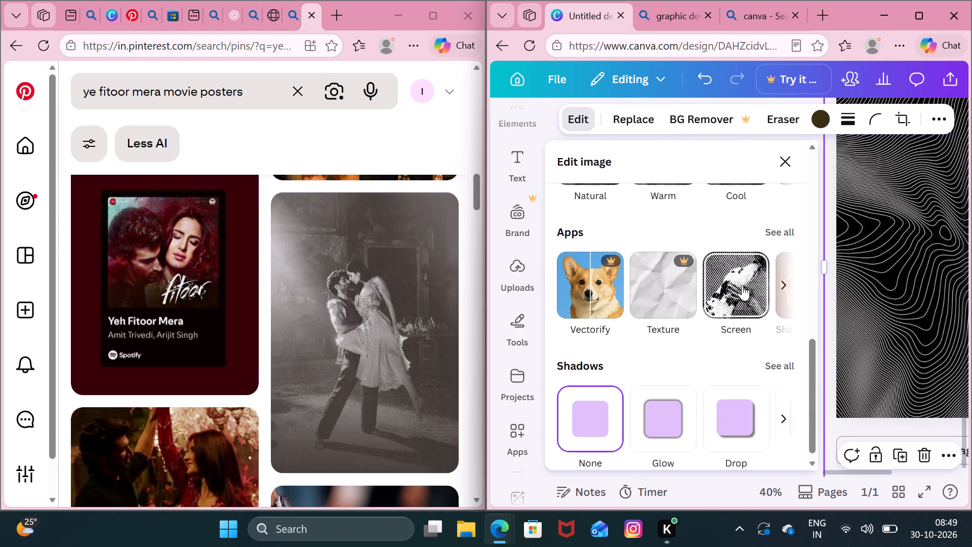
{"action": "left_click", "coordinate": [782, 291]}
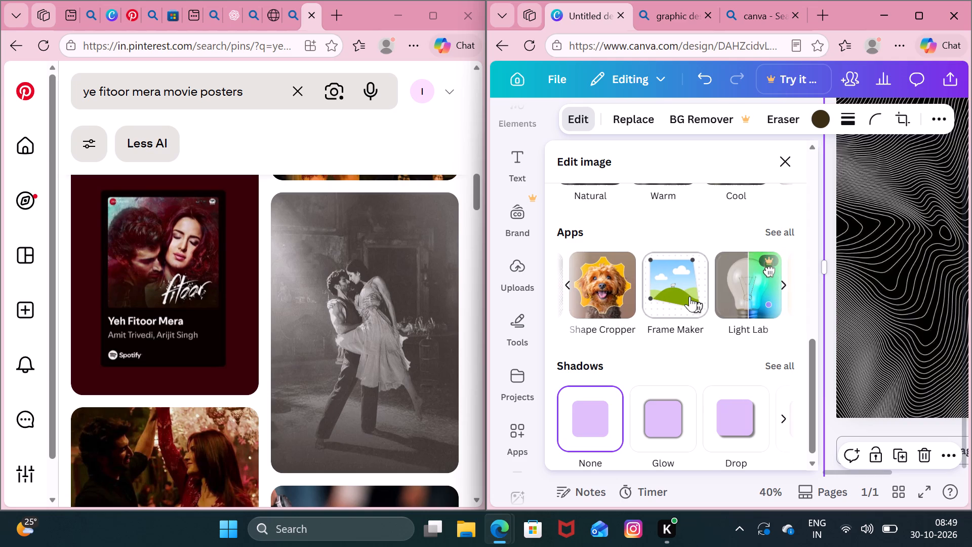
{"action": "scroll", "coordinate": [690, 296], "scroll_direction": "down", "scroll_amount": 3}
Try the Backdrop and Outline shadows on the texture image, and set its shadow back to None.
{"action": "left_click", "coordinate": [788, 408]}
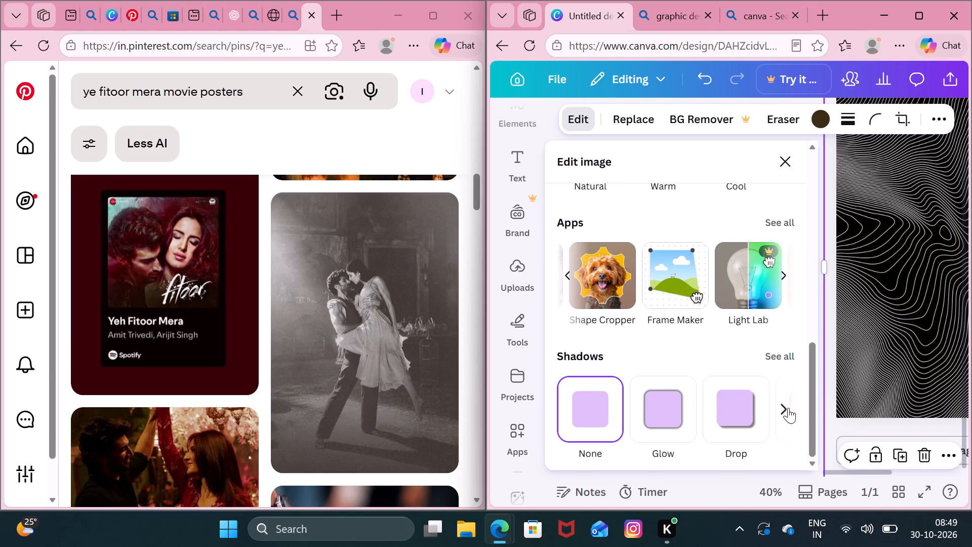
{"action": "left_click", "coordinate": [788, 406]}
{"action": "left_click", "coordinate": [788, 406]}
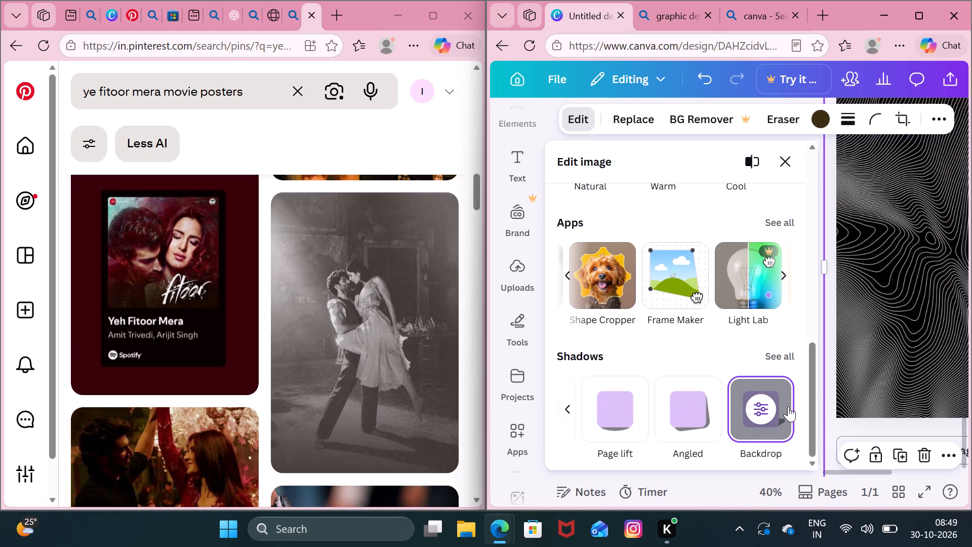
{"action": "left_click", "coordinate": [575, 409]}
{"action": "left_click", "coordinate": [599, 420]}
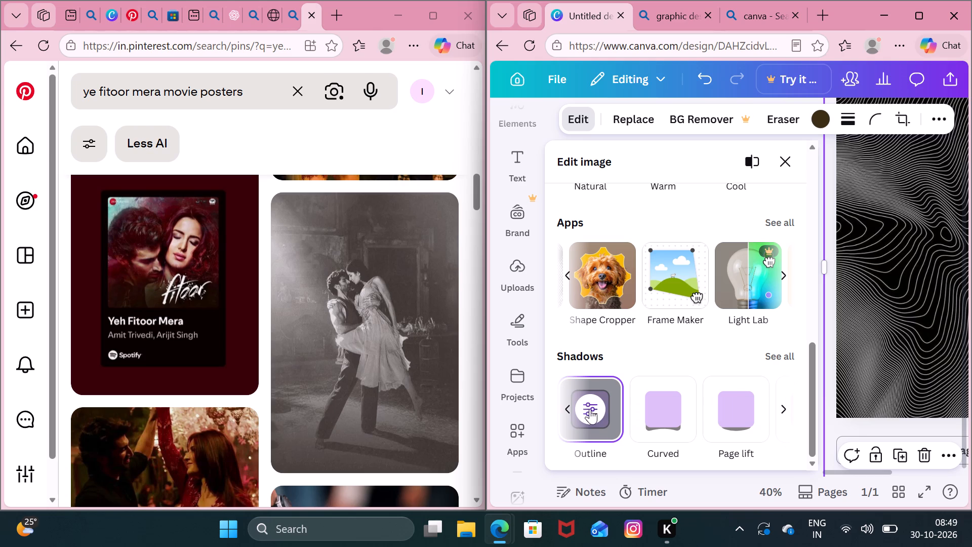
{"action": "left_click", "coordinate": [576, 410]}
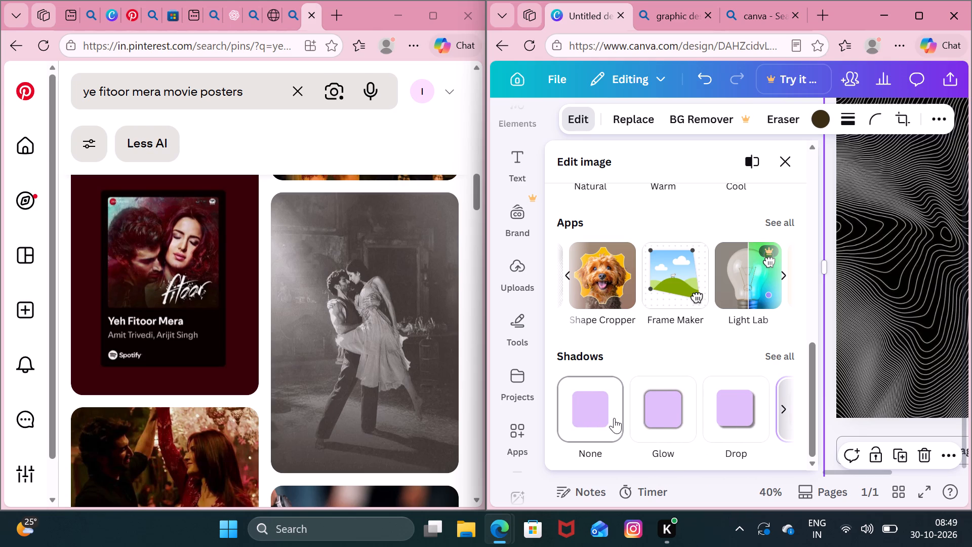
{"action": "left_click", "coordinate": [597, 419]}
Apply the Etching style match to the wavy-line texture image.
{"action": "scroll", "coordinate": [622, 310], "scroll_direction": "down", "scroll_amount": 9}
{"action": "scroll", "coordinate": [632, 307], "scroll_direction": "up", "scroll_amount": 3}
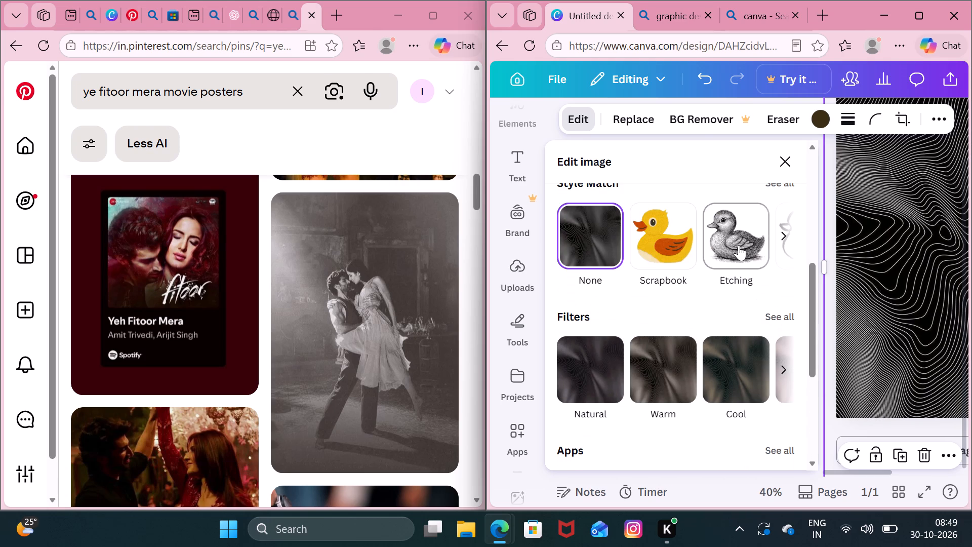
{"action": "left_click", "coordinate": [739, 245]}
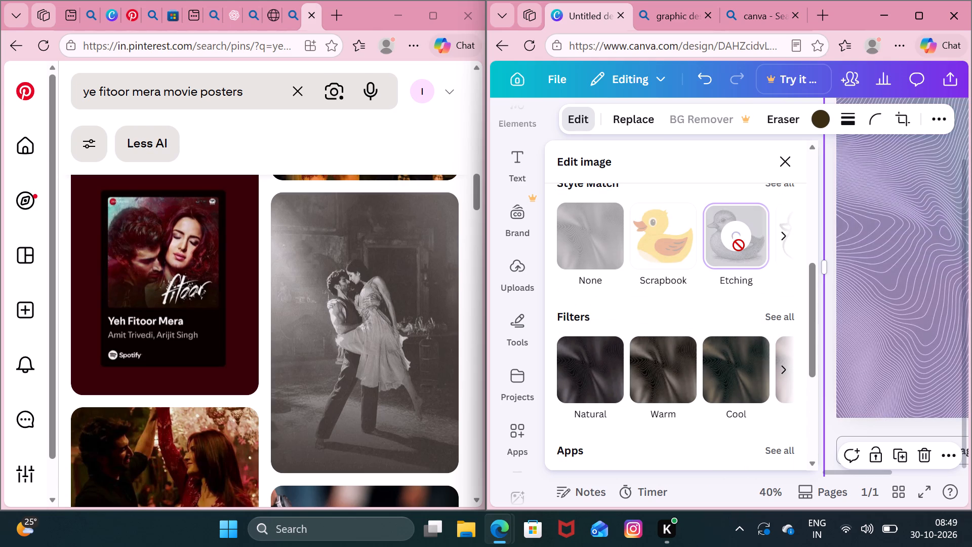
{"action": "scroll", "coordinate": [702, 285], "scroll_direction": "up", "scroll_amount": 2}
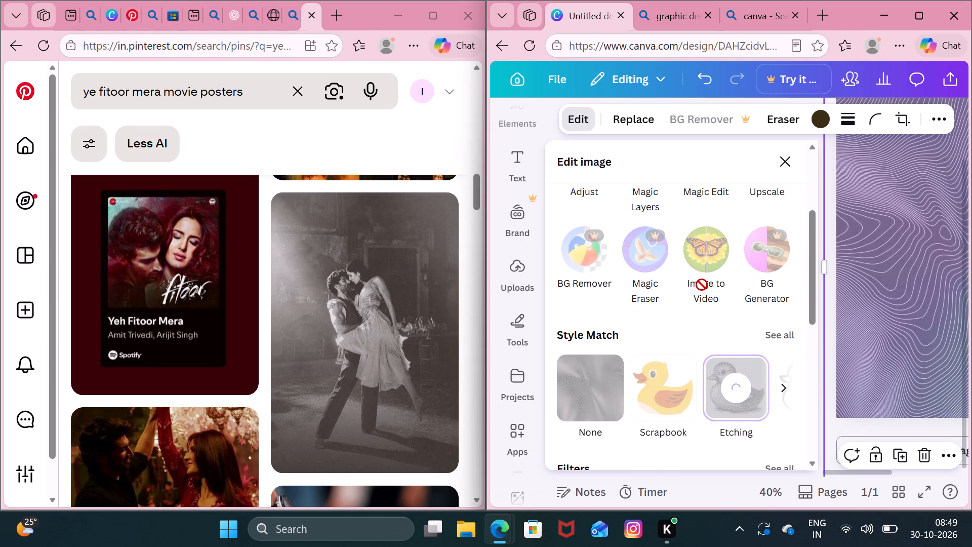
{"action": "left_click", "coordinate": [786, 392]}
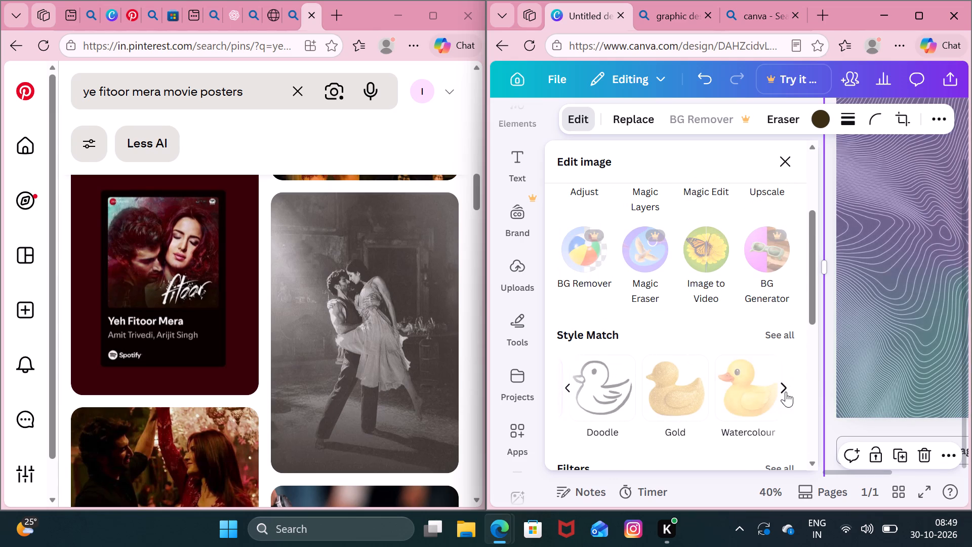
{"action": "left_click", "coordinate": [786, 391]}
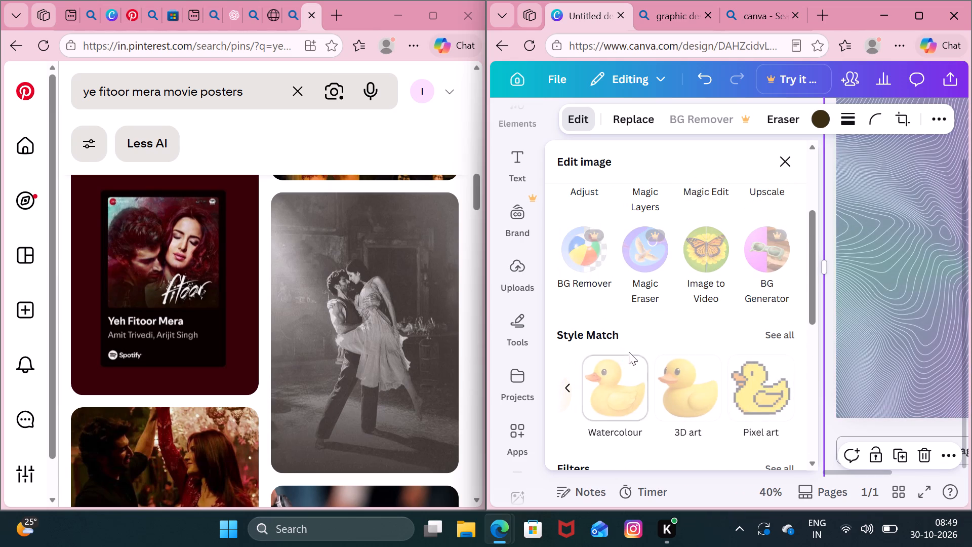
Try the Scandi filter on the texture image and switch to the cool Nordic filter at an intensity of 30.
{"action": "scroll", "coordinate": [629, 352], "scroll_direction": "down", "scroll_amount": 3}
{"action": "left_click", "coordinate": [740, 303]}
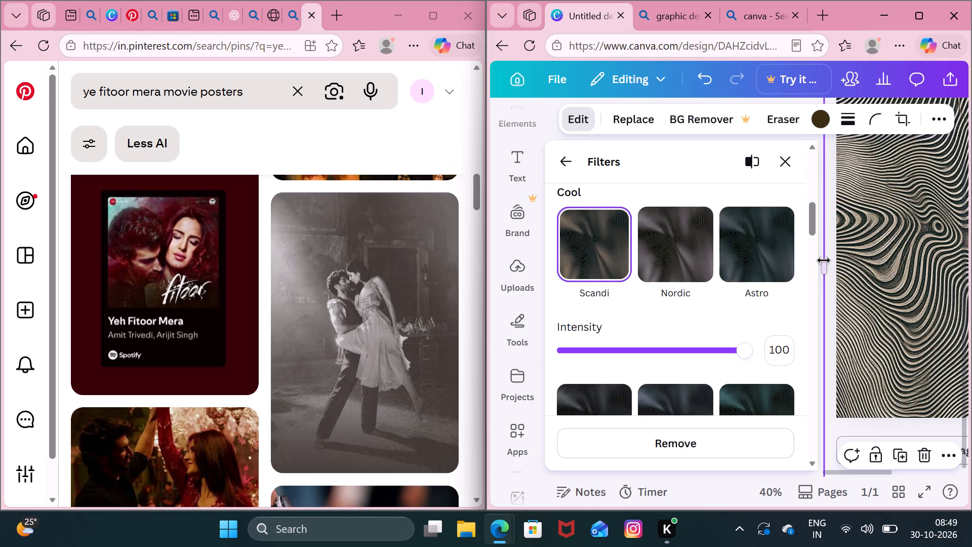
{"action": "scroll", "coordinate": [706, 268], "scroll_direction": "up", "scroll_amount": 1}
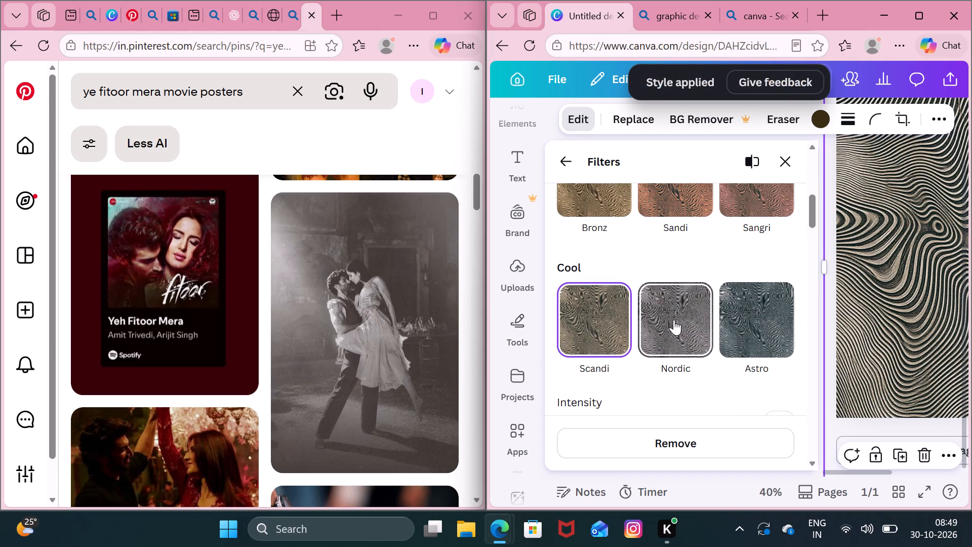
{"action": "left_click", "coordinate": [674, 320]}
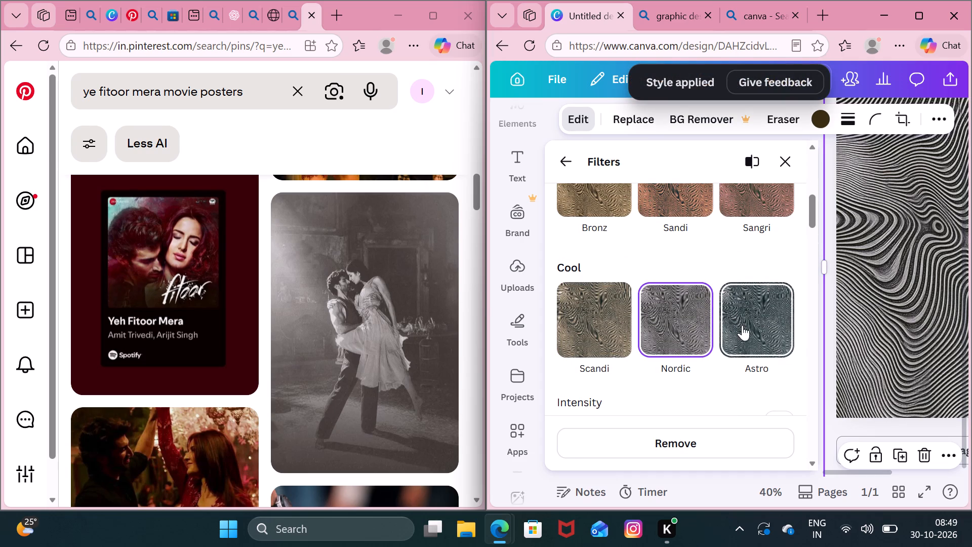
{"action": "scroll", "coordinate": [674, 350], "scroll_direction": "down", "scroll_amount": 1}
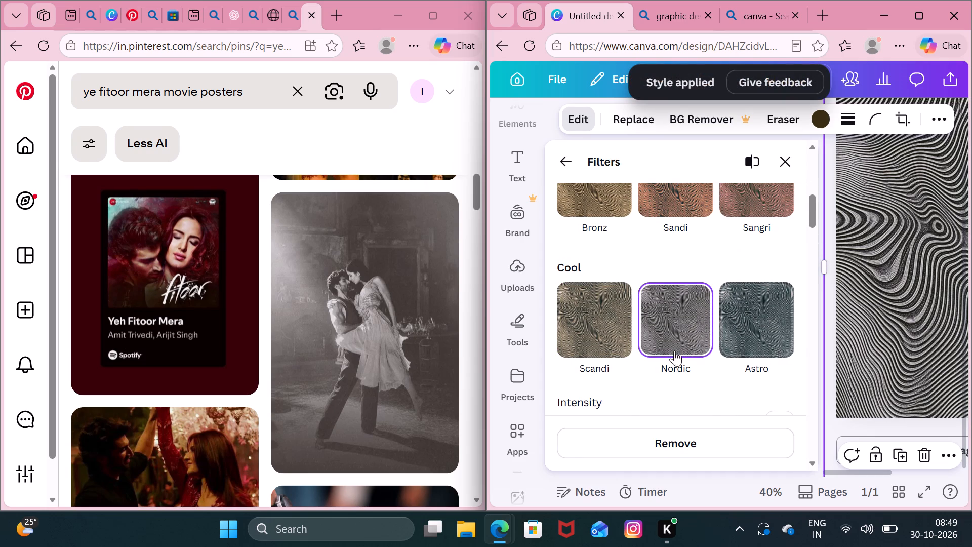
{"action": "left_click_drag", "start_coordinate": [738, 356], "coordinate": [584, 351]}
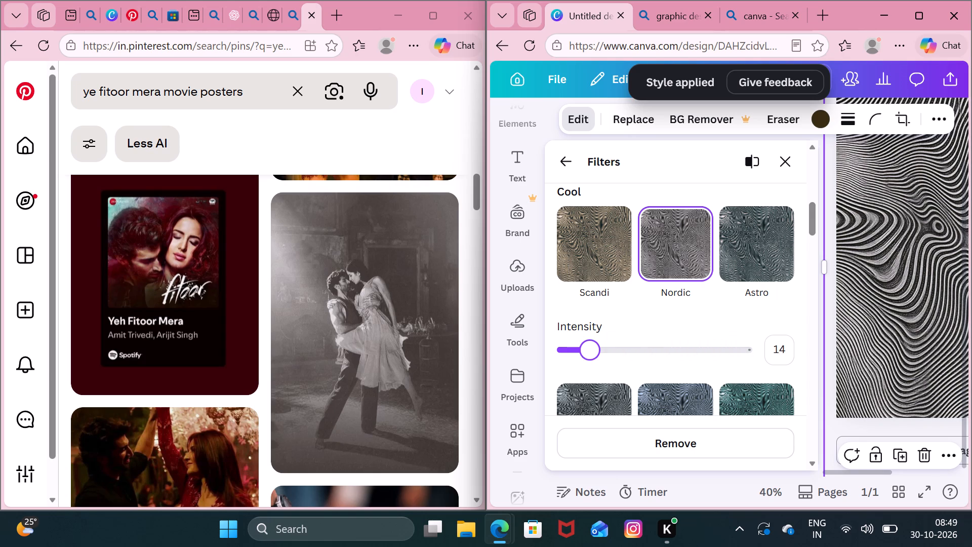
{"action": "left_click_drag", "start_coordinate": [584, 351], "coordinate": [582, 351]}
{"action": "left_click_drag", "start_coordinate": [586, 347], "coordinate": [618, 351]}
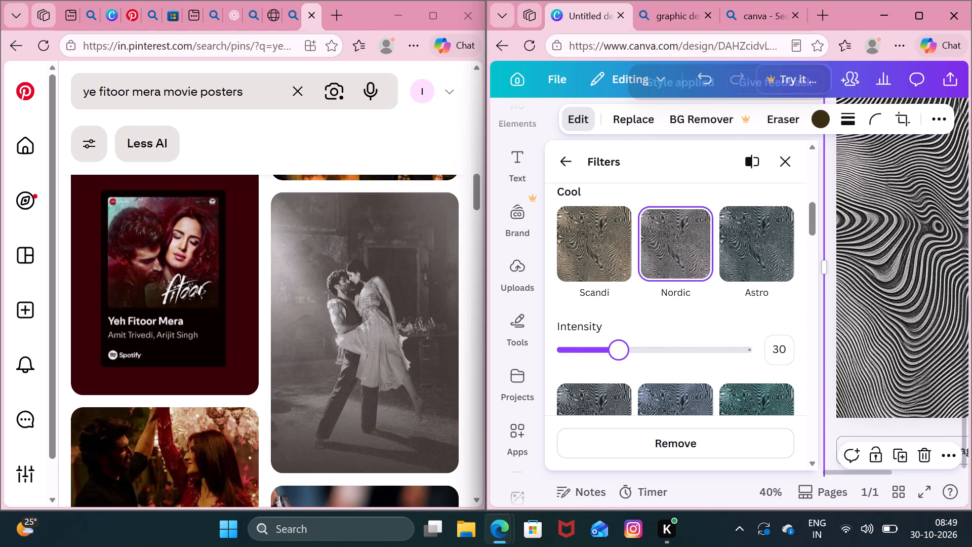
{"action": "scroll", "coordinate": [780, 311], "scroll_direction": "down", "scroll_amount": 3}
{"action": "scroll", "coordinate": [760, 300], "scroll_direction": "up", "scroll_amount": 5}
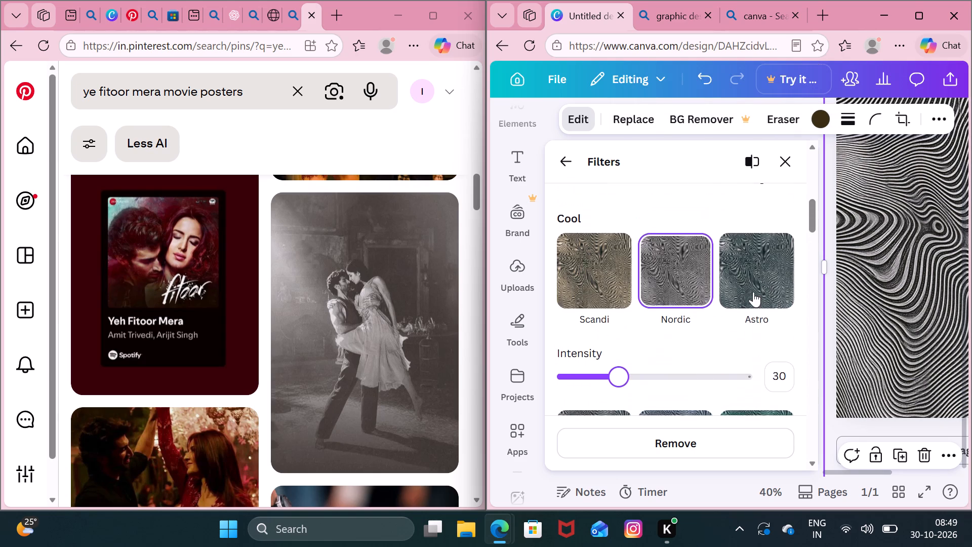
Compare the texture image with and without its filter, and look through its layer and other additional options.
{"action": "scroll", "coordinate": [753, 292], "scroll_direction": "up", "scroll_amount": 2}
{"action": "left_click", "coordinate": [756, 163]}
{"action": "left_click", "coordinate": [756, 163]}
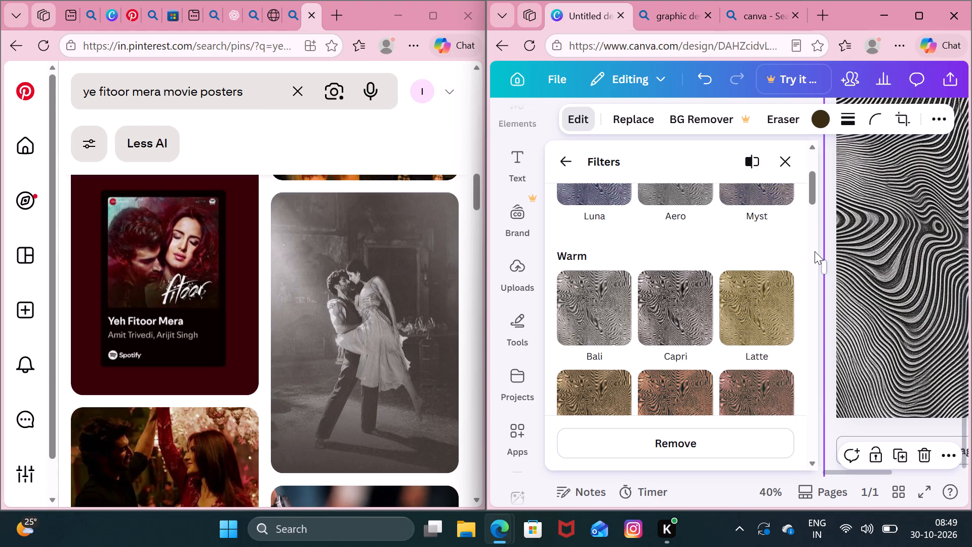
{"action": "left_click", "coordinate": [925, 21]}
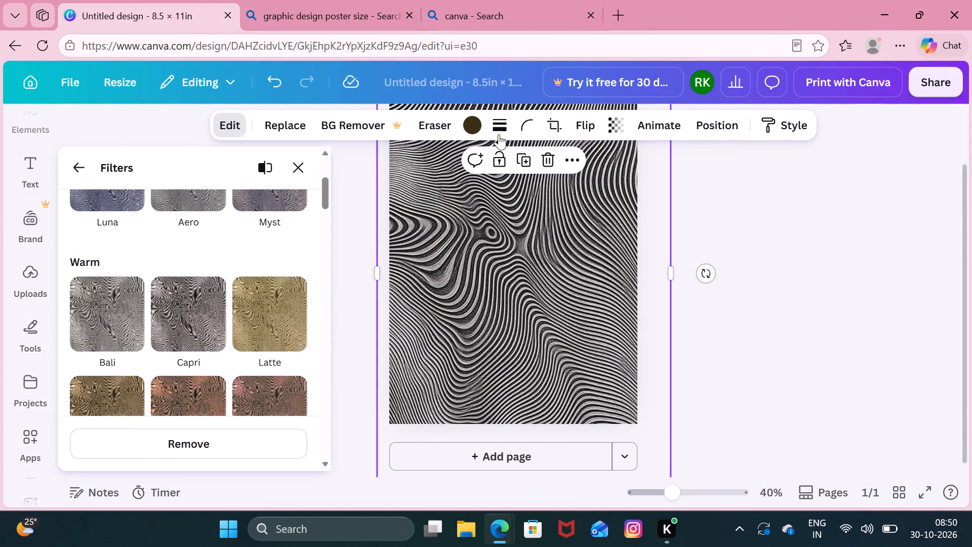
{"action": "left_click", "coordinate": [566, 159]}
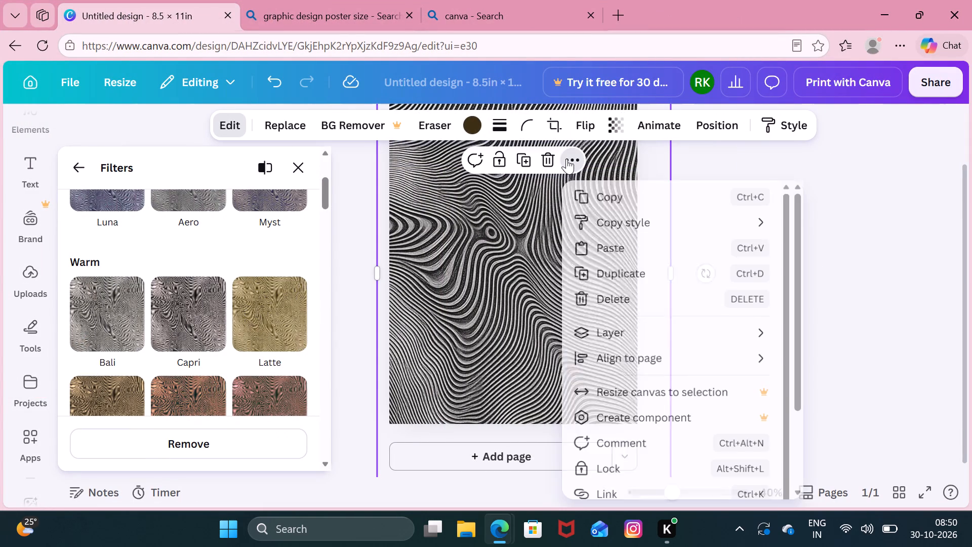
{"action": "scroll", "coordinate": [641, 265], "scroll_direction": "down", "scroll_amount": 1}
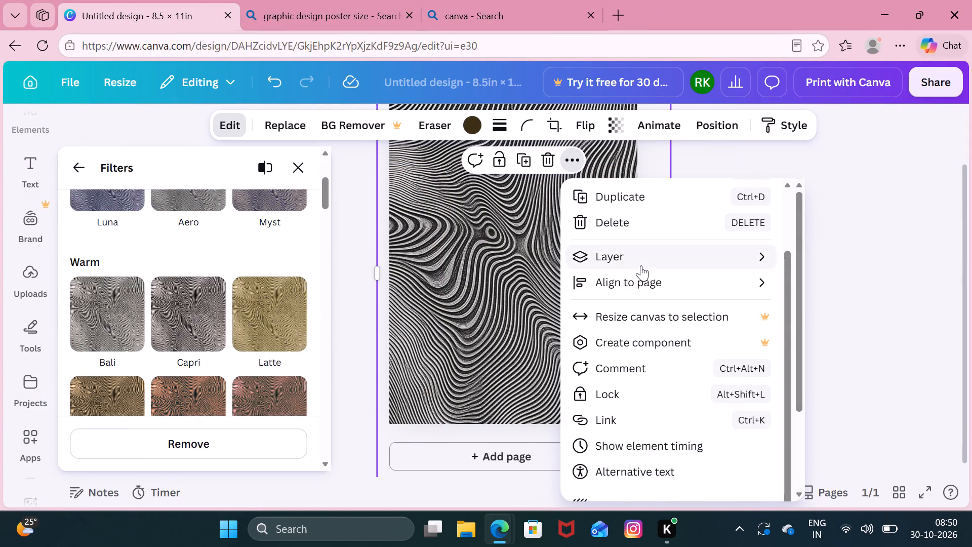
{"action": "scroll", "coordinate": [641, 265], "scroll_direction": "down", "scroll_amount": 2}
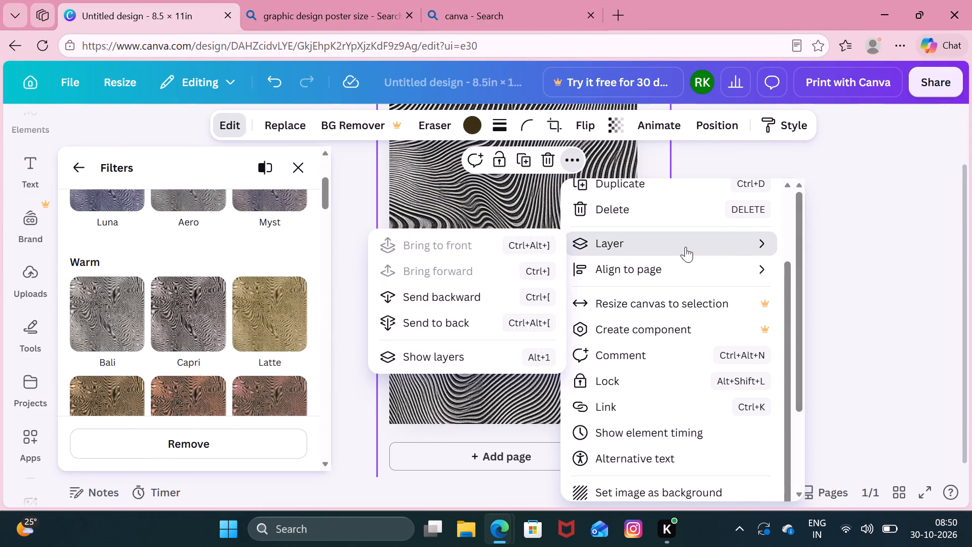
{"action": "scroll", "coordinate": [705, 239], "scroll_direction": "up", "scroll_amount": 2}
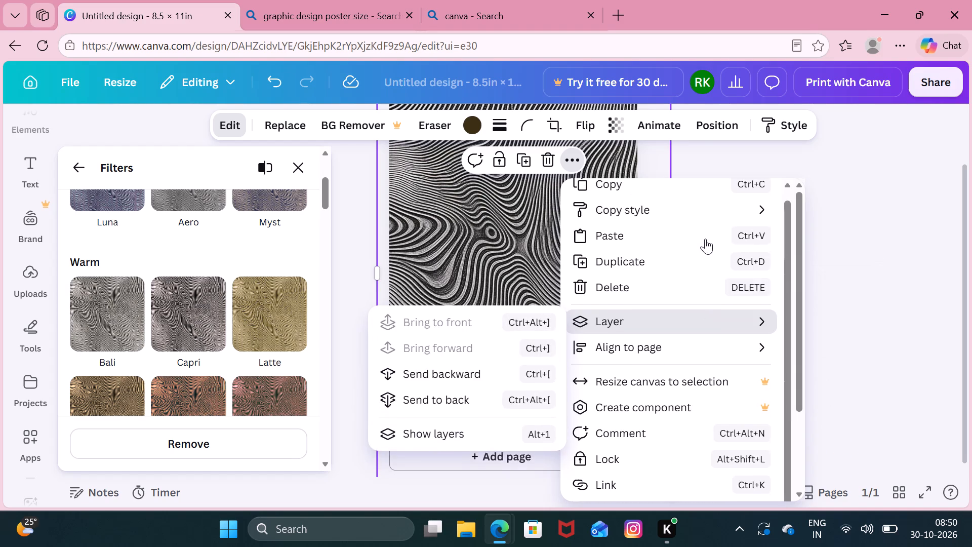
{"action": "scroll", "coordinate": [688, 212], "scroll_direction": "up", "scroll_amount": 3}
{"action": "scroll", "coordinate": [681, 244], "scroll_direction": "down", "scroll_amount": 9}
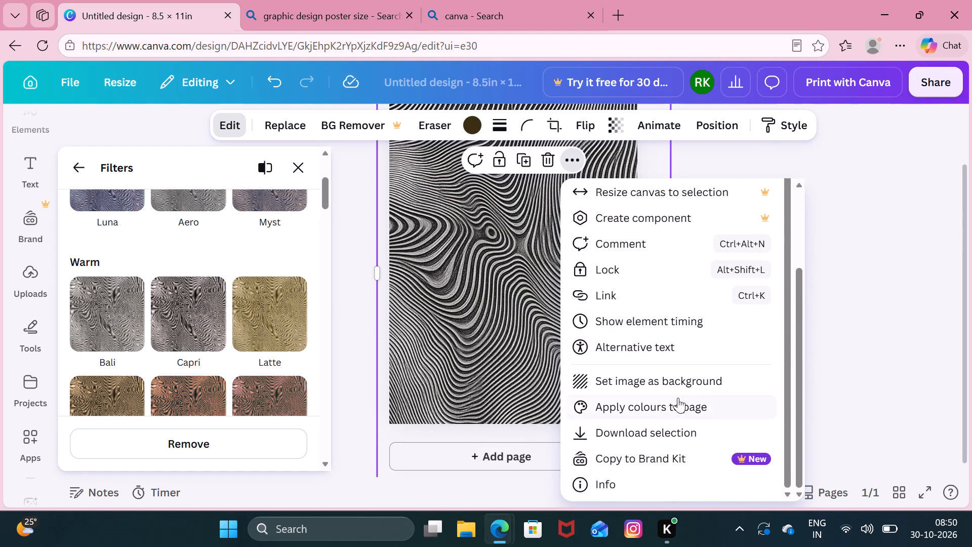
{"action": "scroll", "coordinate": [674, 302], "scroll_direction": "up", "scroll_amount": 3}
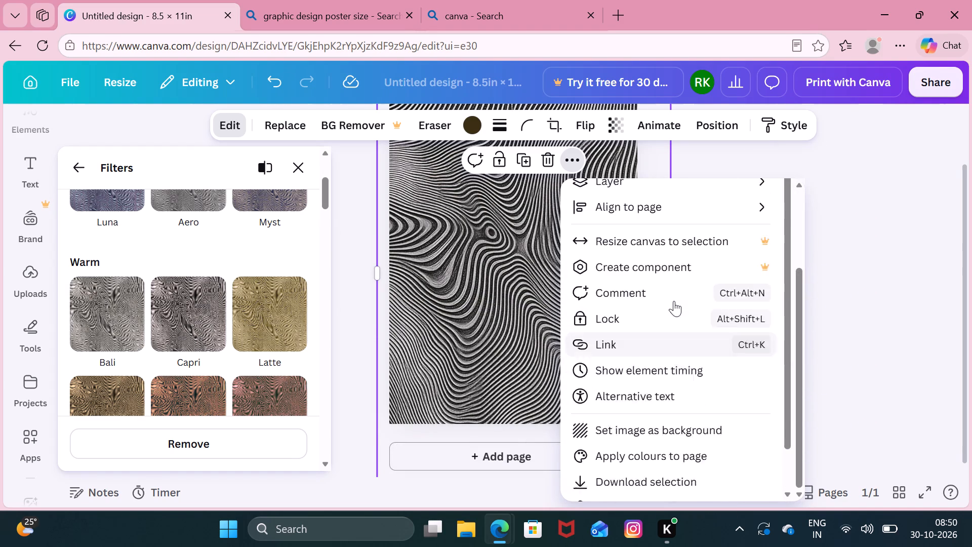
{"action": "scroll", "coordinate": [674, 301], "scroll_direction": "up", "scroll_amount": 1}
{"action": "scroll", "coordinate": [657, 263], "scroll_direction": "up", "scroll_amount": 6}
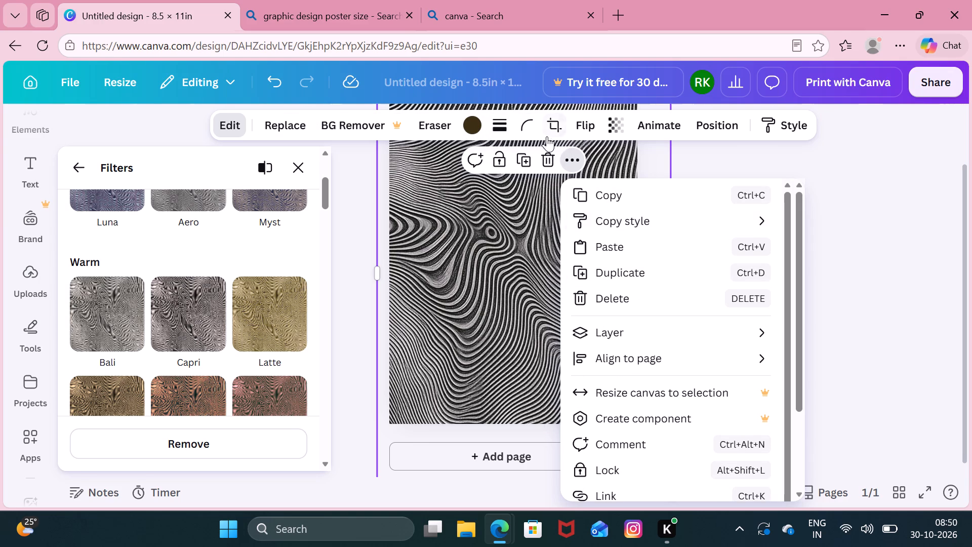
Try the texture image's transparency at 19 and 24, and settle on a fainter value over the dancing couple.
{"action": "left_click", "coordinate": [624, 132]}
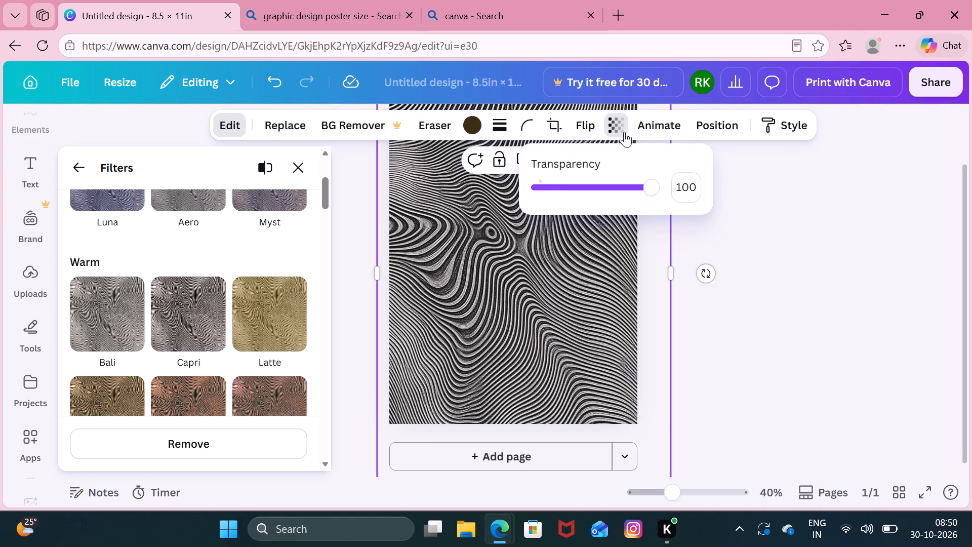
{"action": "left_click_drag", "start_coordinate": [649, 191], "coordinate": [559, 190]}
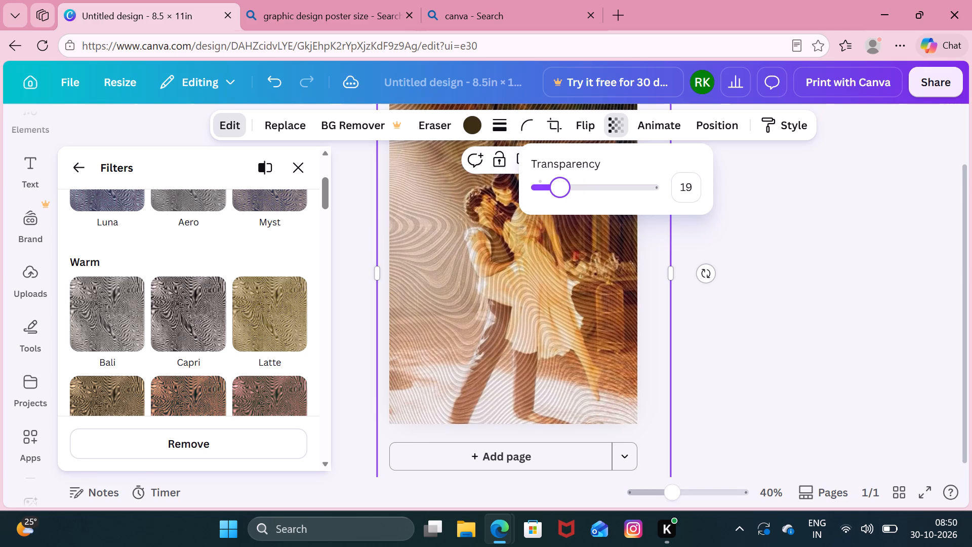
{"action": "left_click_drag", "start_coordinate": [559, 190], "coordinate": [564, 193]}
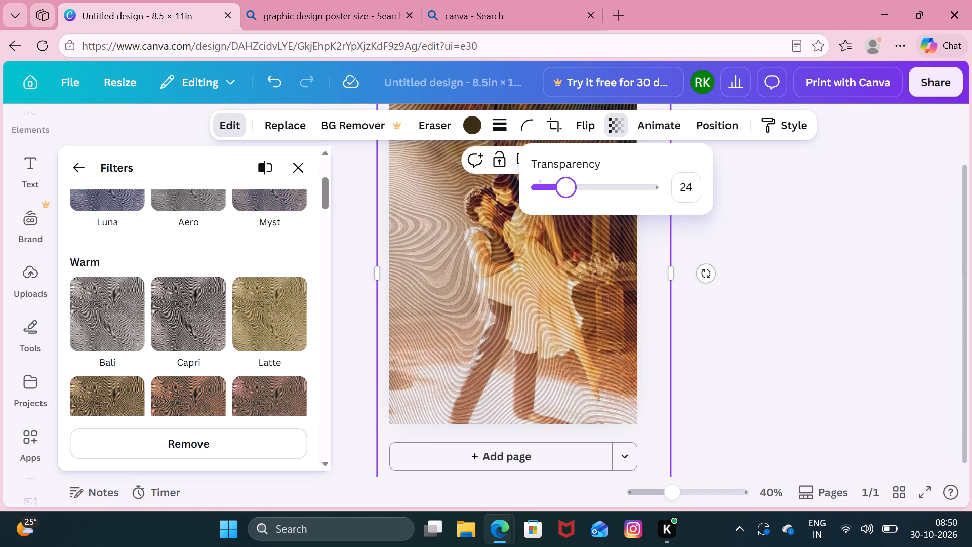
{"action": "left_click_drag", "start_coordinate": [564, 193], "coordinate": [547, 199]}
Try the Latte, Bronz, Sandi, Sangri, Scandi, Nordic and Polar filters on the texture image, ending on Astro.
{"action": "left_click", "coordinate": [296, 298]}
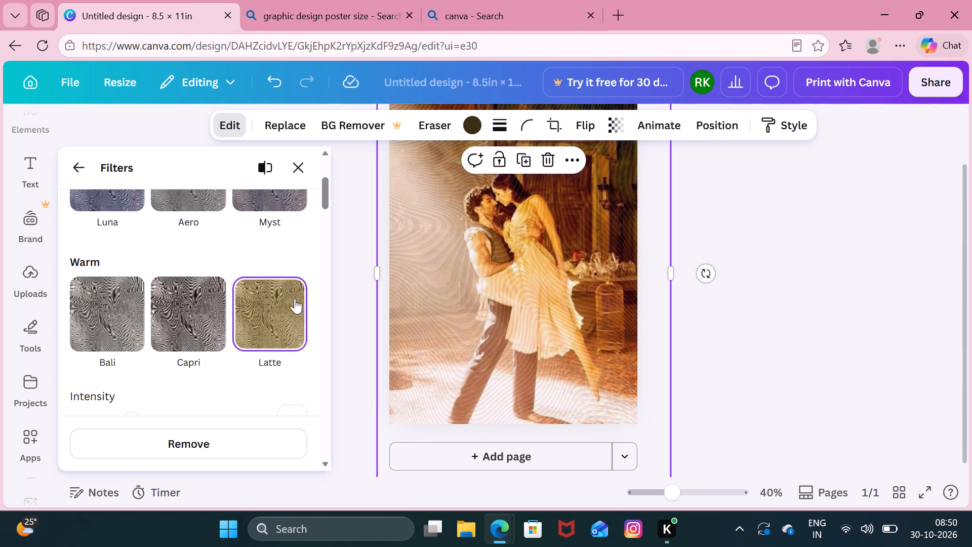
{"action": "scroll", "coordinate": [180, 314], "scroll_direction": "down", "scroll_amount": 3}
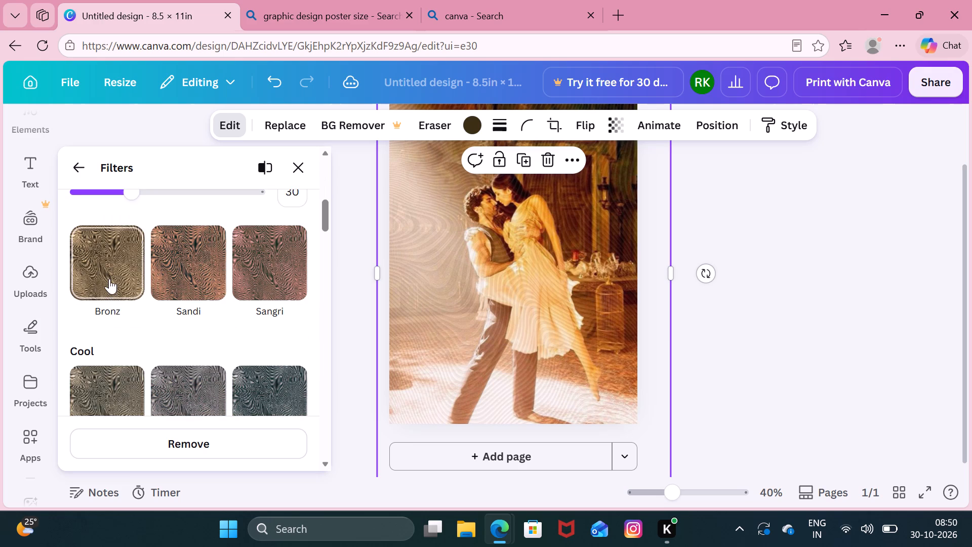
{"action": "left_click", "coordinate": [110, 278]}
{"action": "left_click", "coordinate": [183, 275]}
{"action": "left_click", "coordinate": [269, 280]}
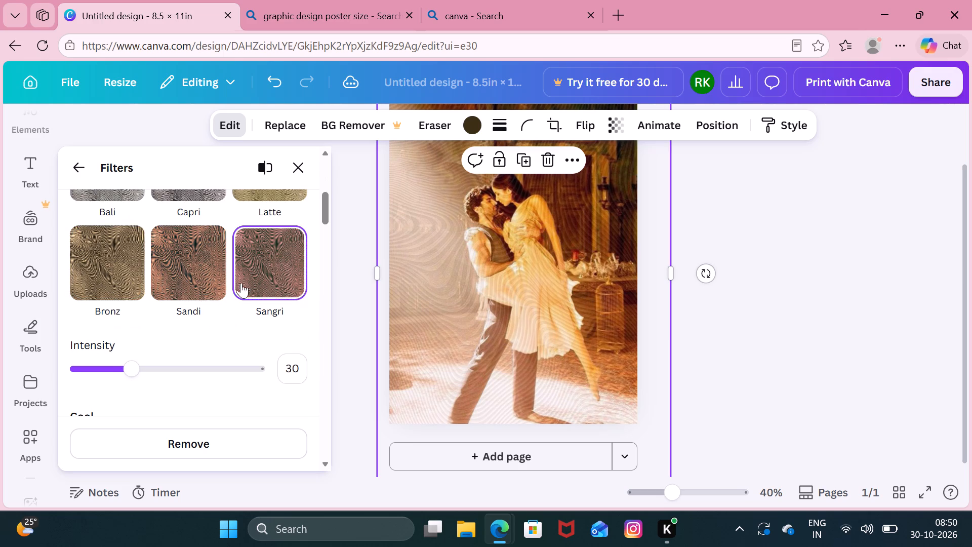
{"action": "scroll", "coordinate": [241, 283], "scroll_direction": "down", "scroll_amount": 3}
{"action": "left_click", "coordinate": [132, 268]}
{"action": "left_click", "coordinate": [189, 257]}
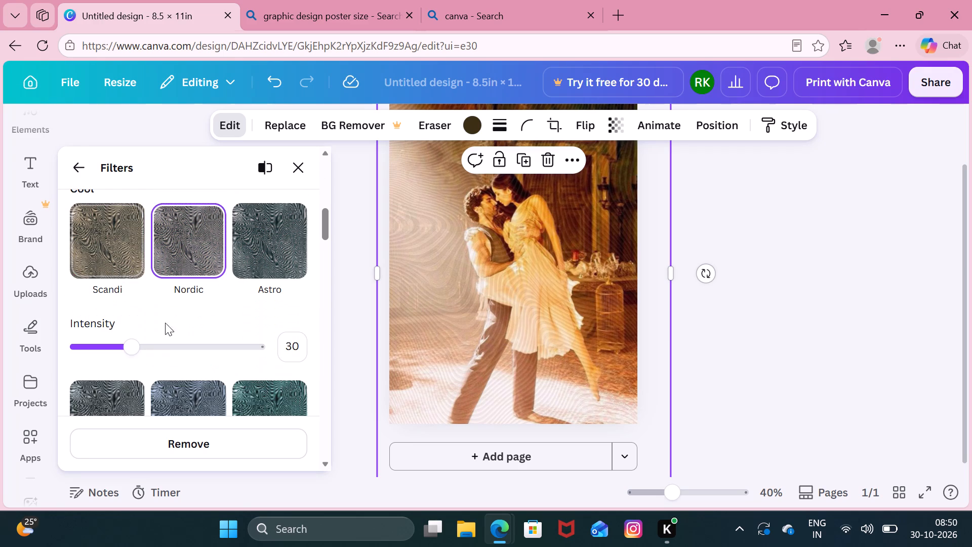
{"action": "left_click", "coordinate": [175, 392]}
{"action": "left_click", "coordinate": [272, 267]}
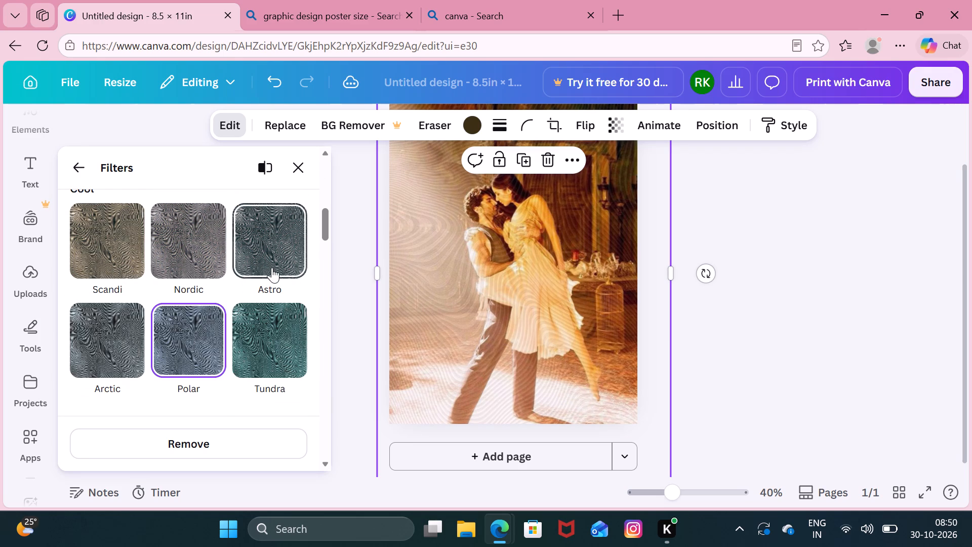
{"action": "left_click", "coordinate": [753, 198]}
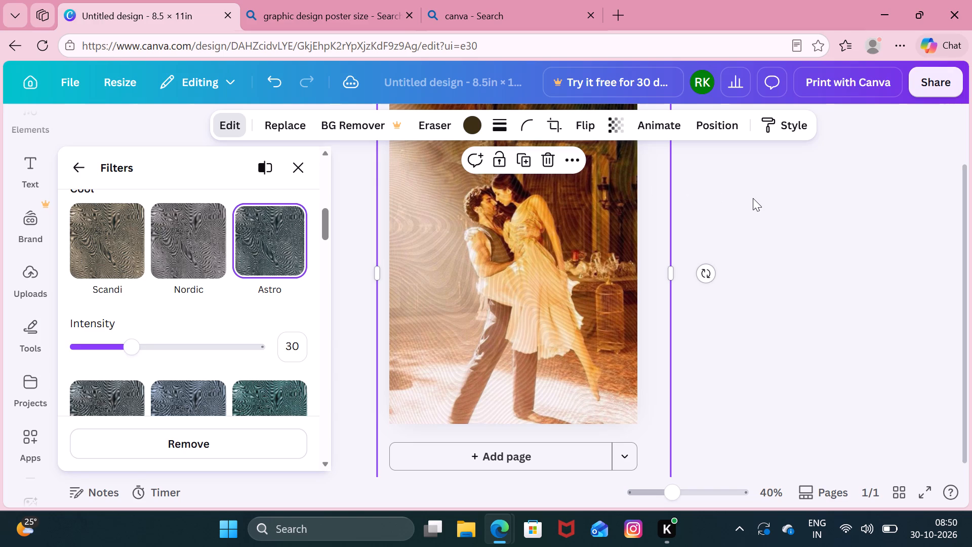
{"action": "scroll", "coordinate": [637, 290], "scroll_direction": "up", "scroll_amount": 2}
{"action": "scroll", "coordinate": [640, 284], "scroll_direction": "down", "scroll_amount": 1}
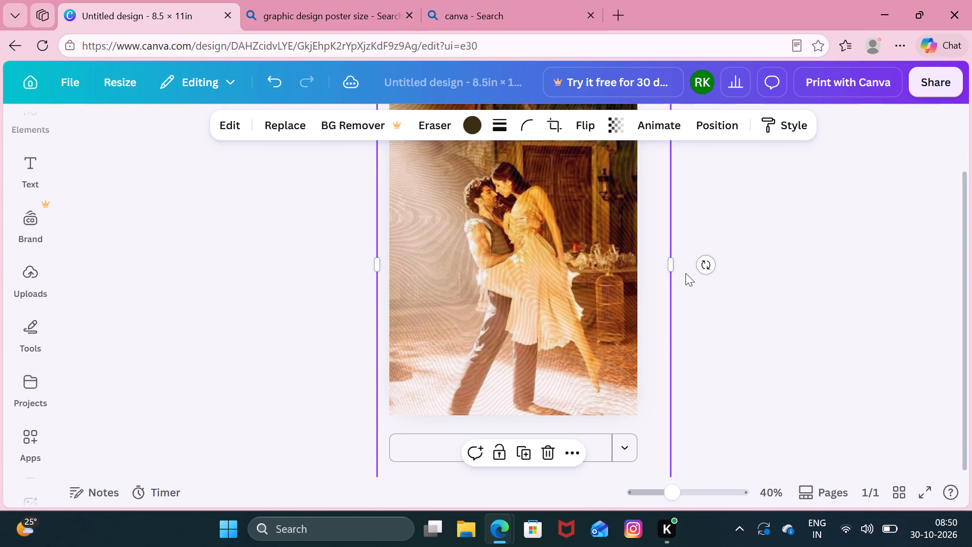
Delete the wavy-line texture image from the poster.
{"action": "left_click", "coordinate": [554, 250]}
{"action": "scroll", "coordinate": [639, 231], "scroll_direction": "up", "scroll_amount": 2}
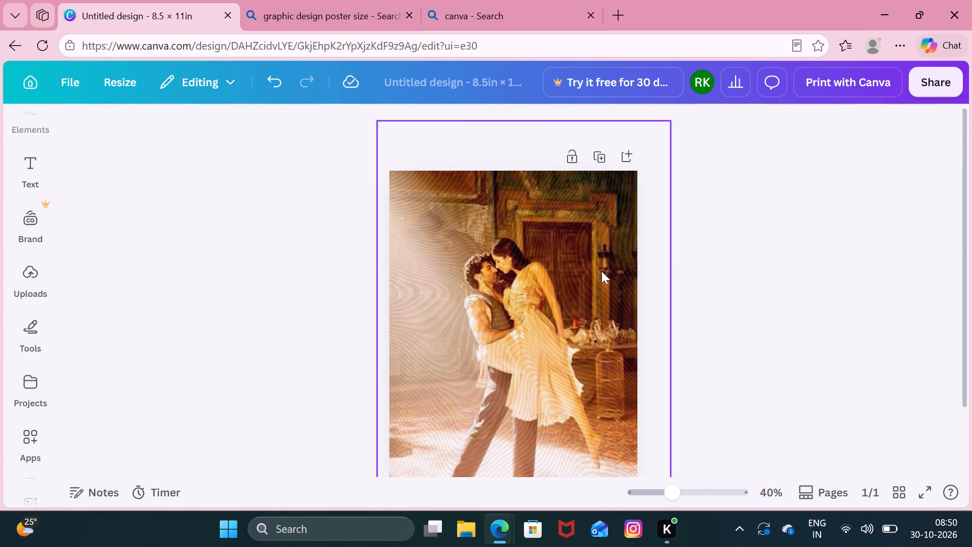
{"action": "left_click", "coordinate": [602, 271]}
{"action": "left_click", "coordinate": [545, 165]}
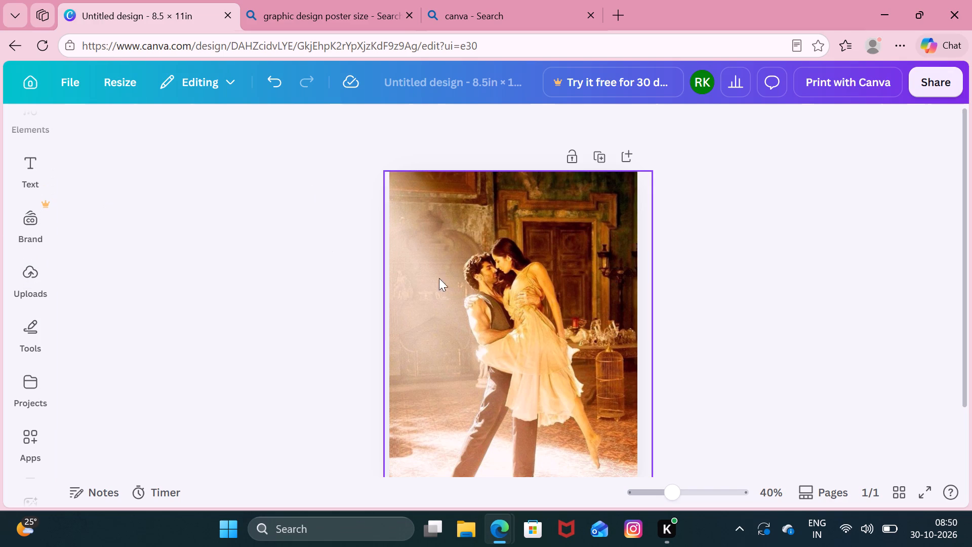
Apply the black-and-white Custom duotone filter to the dancing-couple image after browsing the other duotone presets.
{"action": "left_click", "coordinate": [504, 312]}
{"action": "left_click", "coordinate": [259, 120]}
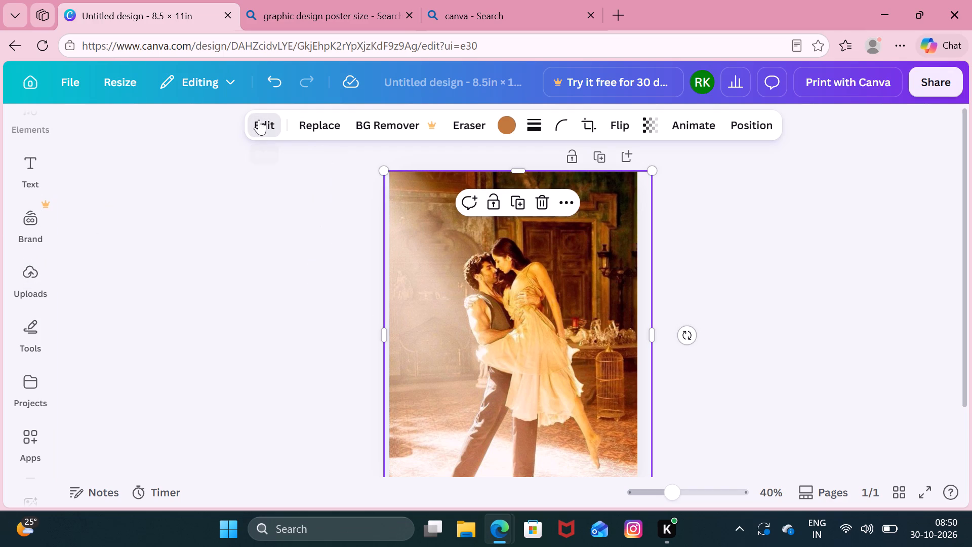
{"action": "scroll", "coordinate": [161, 225], "scroll_direction": "down", "scroll_amount": 4}
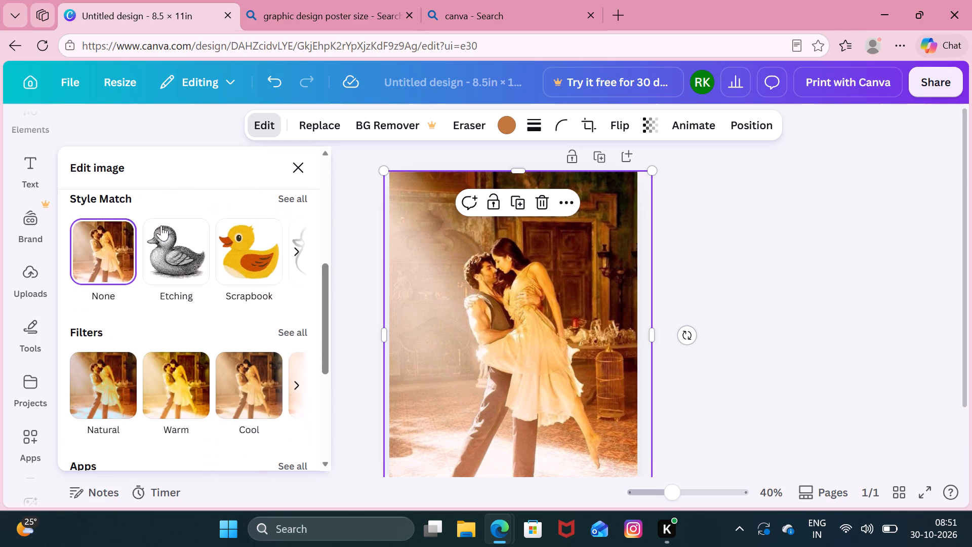
{"action": "scroll", "coordinate": [186, 262], "scroll_direction": "down", "scroll_amount": 2}
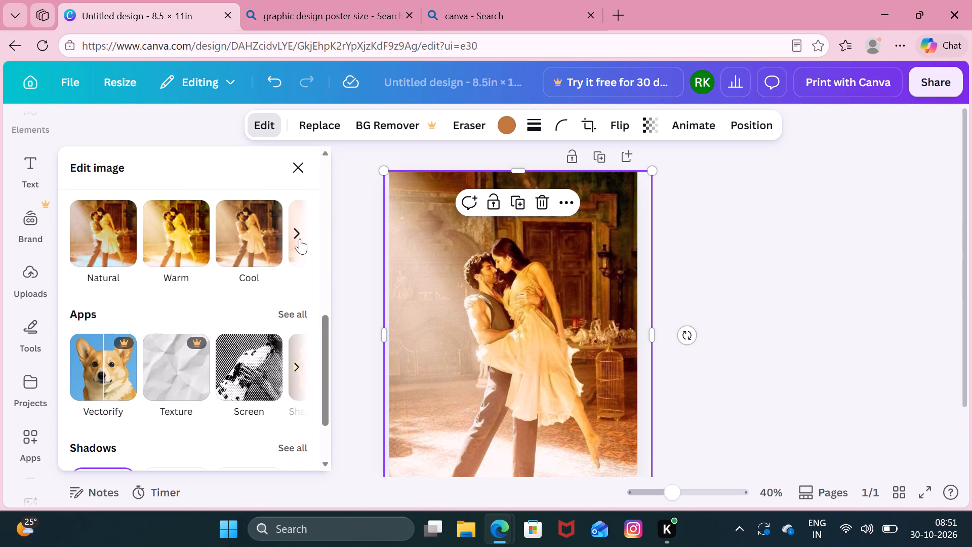
{"action": "left_click", "coordinate": [300, 239]}
{"action": "left_click", "coordinate": [299, 230]}
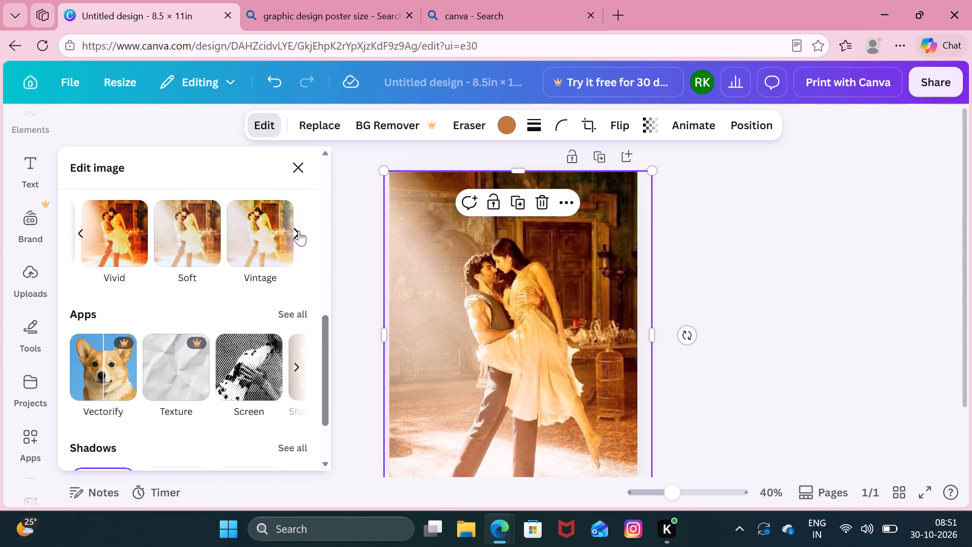
{"action": "left_click", "coordinate": [283, 246]}
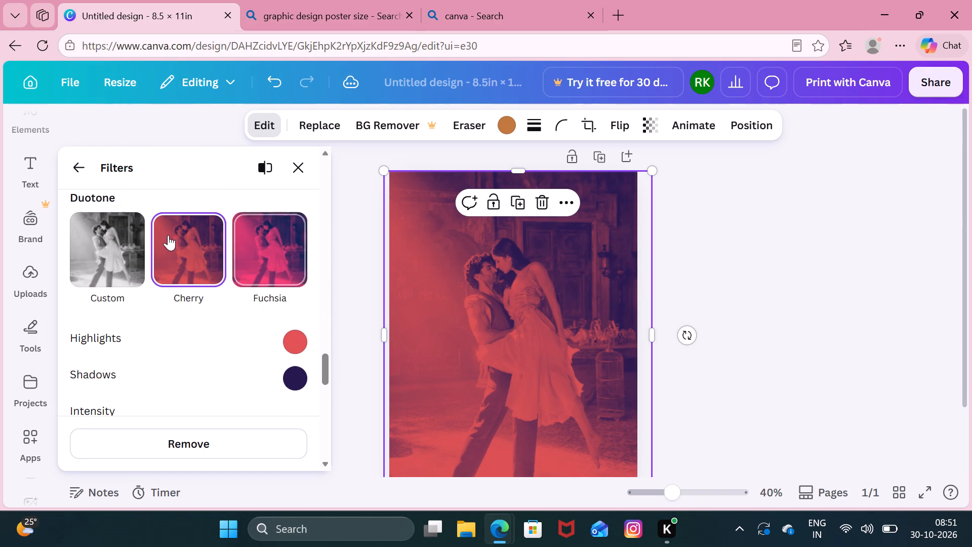
{"action": "left_click", "coordinate": [112, 247]}
{"action": "scroll", "coordinate": [192, 267], "scroll_direction": "down", "scroll_amount": 2}
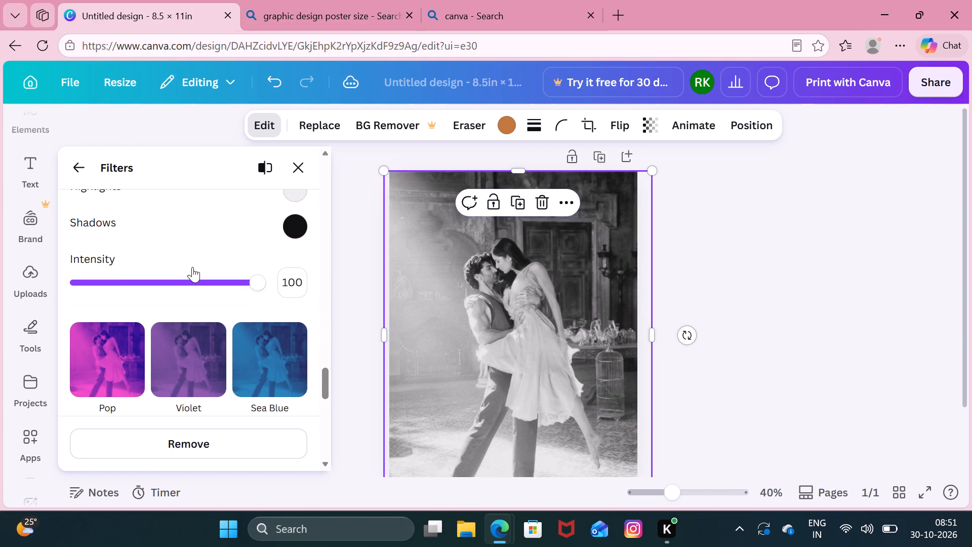
{"action": "scroll", "coordinate": [192, 267], "scroll_direction": "down", "scroll_amount": 11}
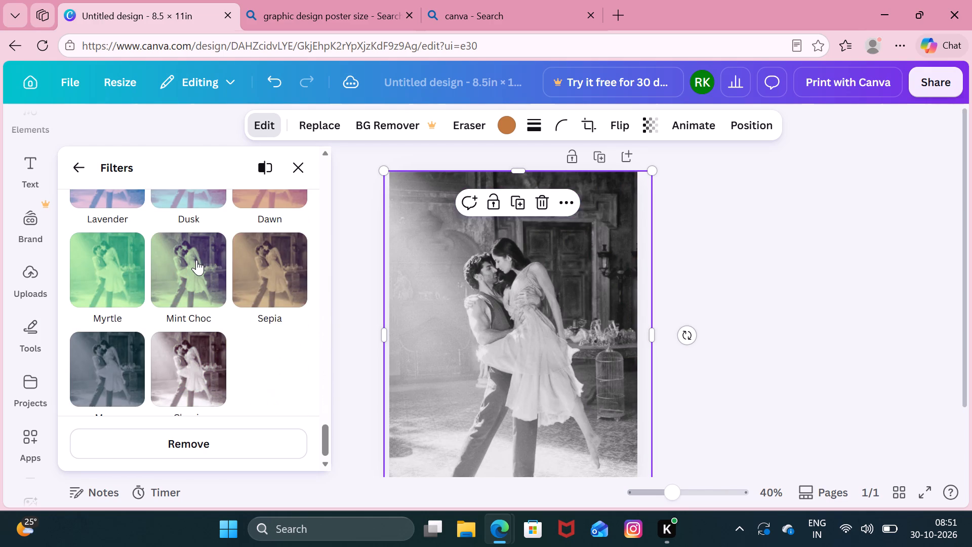
{"action": "left_click", "coordinate": [299, 169]}
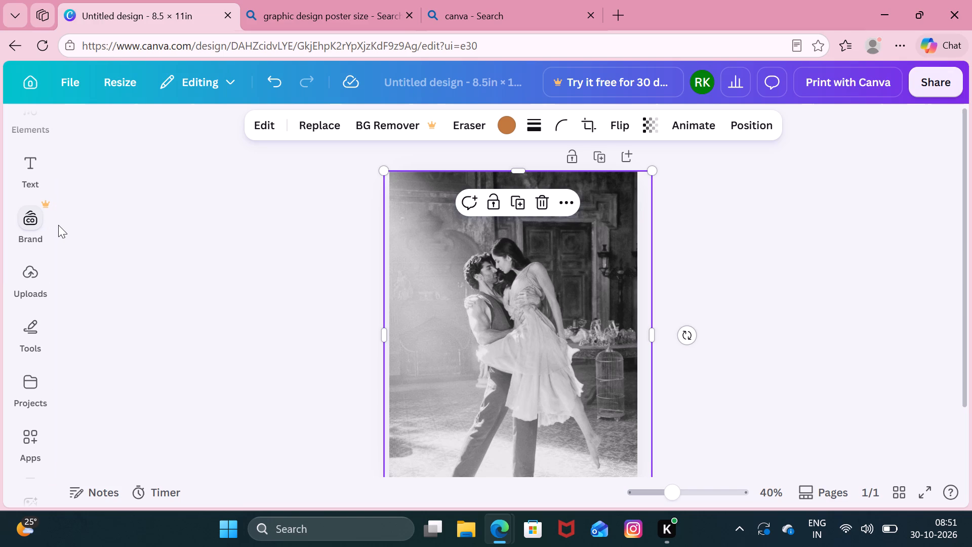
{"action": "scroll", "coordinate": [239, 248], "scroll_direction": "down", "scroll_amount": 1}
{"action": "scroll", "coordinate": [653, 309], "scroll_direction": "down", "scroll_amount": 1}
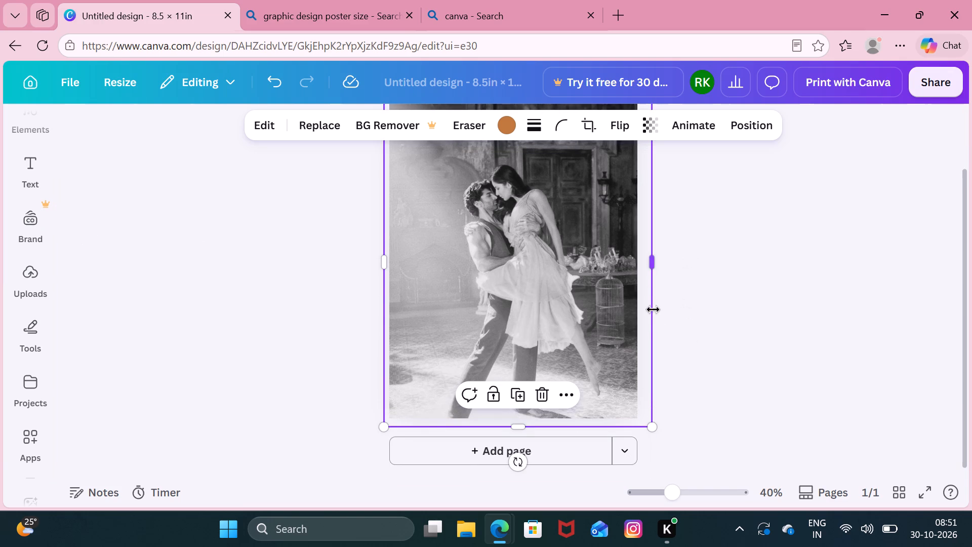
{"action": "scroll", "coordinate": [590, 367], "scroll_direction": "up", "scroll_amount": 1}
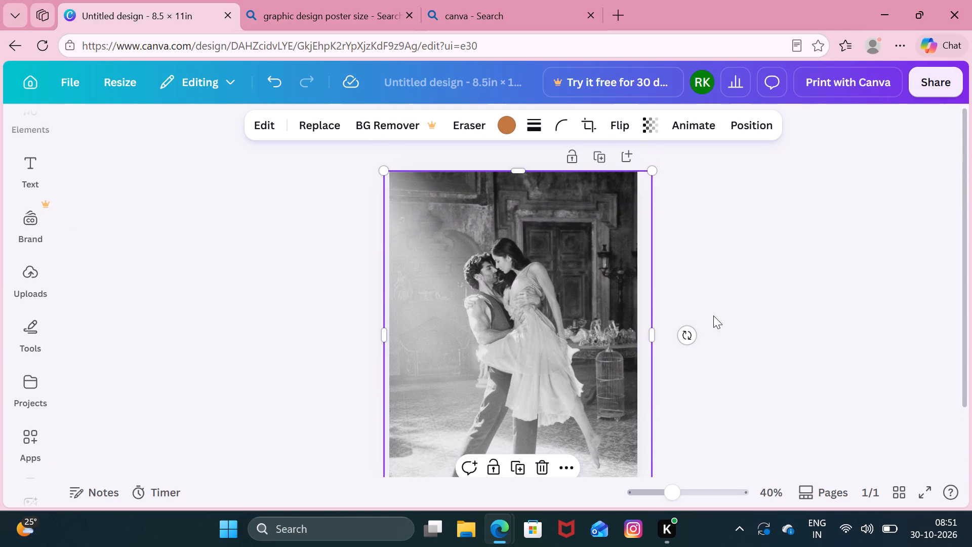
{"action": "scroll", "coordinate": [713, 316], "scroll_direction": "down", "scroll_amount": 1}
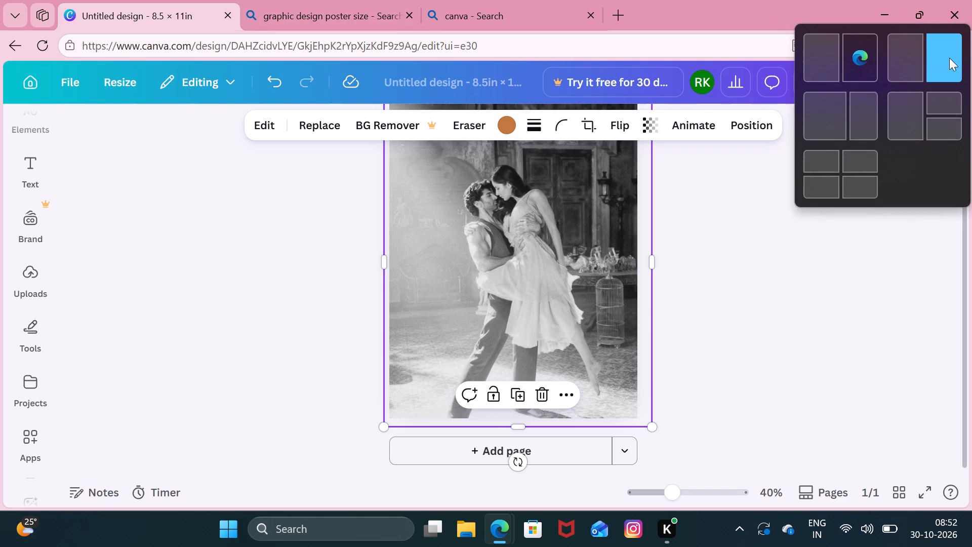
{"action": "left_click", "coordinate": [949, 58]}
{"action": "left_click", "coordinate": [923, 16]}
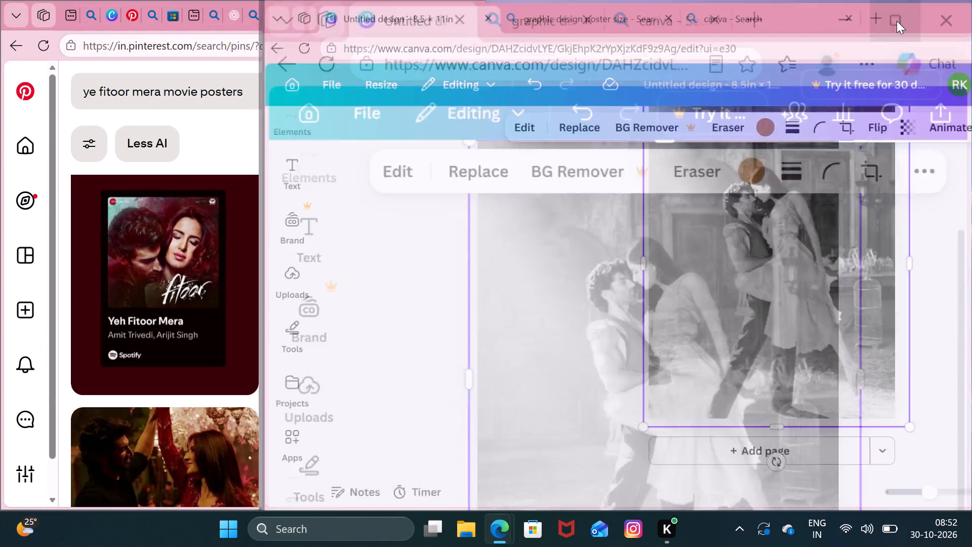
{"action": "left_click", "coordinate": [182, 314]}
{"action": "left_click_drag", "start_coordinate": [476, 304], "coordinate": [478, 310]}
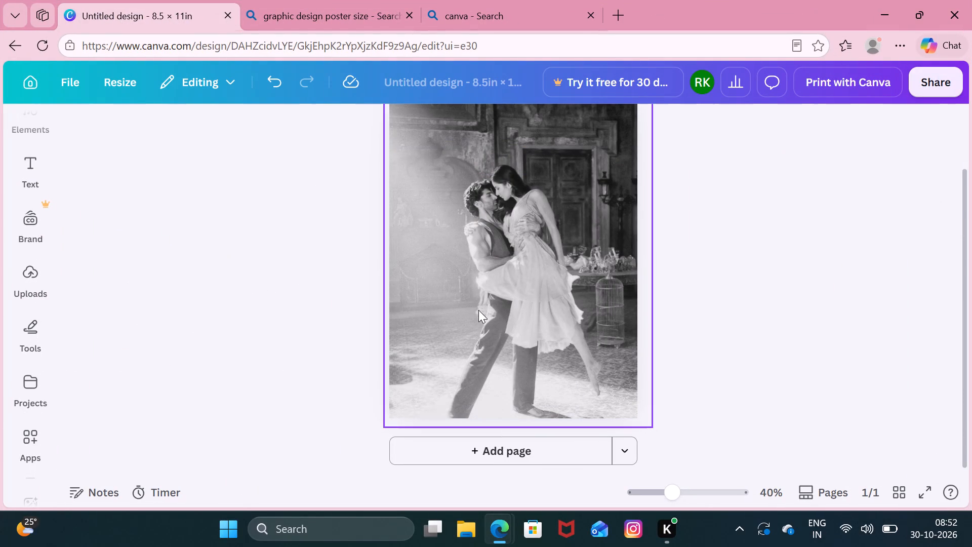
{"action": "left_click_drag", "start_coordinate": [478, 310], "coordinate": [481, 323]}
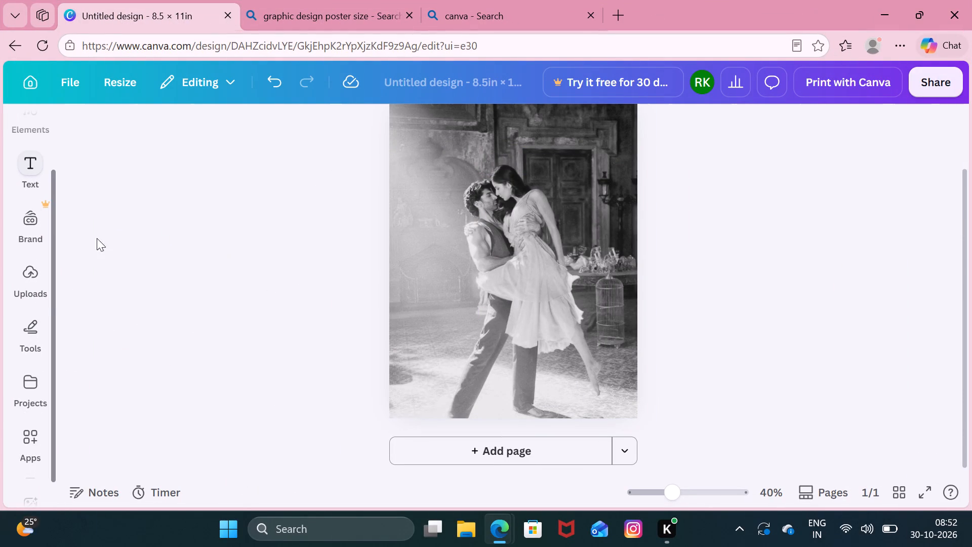
Look through the previously uploaded images for something to add to the poster.
{"action": "left_click", "coordinate": [31, 279]}
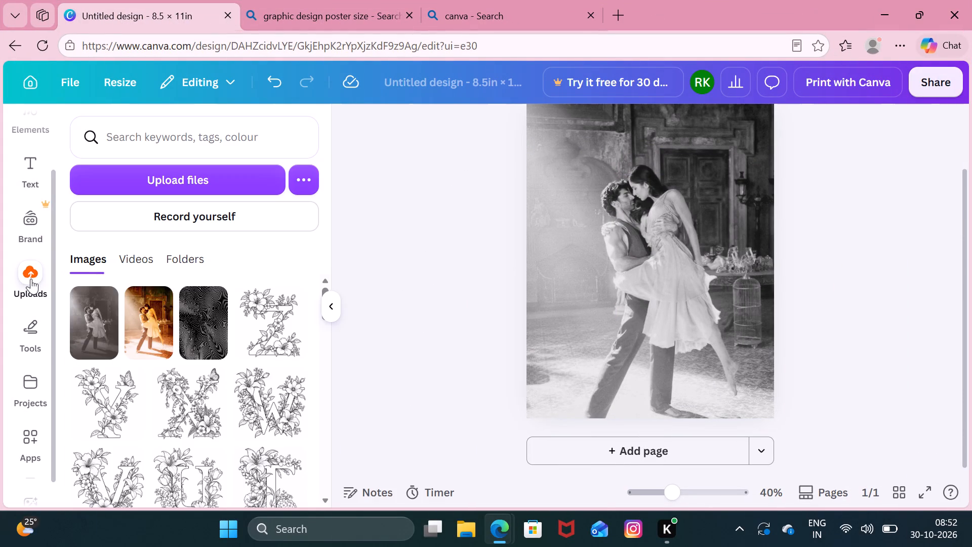
{"action": "scroll", "coordinate": [167, 275], "scroll_direction": "down", "scroll_amount": 12}
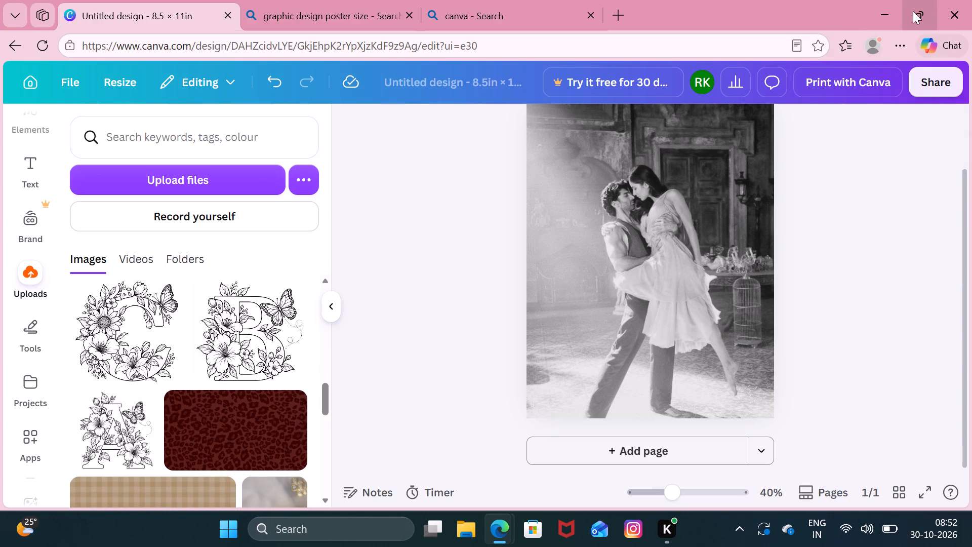
Switch to Pinterest beside the design and search for "poster assets".
{"action": "left_click", "coordinate": [937, 64]}
{"action": "scroll", "coordinate": [255, 157], "scroll_direction": "down", "scroll_amount": 4}
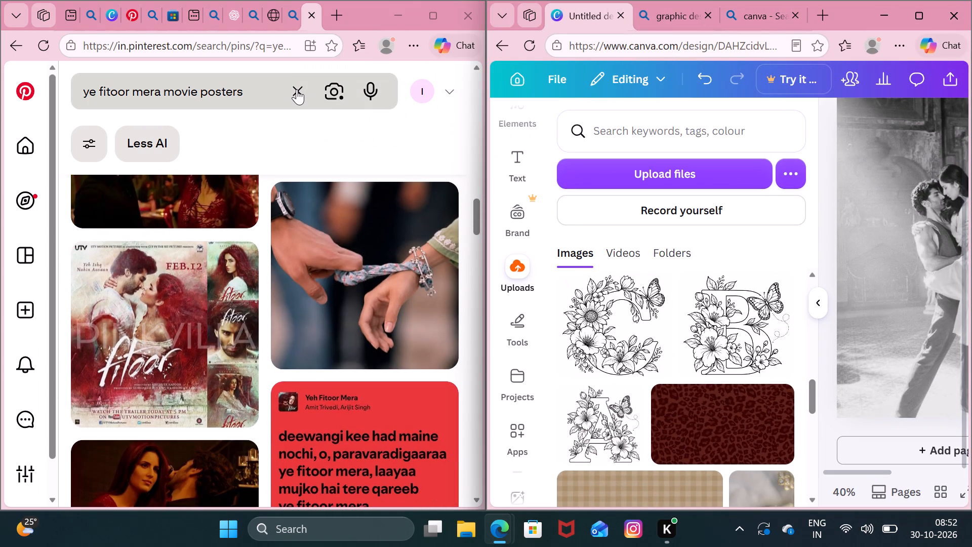
{"action": "left_click", "coordinate": [297, 89]}
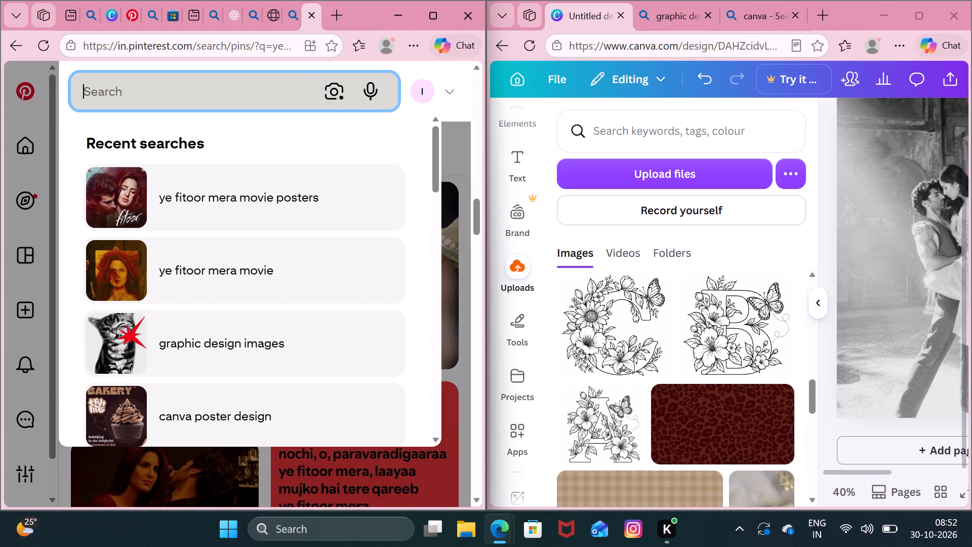
{"action": "type", "text": "poster"}
{"action": "key", "text": "space"}
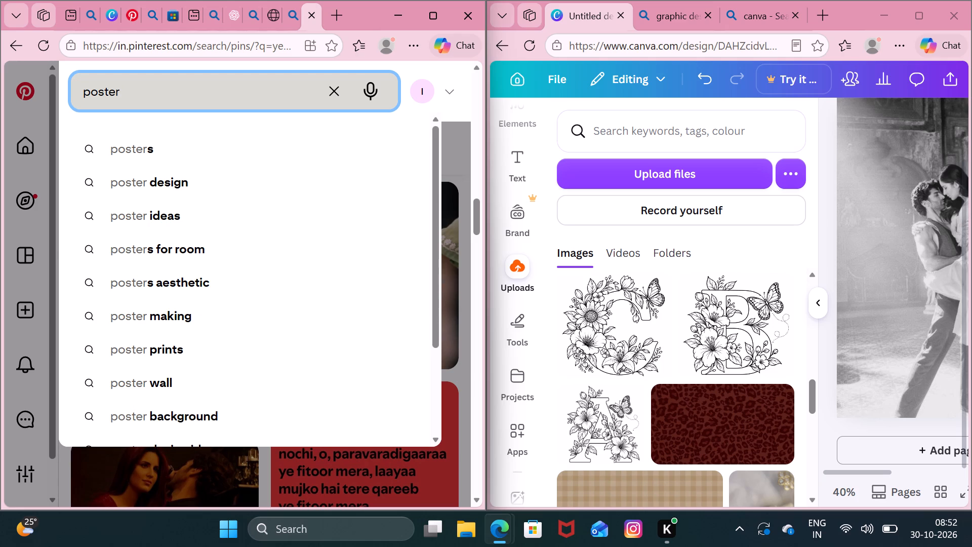
{"action": "type", "text": "ass"}
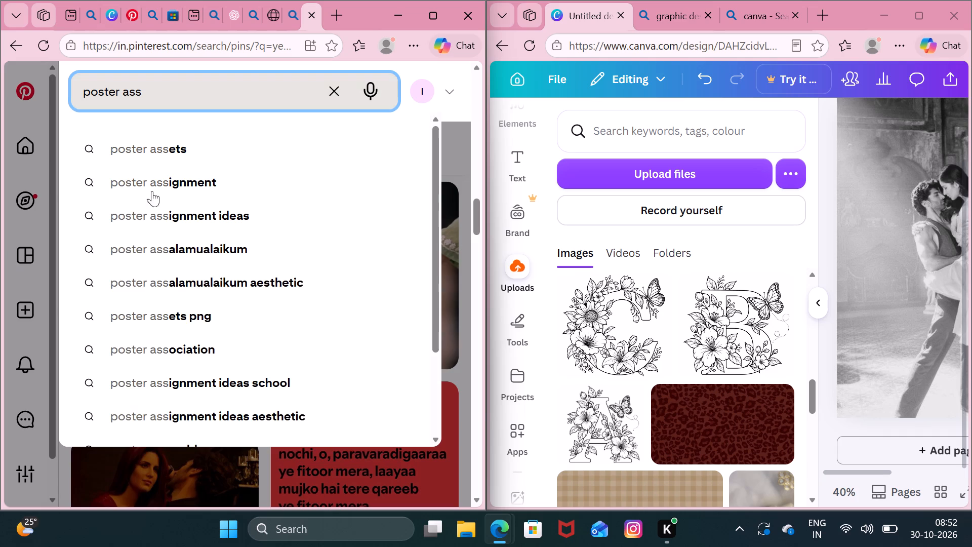
{"action": "left_click", "coordinate": [210, 149]}
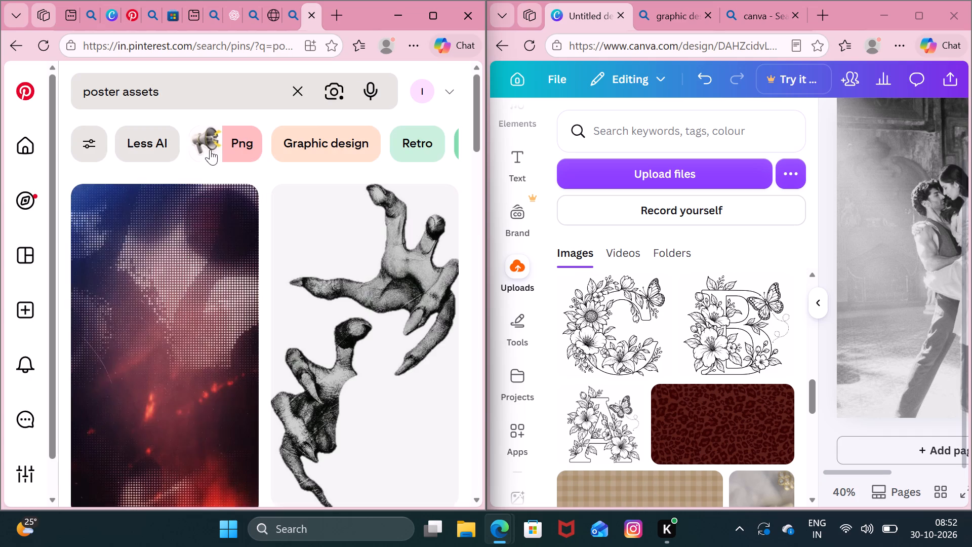
Download the blue-and-red halftone texture image from its pin and return to the poster assets results.
{"action": "scroll", "coordinate": [221, 262], "scroll_direction": "down", "scroll_amount": 3}
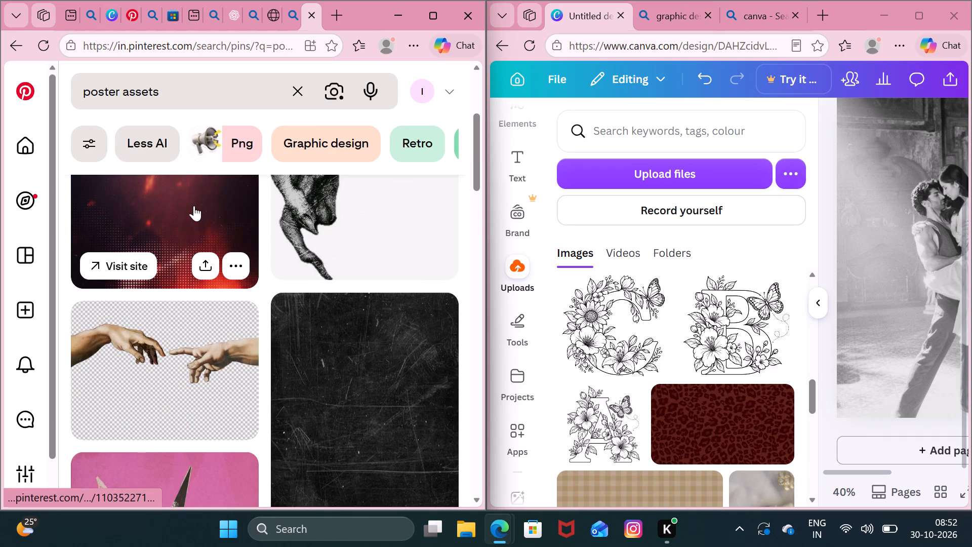
{"action": "left_click", "coordinate": [194, 206]}
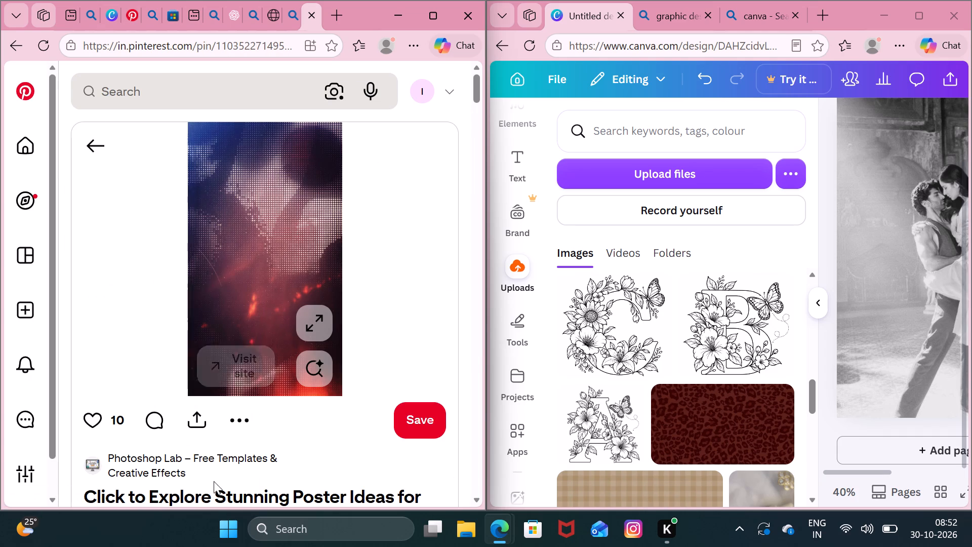
{"action": "left_click", "coordinate": [246, 416]}
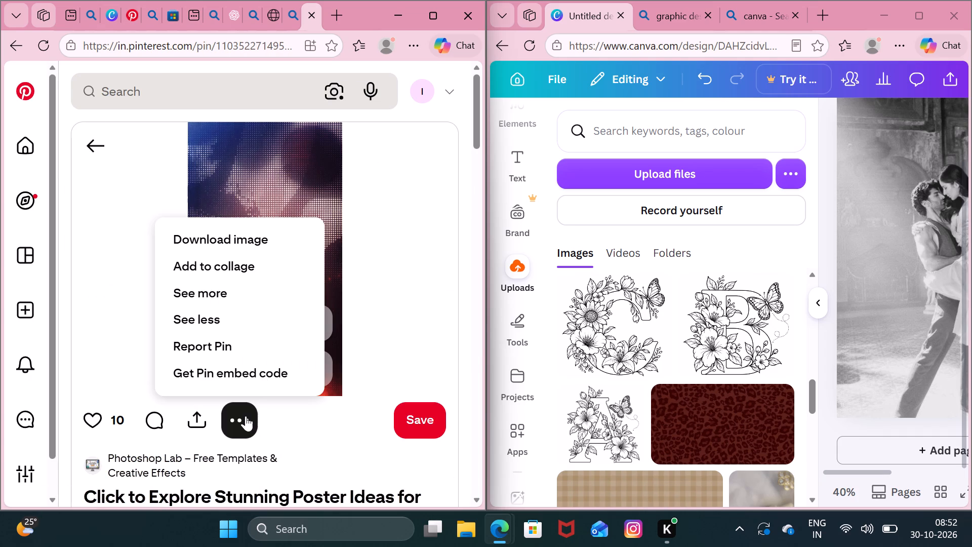
{"action": "left_click", "coordinate": [246, 237]}
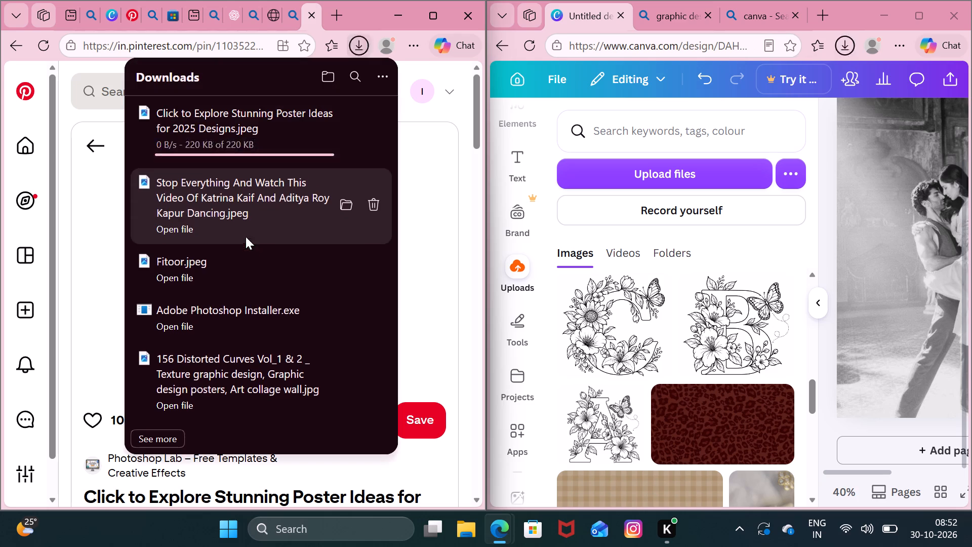
{"action": "left_click", "coordinate": [95, 140]}
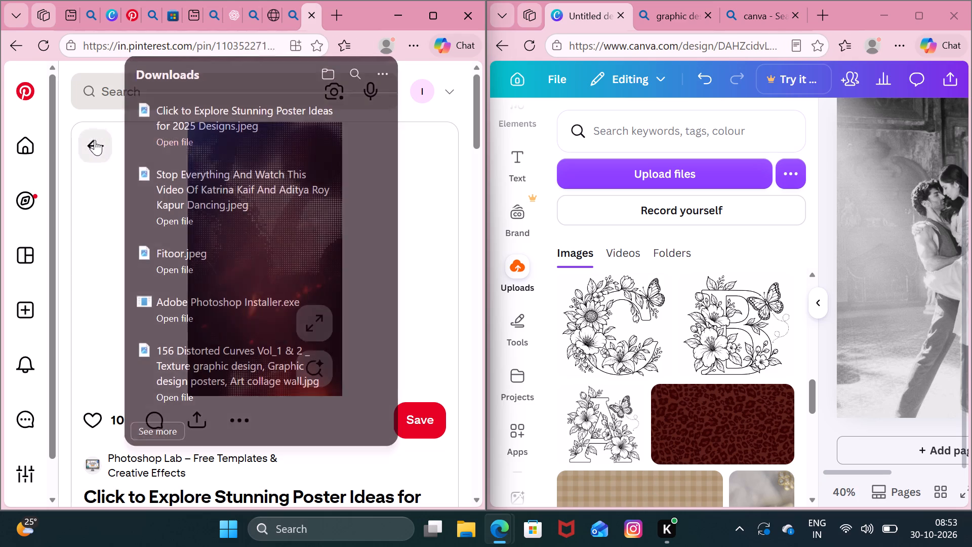
Examine the poster assets results for more textures and graphic elements suited to the Fitoor poster.
{"action": "scroll", "coordinate": [197, 290], "scroll_direction": "down", "scroll_amount": 6}
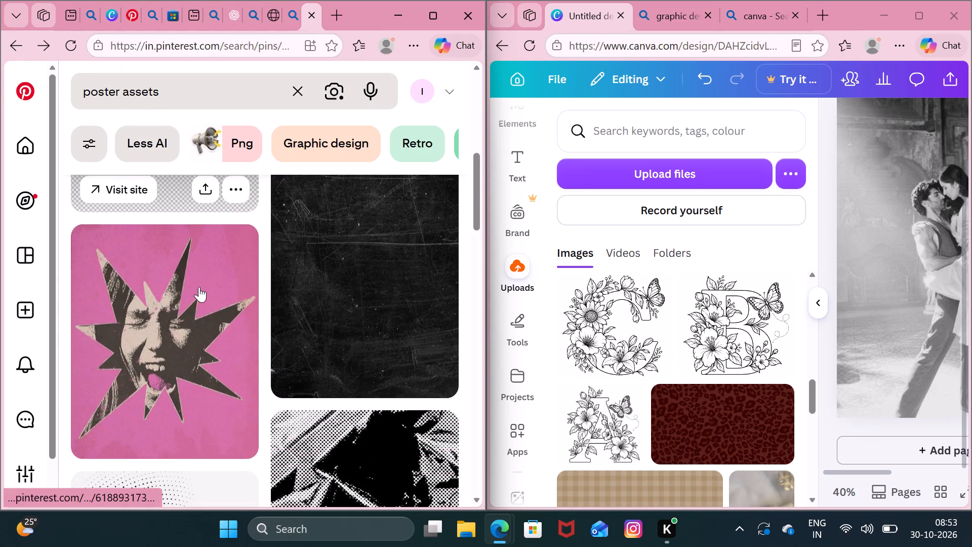
{"action": "scroll", "coordinate": [199, 287], "scroll_direction": "down", "scroll_amount": 5}
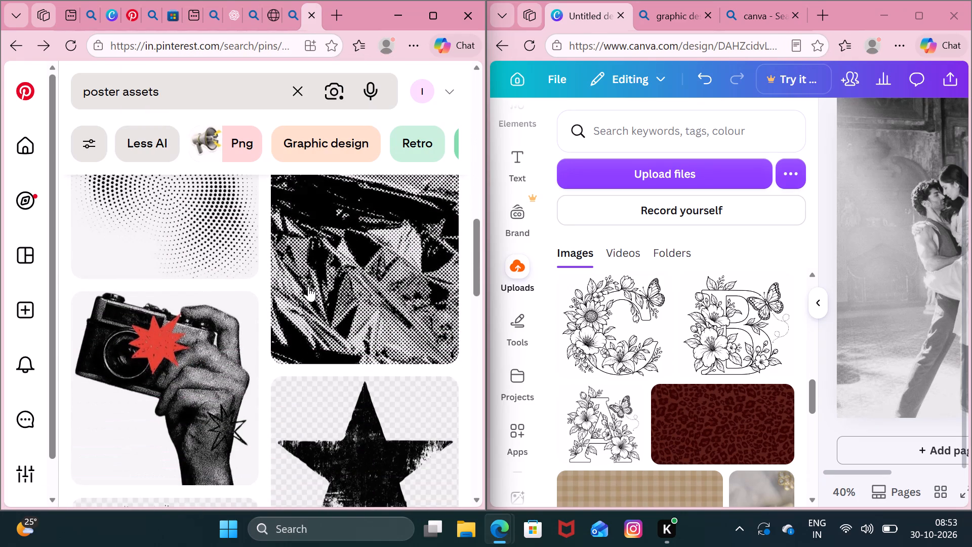
{"action": "scroll", "coordinate": [312, 286], "scroll_direction": "down", "scroll_amount": 6}
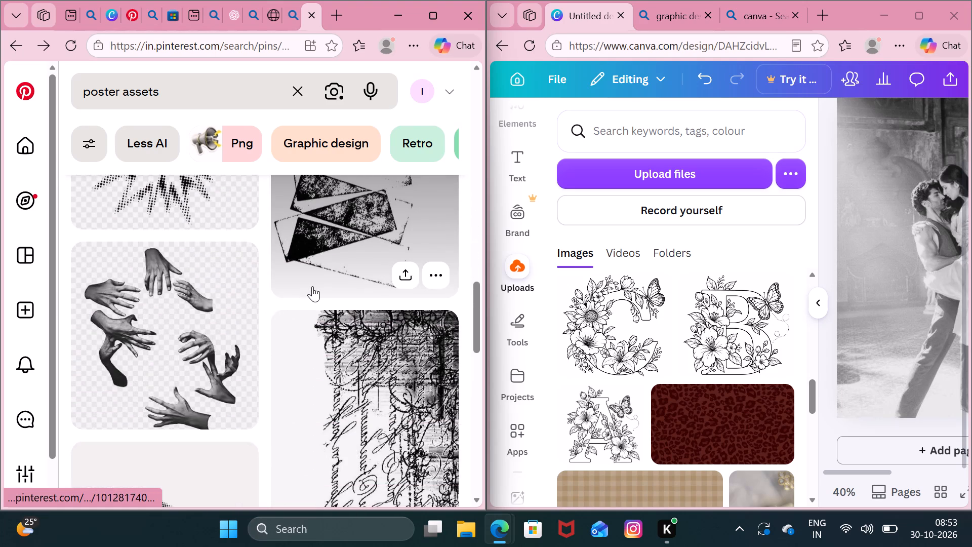
{"action": "scroll", "coordinate": [312, 286], "scroll_direction": "down", "scroll_amount": 6}
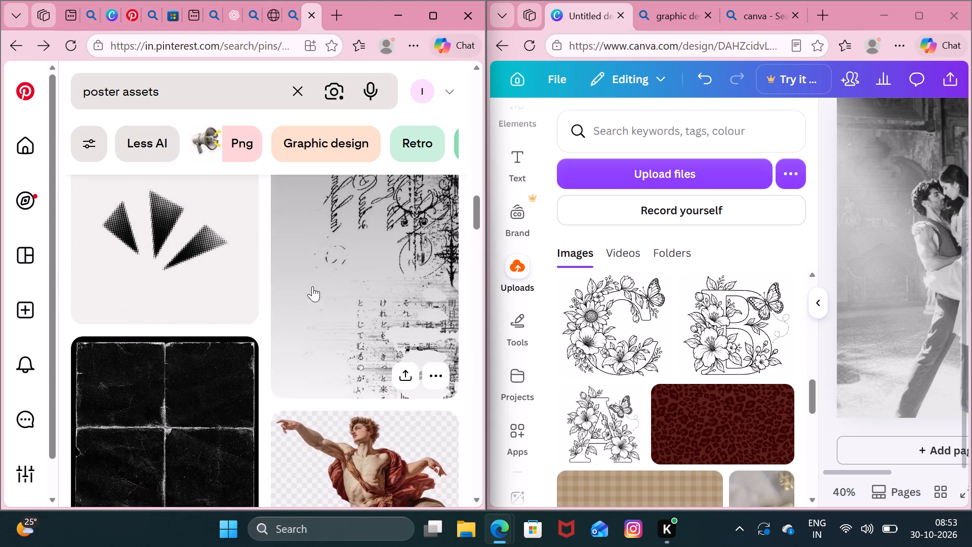
{"action": "scroll", "coordinate": [312, 286], "scroll_direction": "down", "scroll_amount": 9}
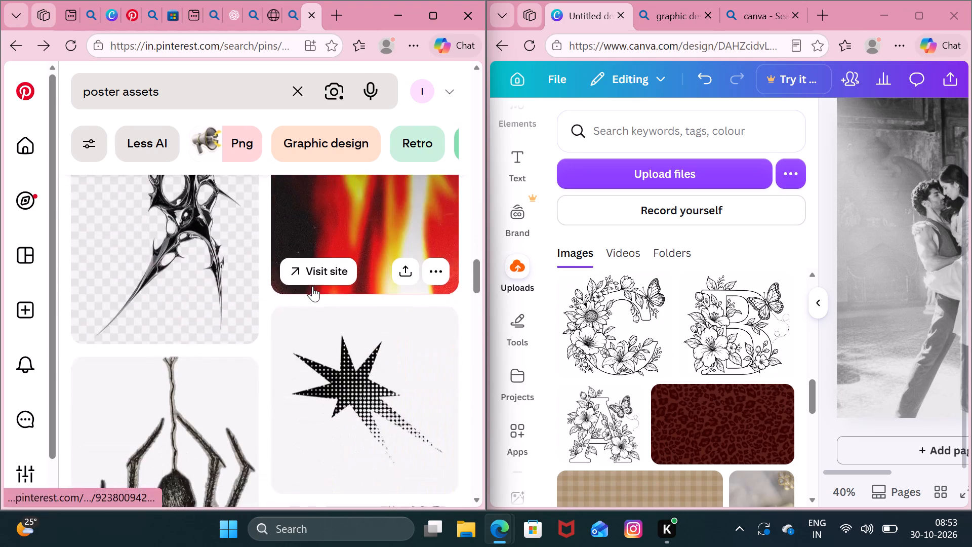
{"action": "scroll", "coordinate": [312, 286], "scroll_direction": "down", "scroll_amount": 10}
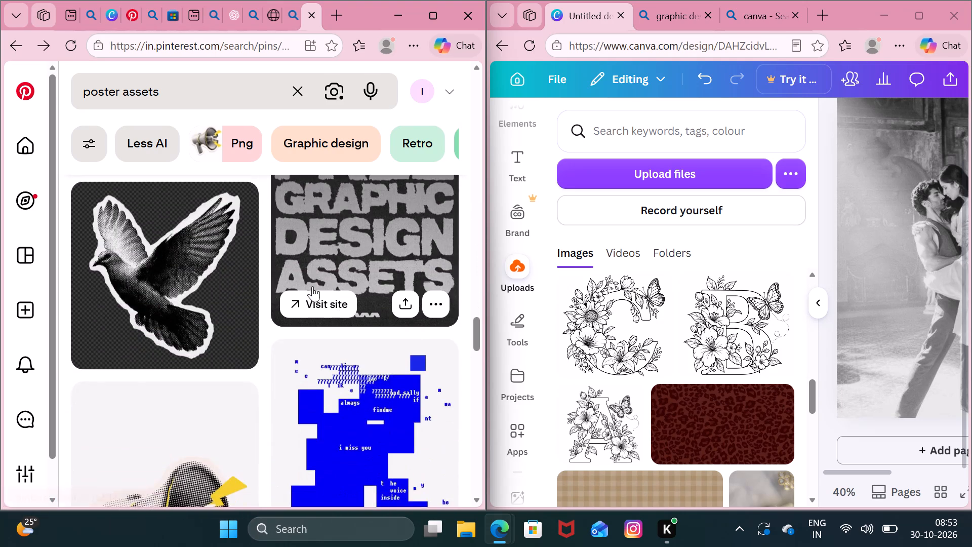
{"action": "scroll", "coordinate": [312, 286], "scroll_direction": "down", "scroll_amount": 10}
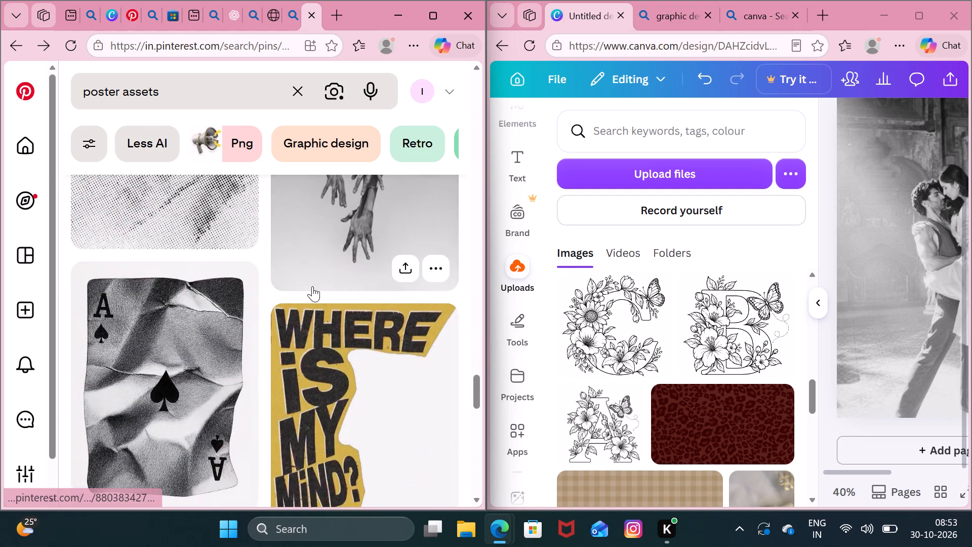
{"action": "scroll", "coordinate": [312, 286], "scroll_direction": "down", "scroll_amount": 10}
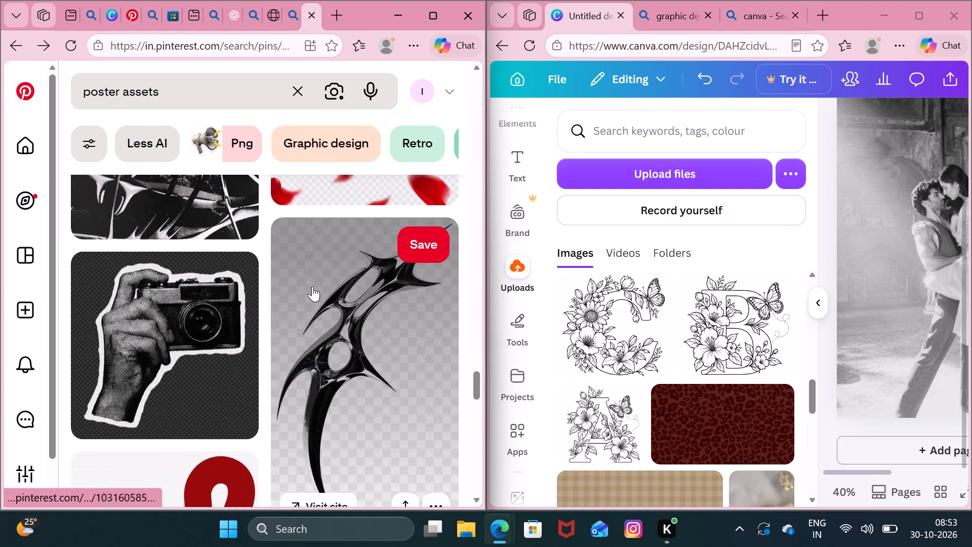
{"action": "scroll", "coordinate": [312, 286], "scroll_direction": "down", "scroll_amount": 16}
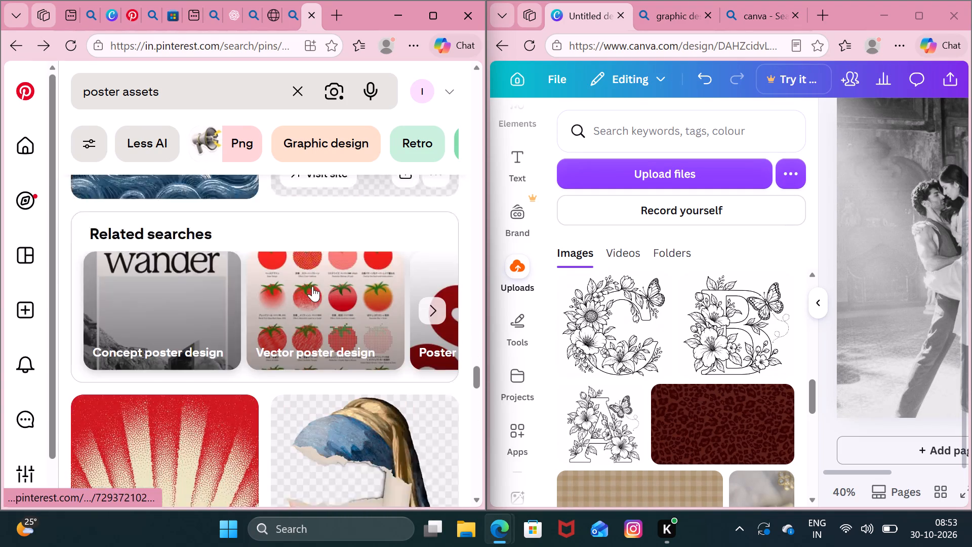
{"action": "scroll", "coordinate": [312, 286], "scroll_direction": "down", "scroll_amount": 10}
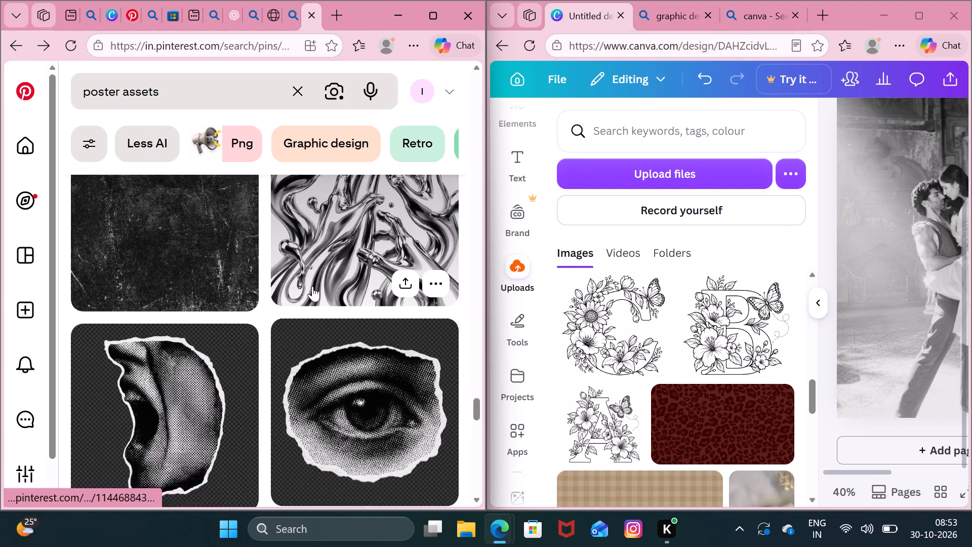
{"action": "scroll", "coordinate": [312, 286], "scroll_direction": "down", "scroll_amount": 11}
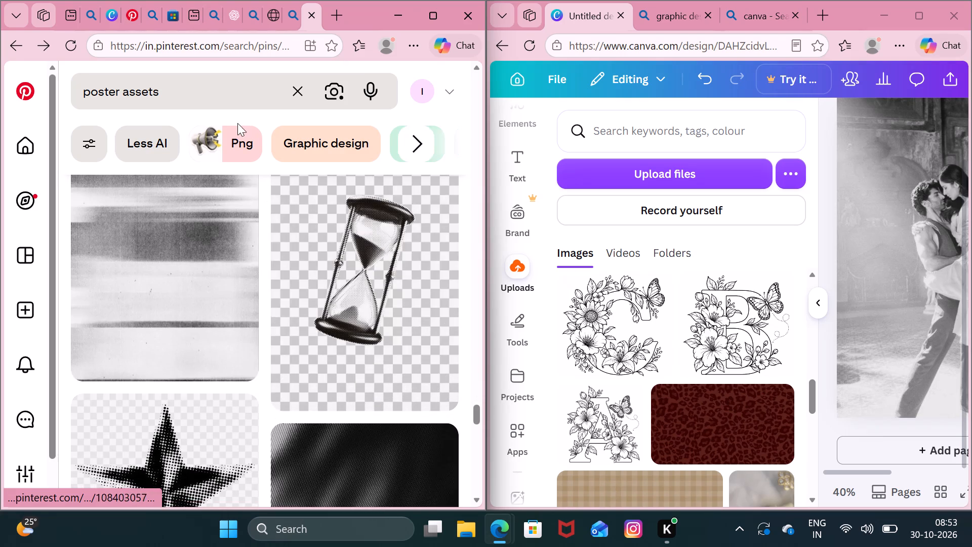
Search Pinterest again for "ye fitoor mera movie".
{"action": "left_click", "coordinate": [295, 97]}
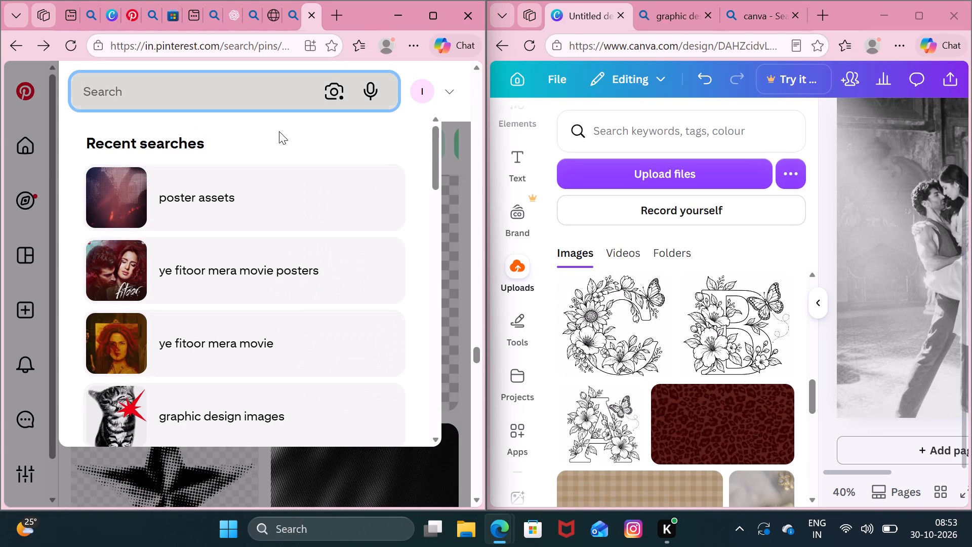
{"action": "left_click", "coordinate": [220, 327]}
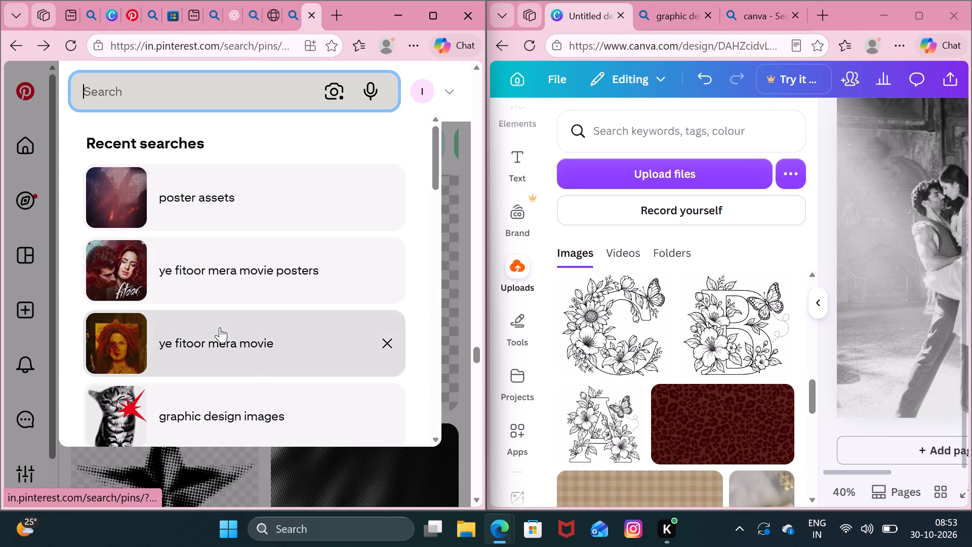
Examine the "ye fitoor mera movie" results for stills and artwork suited to the poster.
{"action": "scroll", "coordinate": [213, 265], "scroll_direction": "down", "scroll_amount": 4}
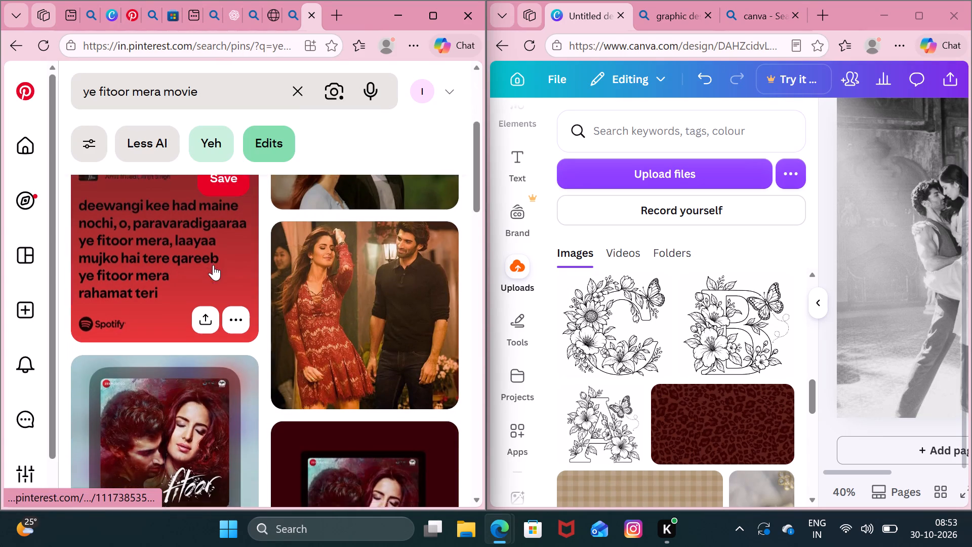
{"action": "scroll", "coordinate": [213, 265], "scroll_direction": "down", "scroll_amount": 9}
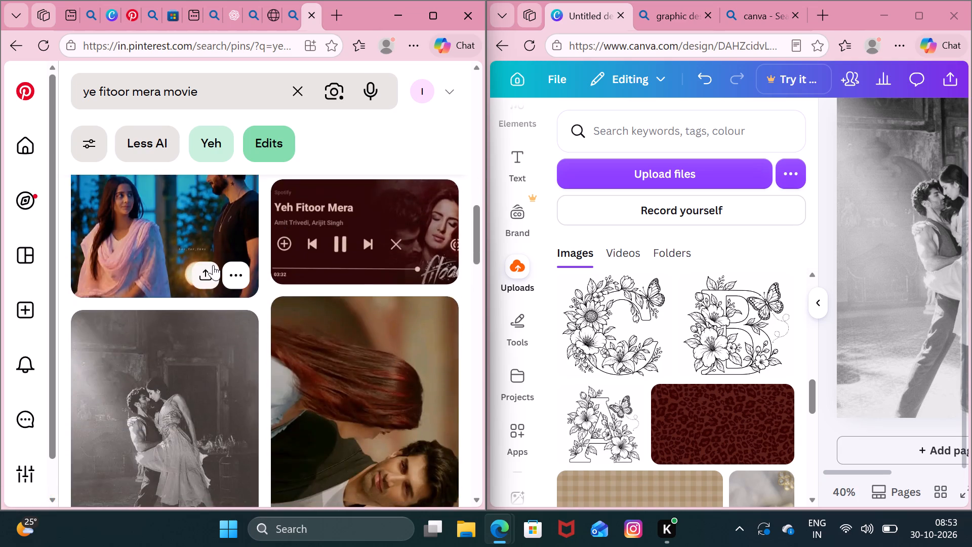
{"action": "scroll", "coordinate": [213, 265], "scroll_direction": "down", "scroll_amount": 6}
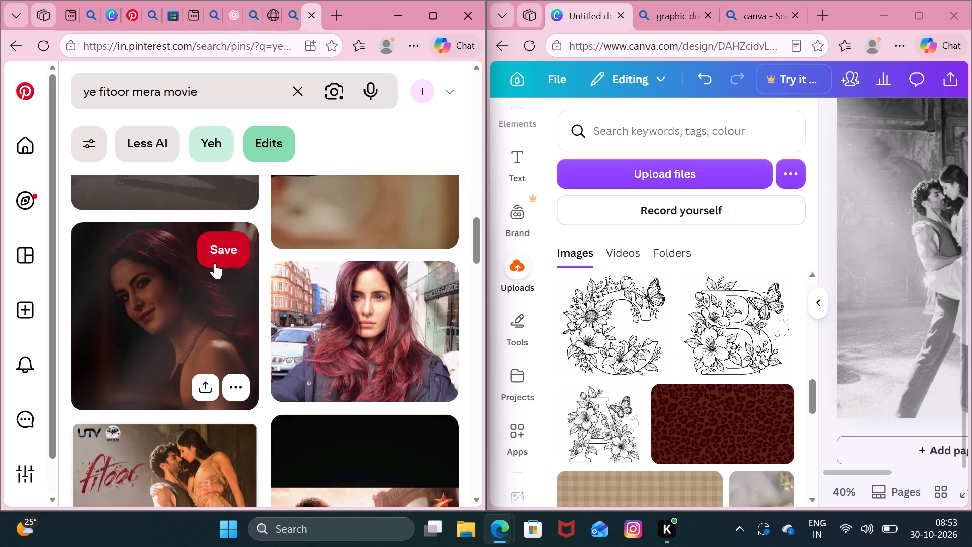
{"action": "scroll", "coordinate": [215, 263], "scroll_direction": "down", "scroll_amount": 4}
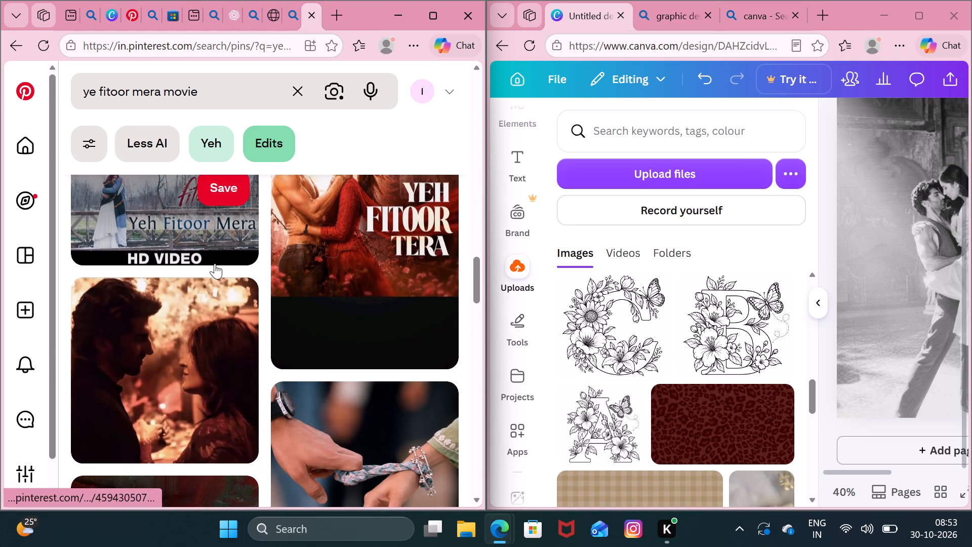
{"action": "scroll", "coordinate": [215, 263], "scroll_direction": "down", "scroll_amount": 7}
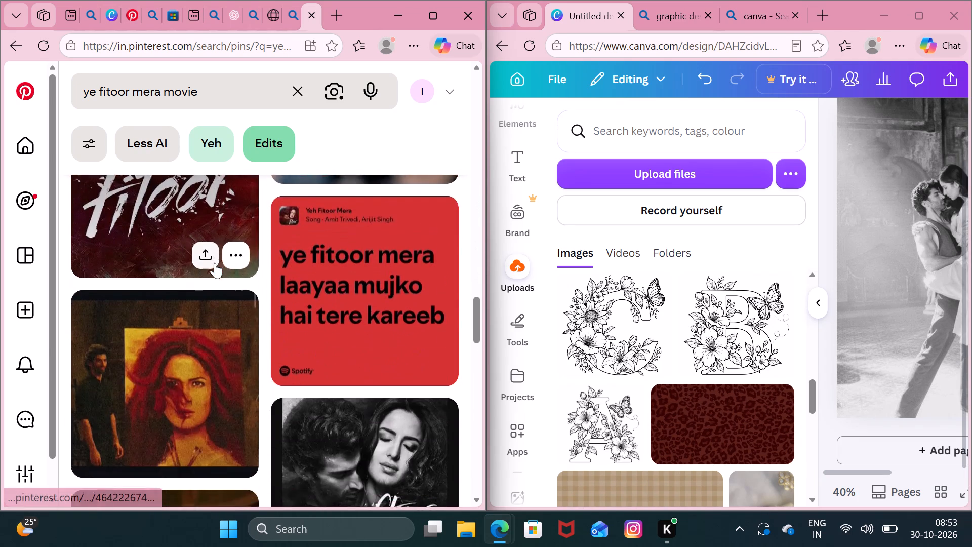
{"action": "scroll", "coordinate": [215, 263], "scroll_direction": "down", "scroll_amount": 2}
{"action": "scroll", "coordinate": [215, 263], "scroll_direction": "up", "scroll_amount": 1}
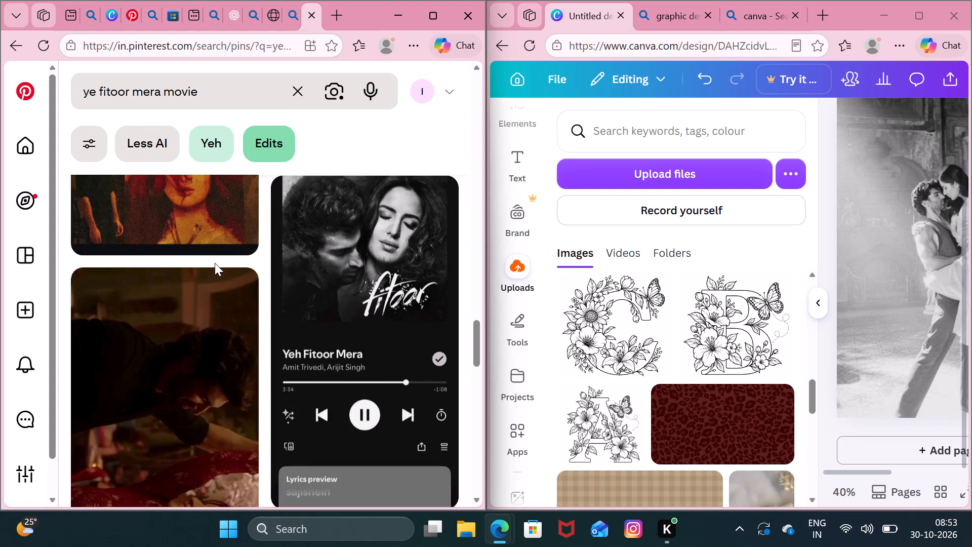
{"action": "scroll", "coordinate": [215, 263], "scroll_direction": "down", "scroll_amount": 7}
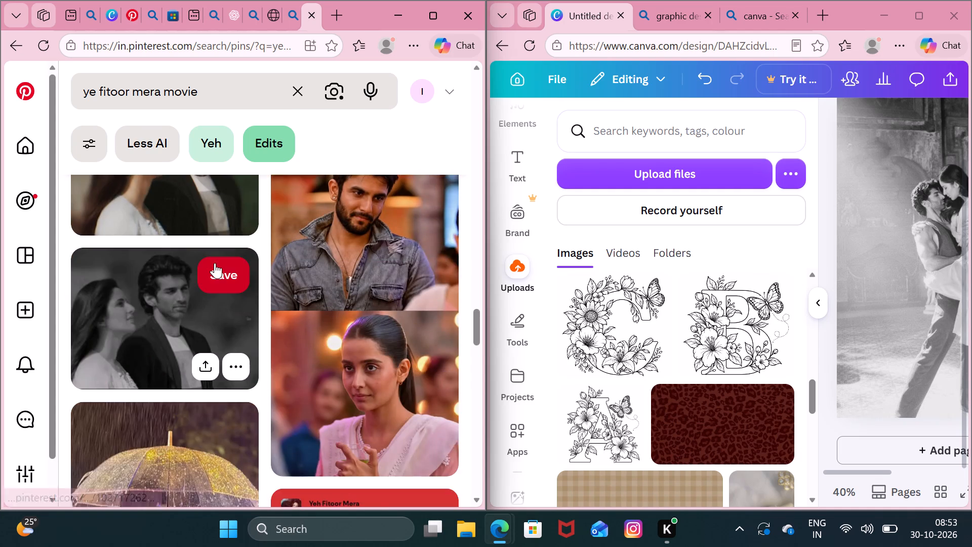
{"action": "scroll", "coordinate": [215, 263], "scroll_direction": "down", "scroll_amount": 9}
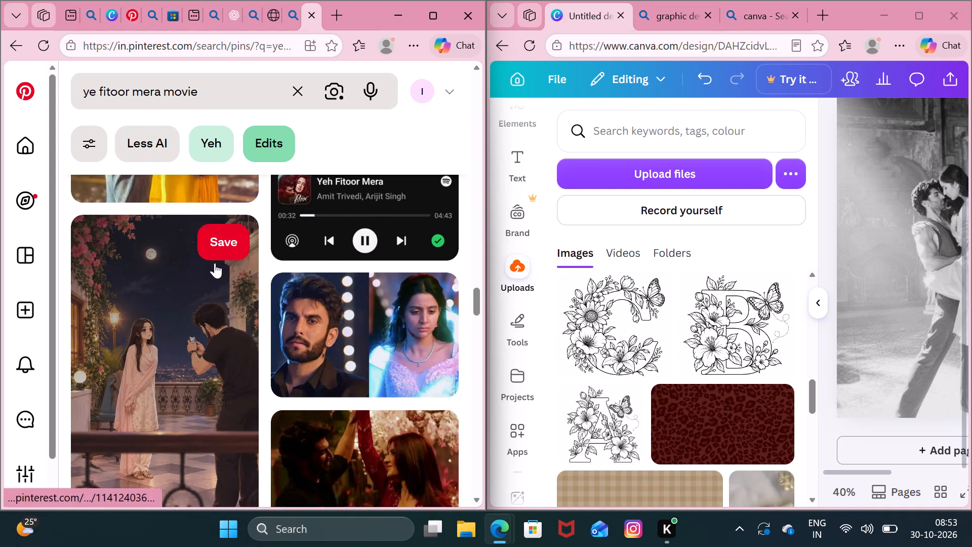
{"action": "scroll", "coordinate": [215, 263], "scroll_direction": "down", "scroll_amount": 8}
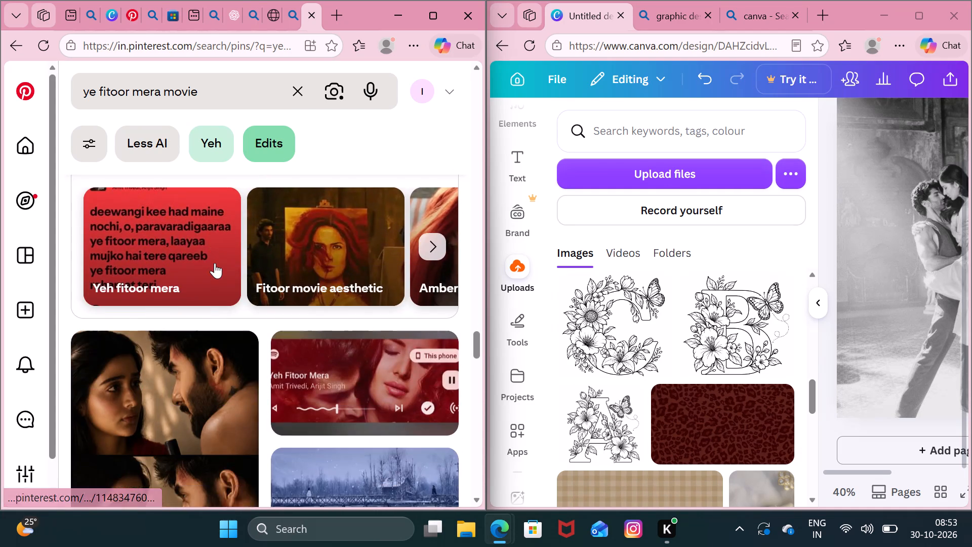
{"action": "scroll", "coordinate": [215, 263], "scroll_direction": "down", "scroll_amount": 12}
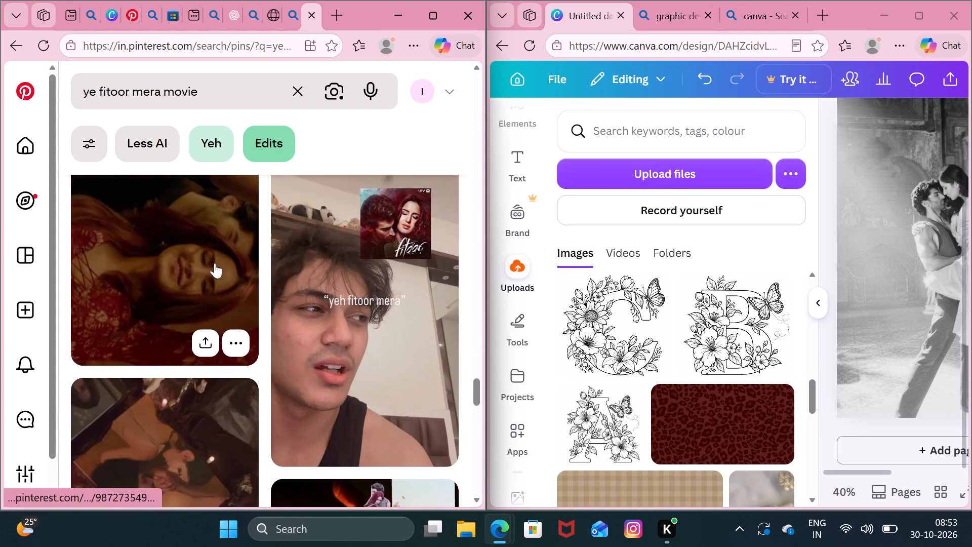
{"action": "scroll", "coordinate": [215, 263], "scroll_direction": "down", "scroll_amount": 7}
{"action": "scroll", "coordinate": [215, 263], "scroll_direction": "up", "scroll_amount": 4}
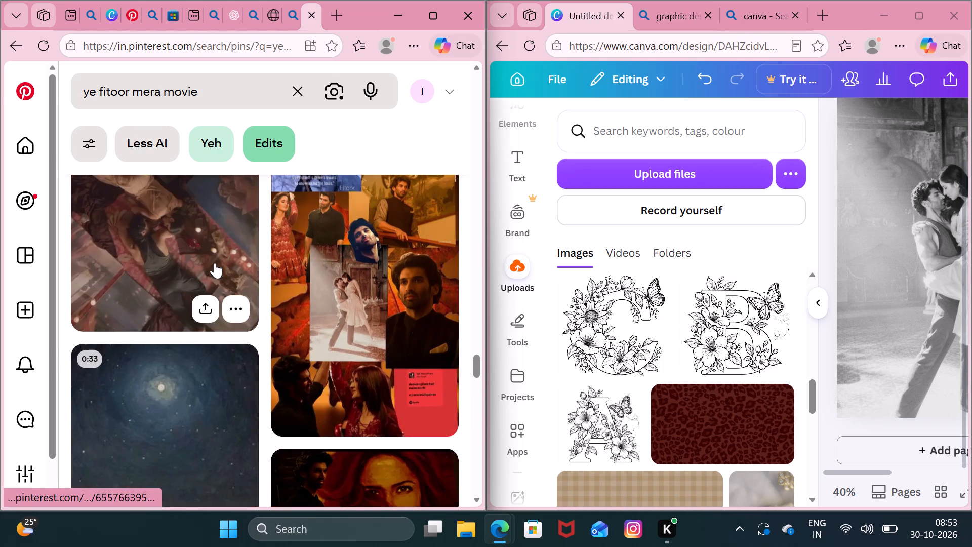
{"action": "scroll", "coordinate": [215, 263], "scroll_direction": "up", "scroll_amount": 2}
{"action": "scroll", "coordinate": [215, 263], "scroll_direction": "down", "scroll_amount": 2}
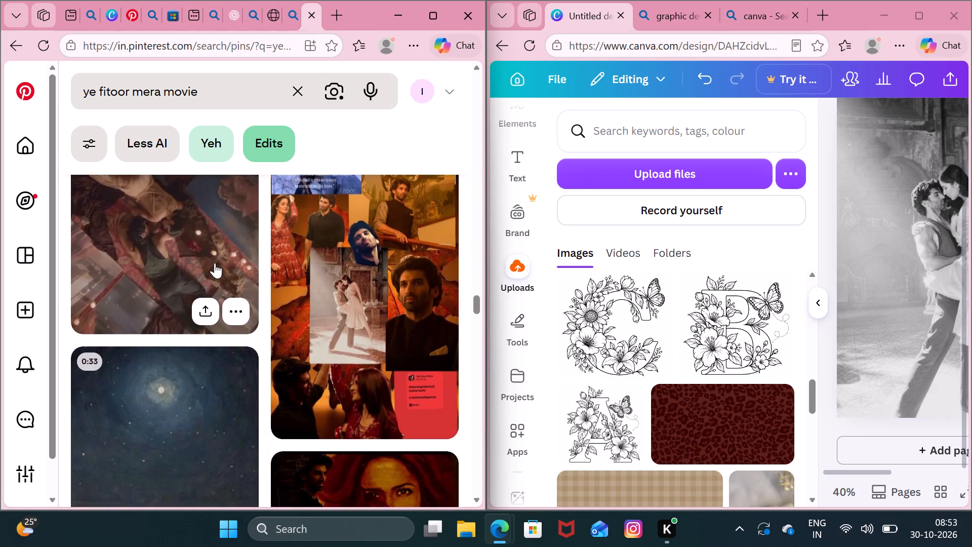
{"action": "scroll", "coordinate": [215, 263], "scroll_direction": "down", "scroll_amount": 12}
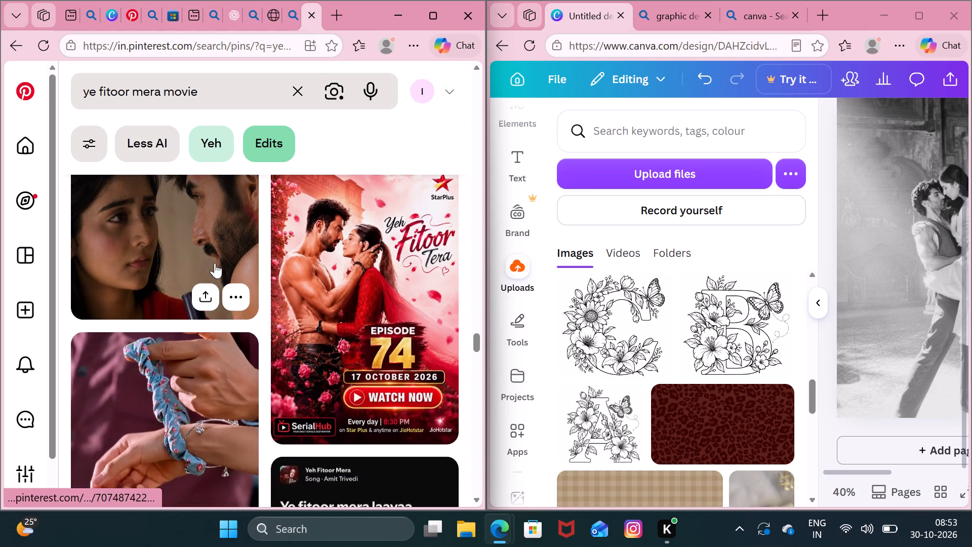
{"action": "scroll", "coordinate": [215, 263], "scroll_direction": "down", "scroll_amount": 12}
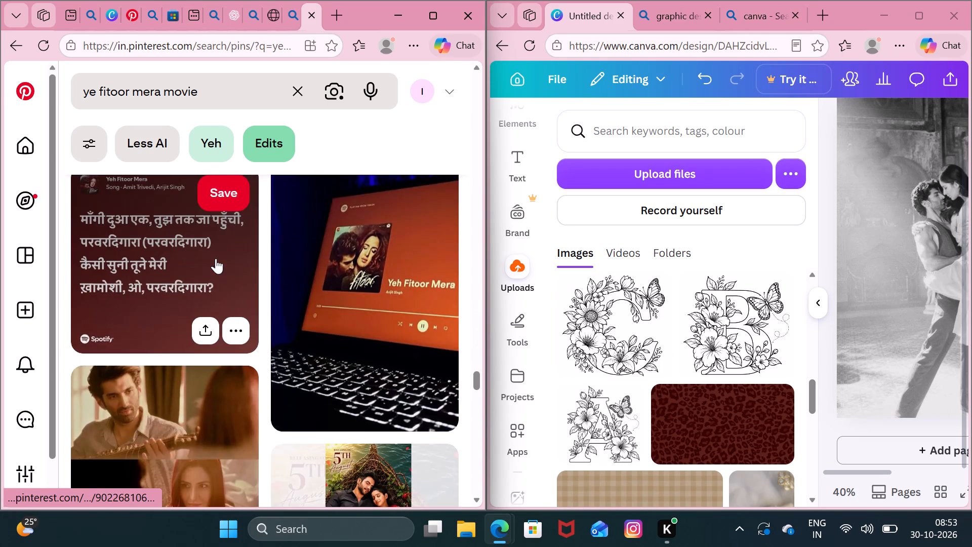
{"action": "scroll", "coordinate": [216, 258], "scroll_direction": "down", "scroll_amount": 10}
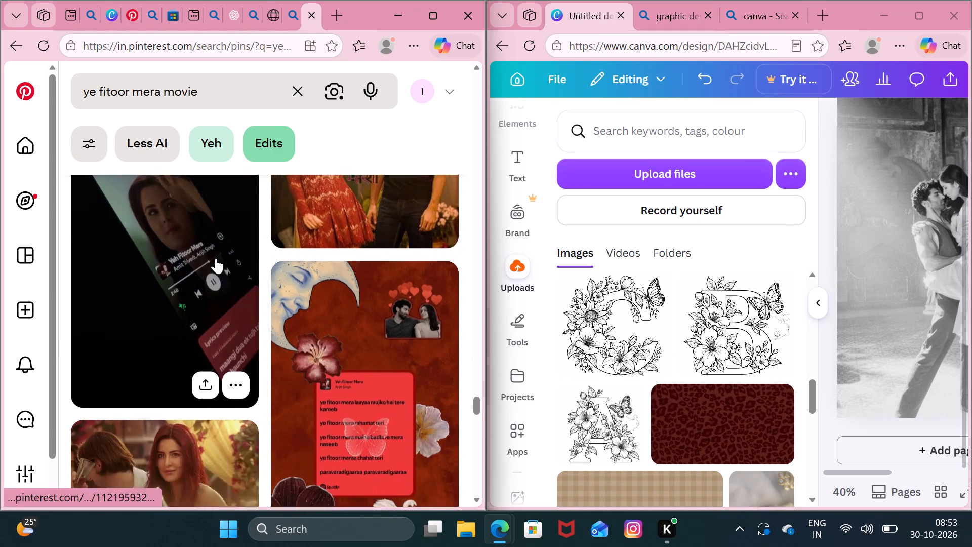
{"action": "scroll", "coordinate": [216, 258], "scroll_direction": "down", "scroll_amount": 12}
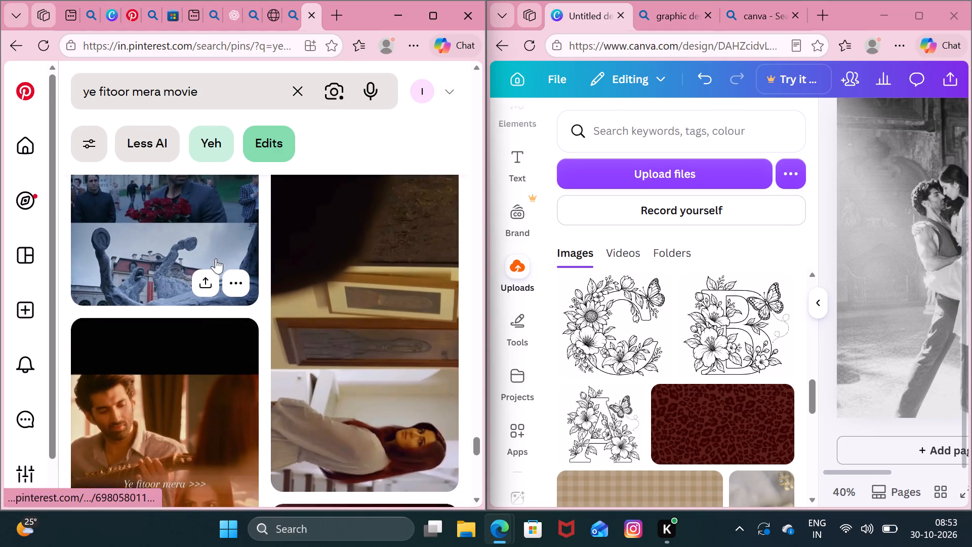
{"action": "scroll", "coordinate": [216, 258], "scroll_direction": "down", "scroll_amount": 3}
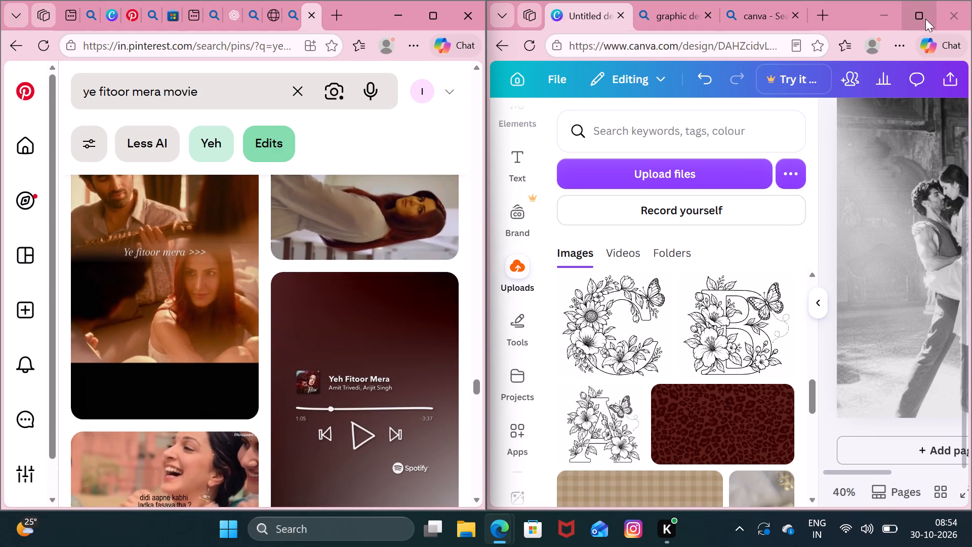
Return to the Canva design at full window size and upload the downloaded blue-and-red halftone texture image from the Downloads folder.
{"action": "left_click", "coordinate": [925, 19]}
{"action": "scroll", "coordinate": [226, 323], "scroll_direction": "up", "scroll_amount": 4}
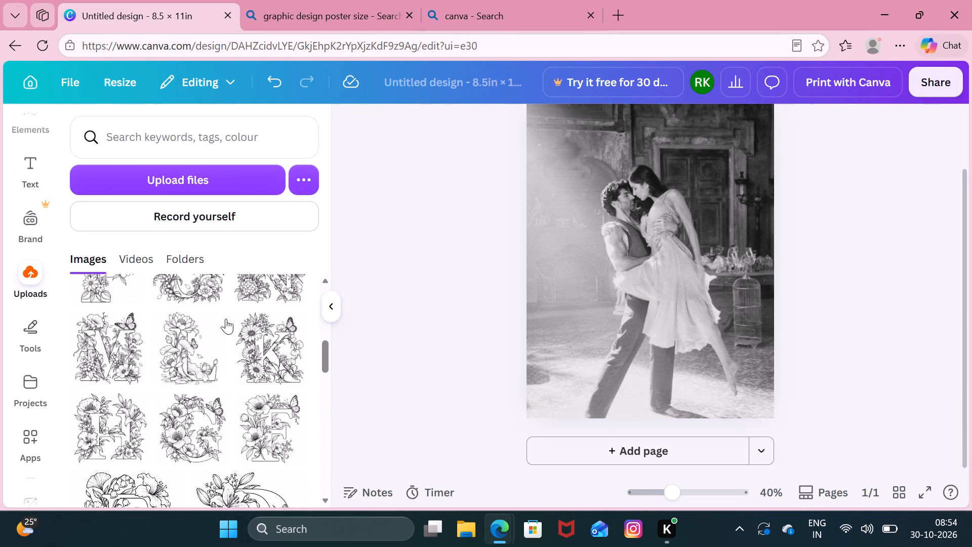
{"action": "scroll", "coordinate": [220, 306], "scroll_direction": "up", "scroll_amount": 11}
{"action": "left_click", "coordinate": [199, 171]}
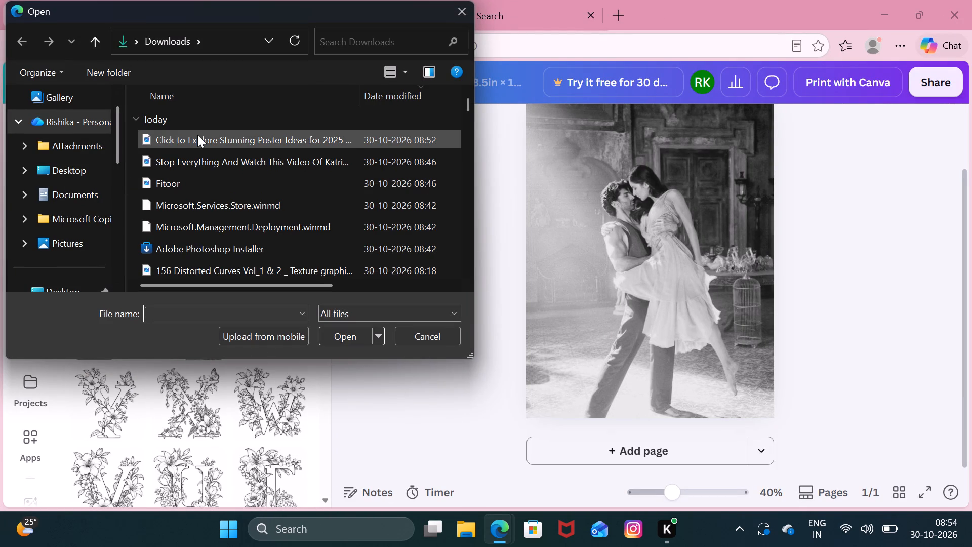
{"action": "double_click", "coordinate": [197, 135]}
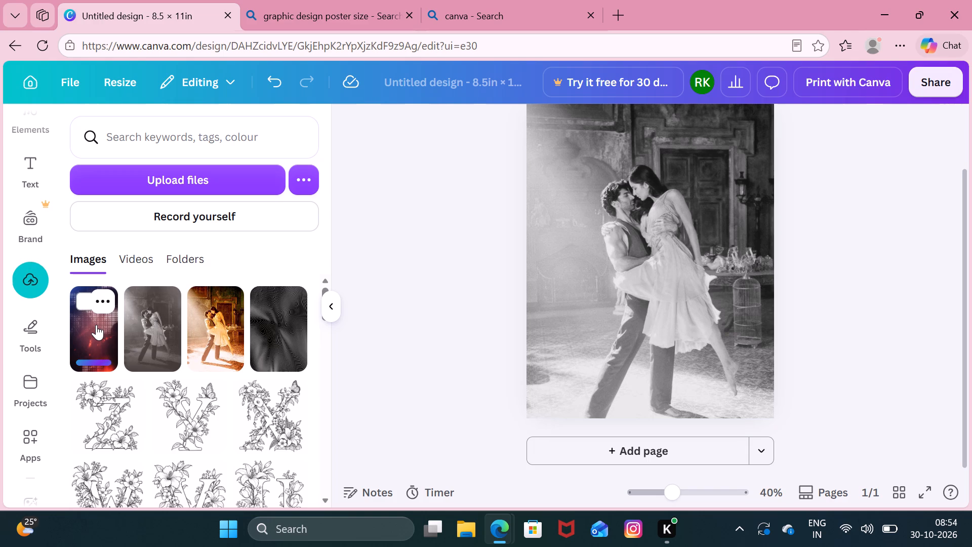
Place the halftone texture over the dancing-couple photo, enlarge it to about 12.6 in high, and position it along the page's left side.
{"action": "left_click", "coordinate": [96, 325]}
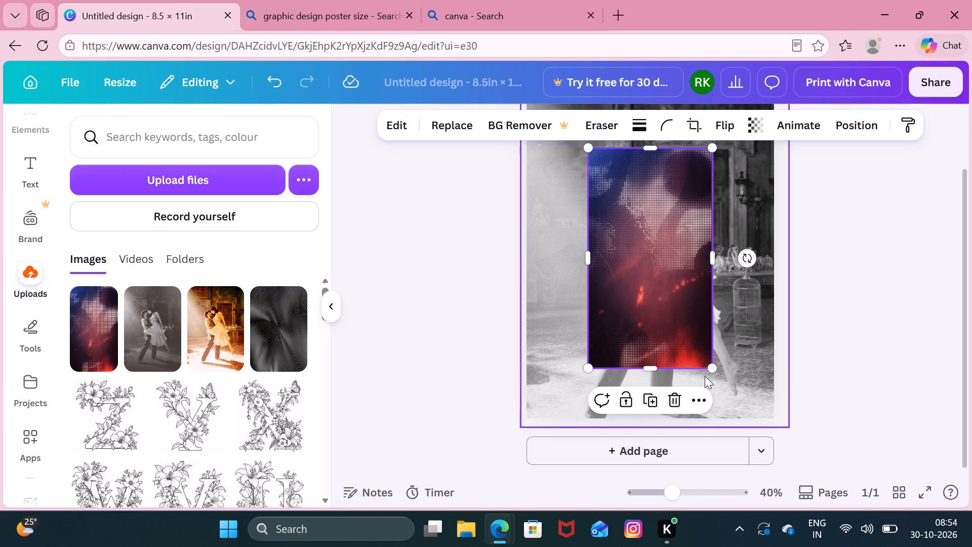
{"action": "left_click_drag", "start_coordinate": [710, 369], "coordinate": [867, 473]}
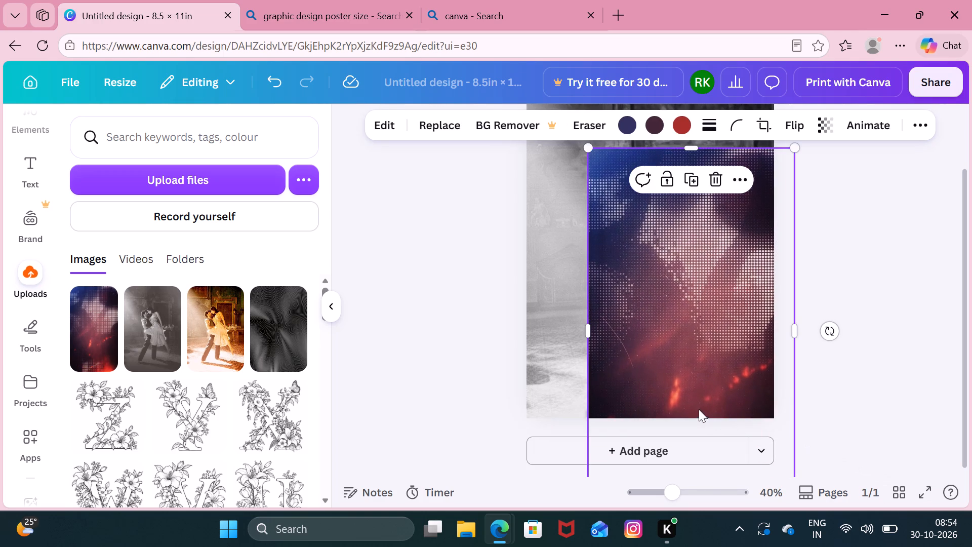
{"action": "left_click_drag", "start_coordinate": [697, 408], "coordinate": [629, 320]}
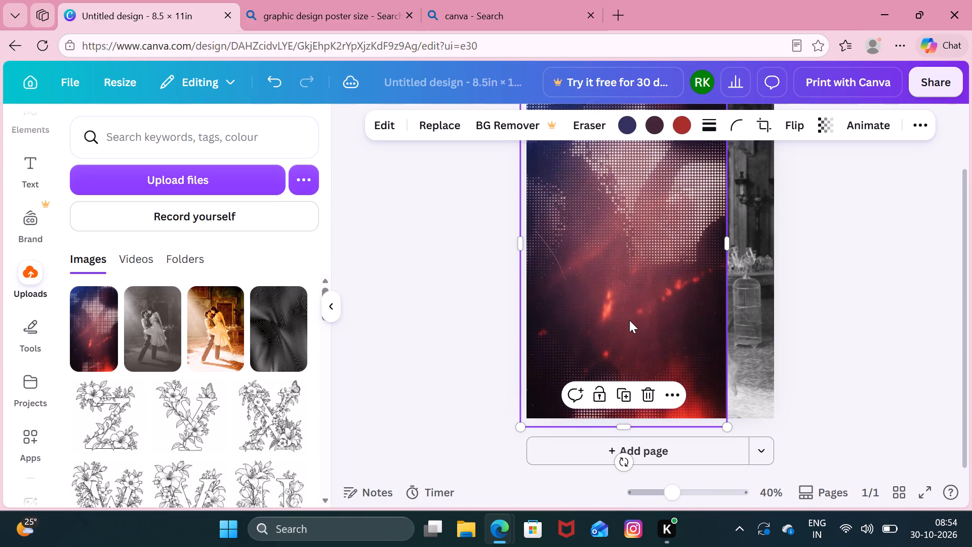
{"action": "left_click_drag", "start_coordinate": [726, 248], "coordinate": [790, 246]}
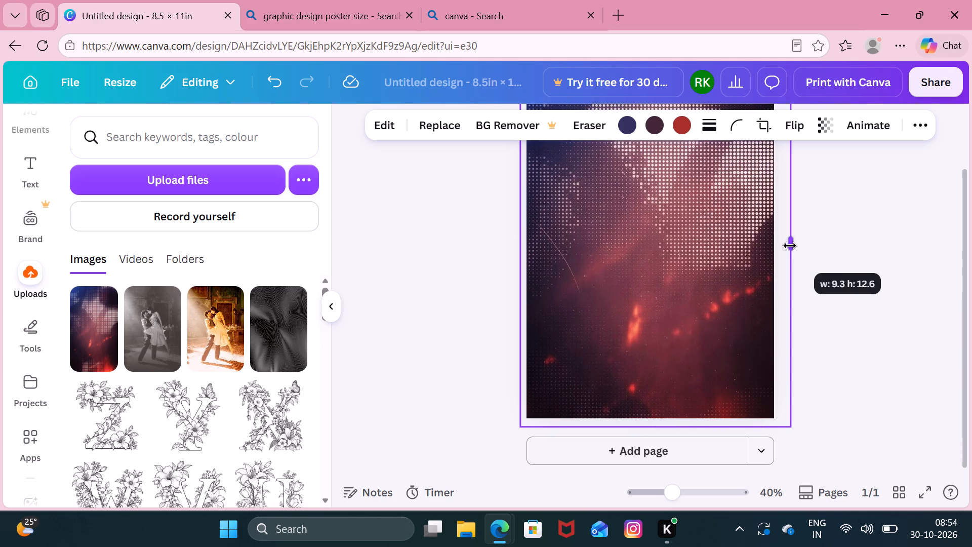
{"action": "left_click_drag", "start_coordinate": [790, 246], "coordinate": [672, 239]}
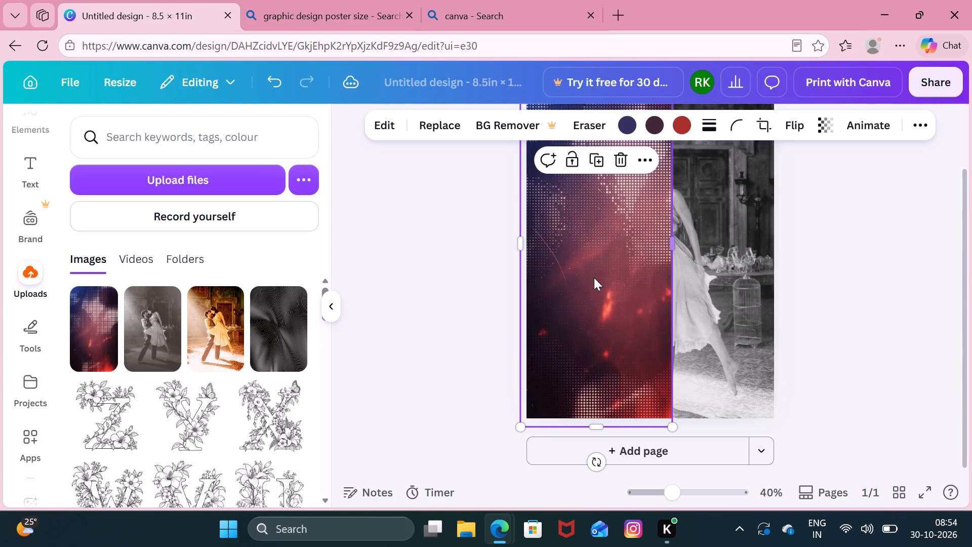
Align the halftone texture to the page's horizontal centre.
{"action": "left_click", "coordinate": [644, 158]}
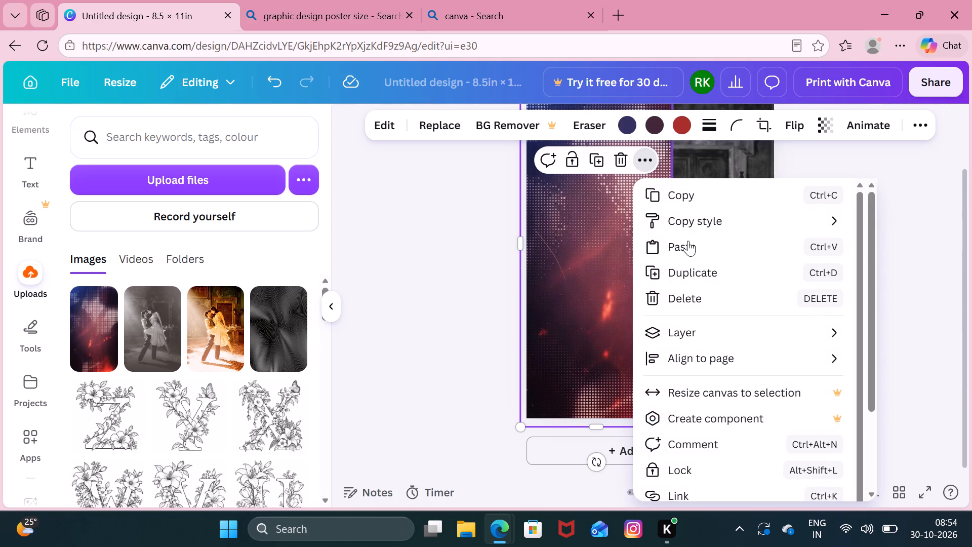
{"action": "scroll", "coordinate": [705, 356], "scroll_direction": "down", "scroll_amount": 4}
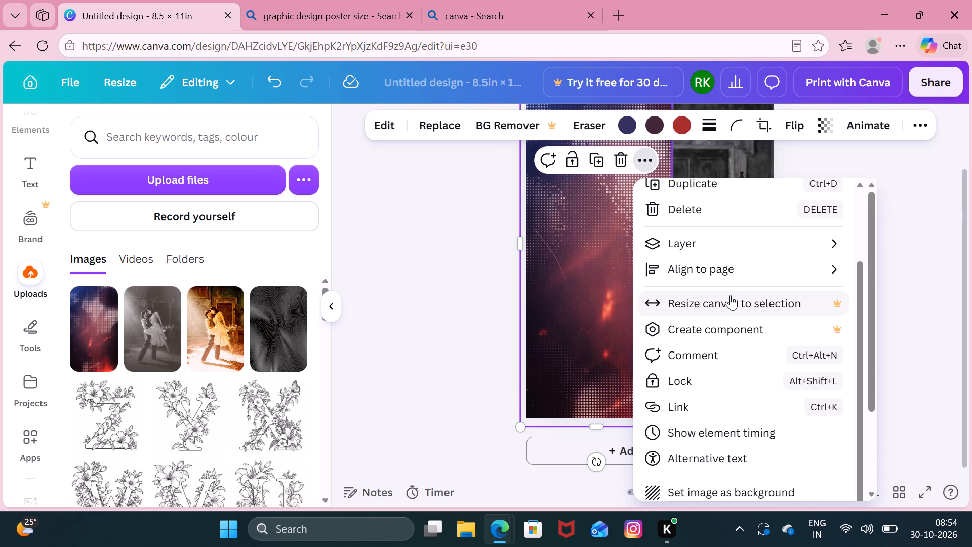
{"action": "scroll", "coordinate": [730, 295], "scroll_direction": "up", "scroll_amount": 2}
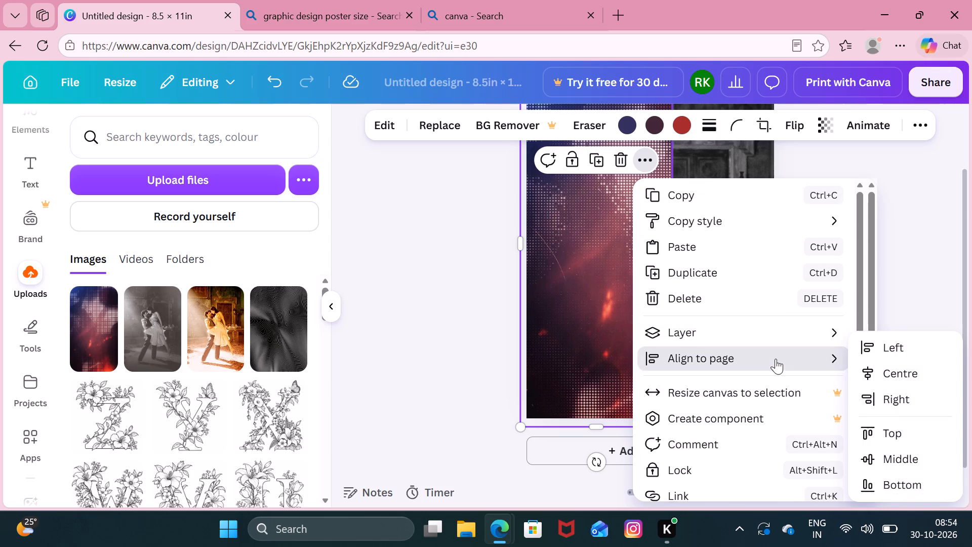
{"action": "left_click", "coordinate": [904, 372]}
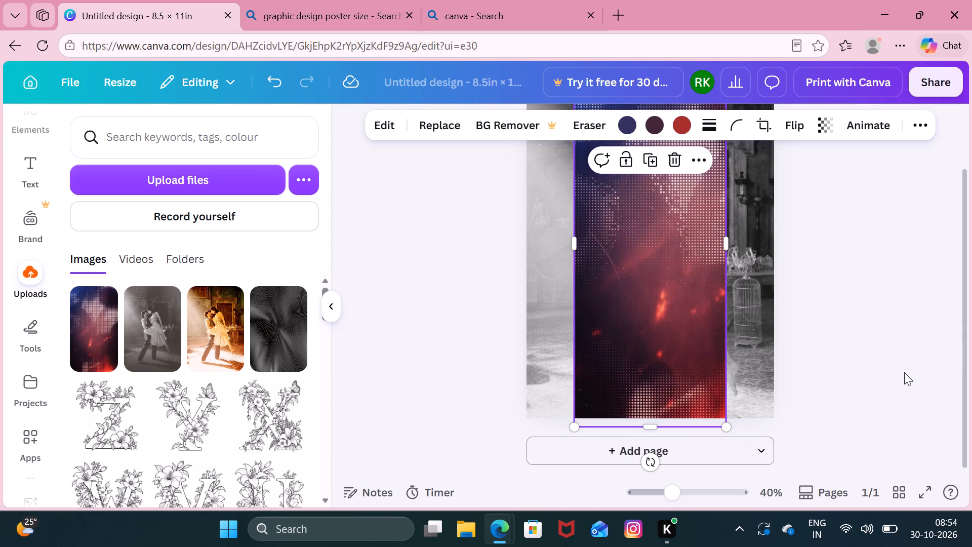
Reposition the halftone texture over the page's left side and narrow it to a strip about 4.1 in wide.
{"action": "left_click_drag", "start_coordinate": [725, 242], "coordinate": [835, 248]}
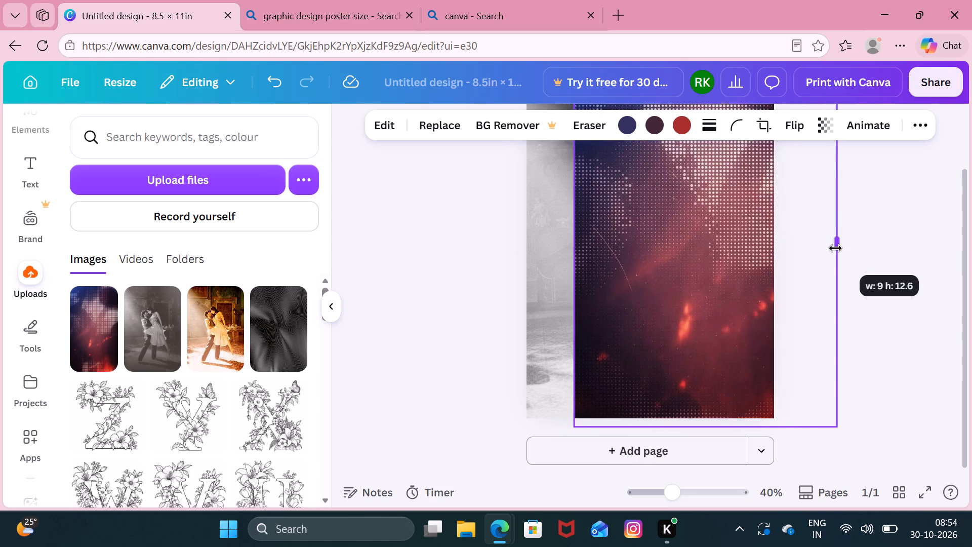
{"action": "left_click_drag", "start_coordinate": [835, 248], "coordinate": [771, 248]}
{"action": "left_click_drag", "start_coordinate": [690, 273], "coordinate": [652, 264]}
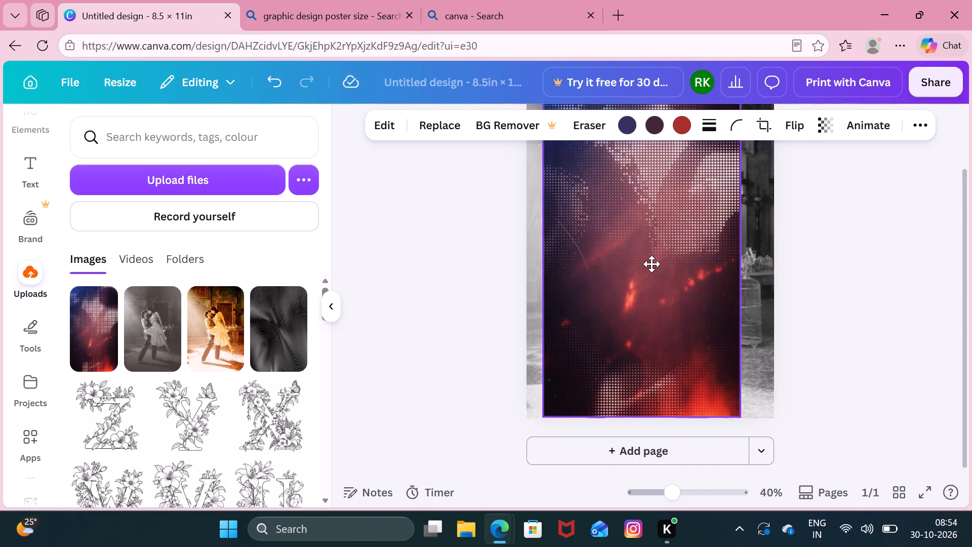
{"action": "left_click_drag", "start_coordinate": [652, 264], "coordinate": [634, 262]}
{"action": "left_click_drag", "start_coordinate": [713, 231], "coordinate": [750, 236]}
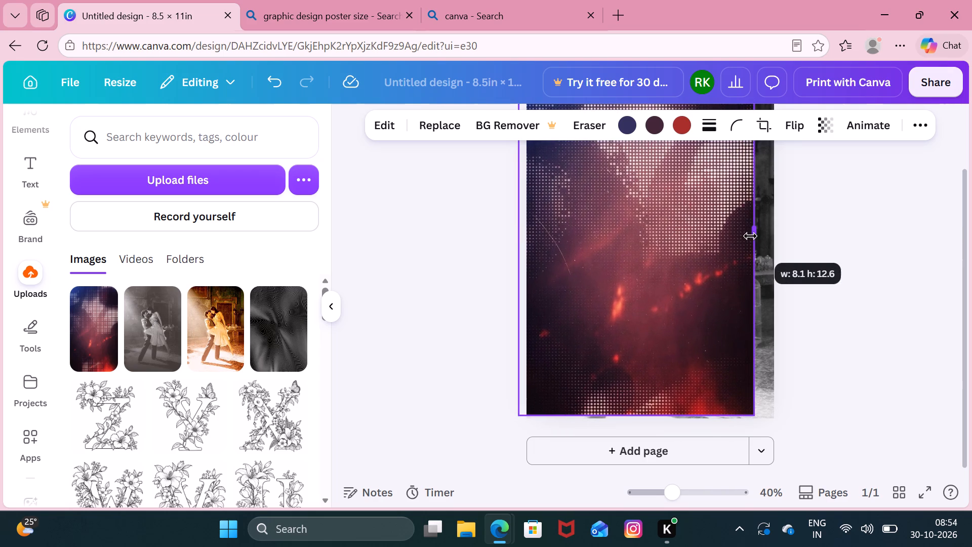
{"action": "left_click_drag", "start_coordinate": [750, 236], "coordinate": [757, 240]}
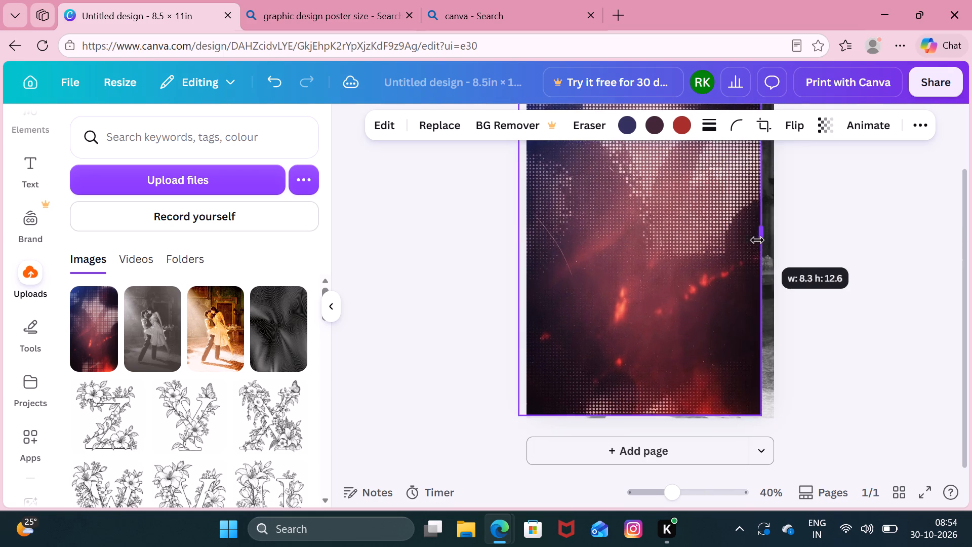
{"action": "left_click_drag", "start_coordinate": [757, 240], "coordinate": [666, 235]}
{"action": "scroll", "coordinate": [672, 292], "scroll_direction": "up", "scroll_amount": 2}
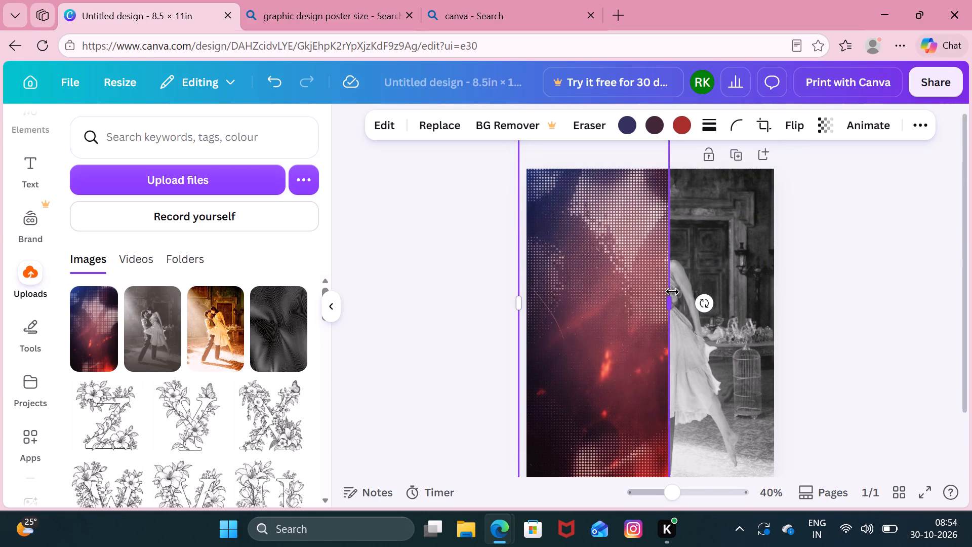
{"action": "scroll", "coordinate": [672, 292], "scroll_direction": "up", "scroll_amount": 1}
{"action": "scroll", "coordinate": [633, 286], "scroll_direction": "down", "scroll_amount": 1}
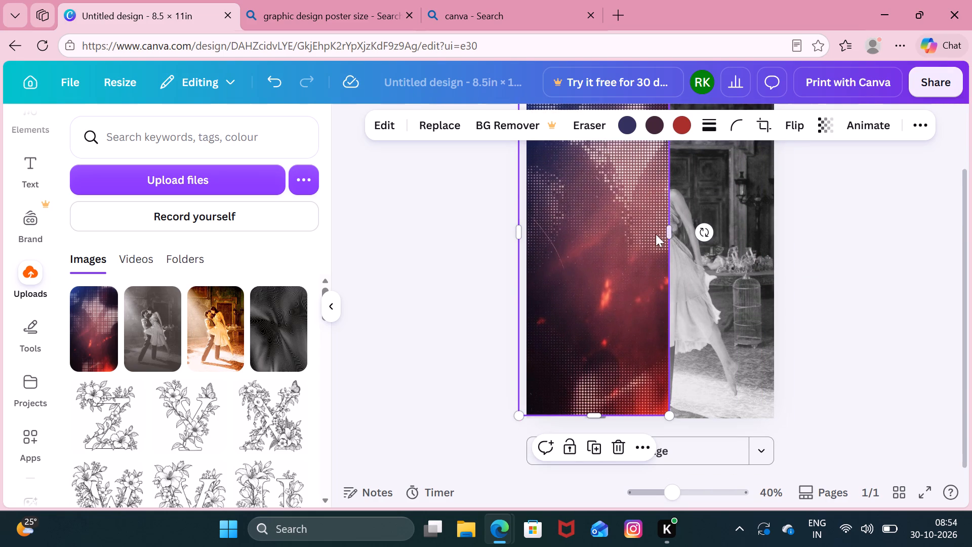
{"action": "left_click_drag", "start_coordinate": [667, 231], "coordinate": [625, 225]}
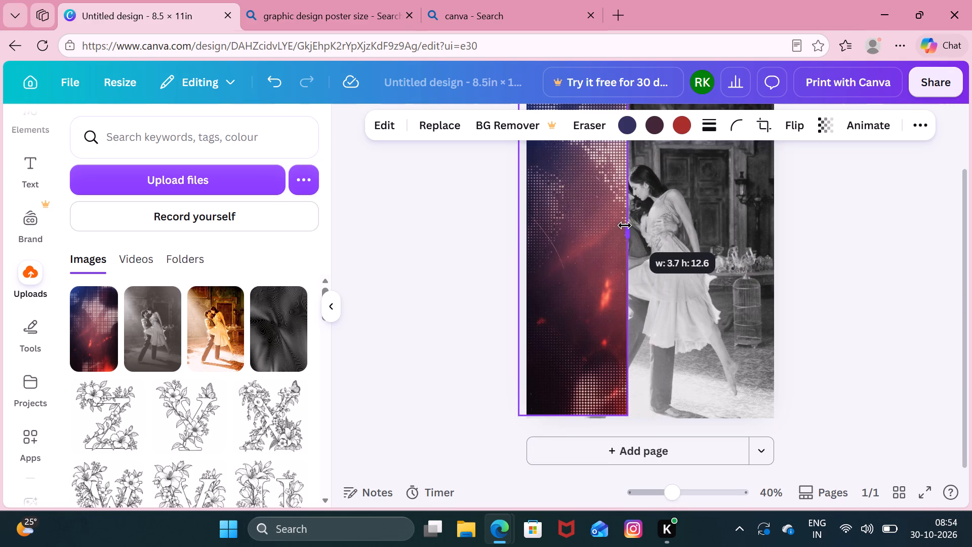
{"action": "left_click_drag", "start_coordinate": [625, 225], "coordinate": [638, 226]}
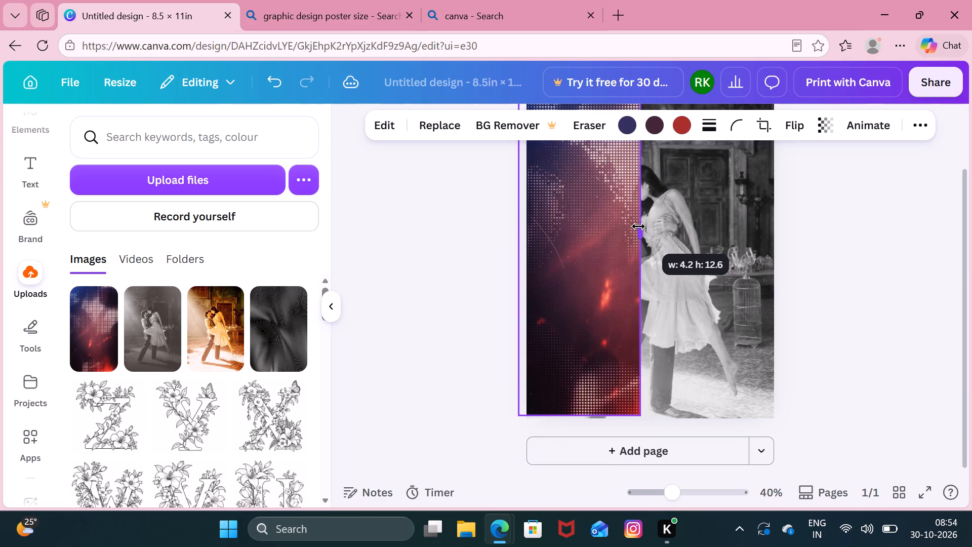
{"action": "left_click_drag", "start_coordinate": [638, 226], "coordinate": [636, 229]}
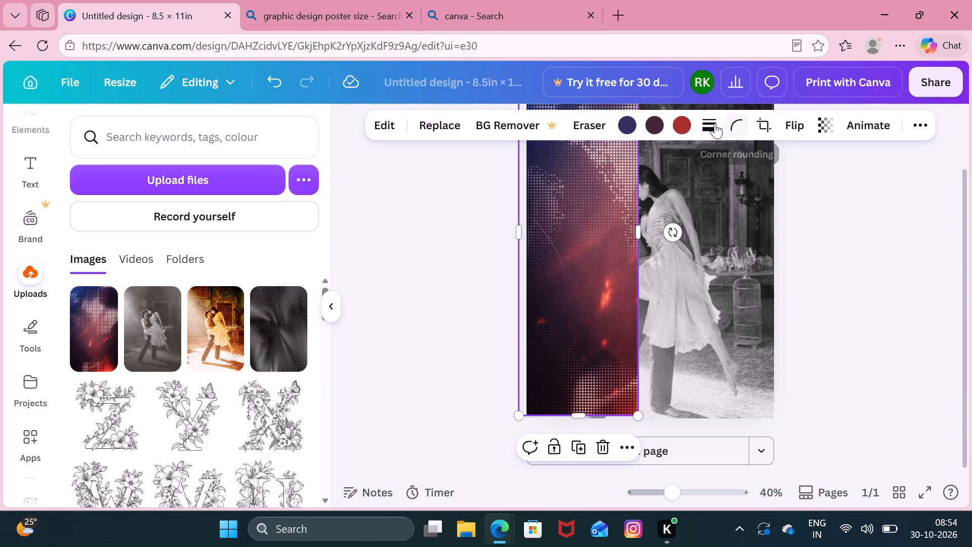
Recolour the halftone texture's dark red tone, trying several photo colours before choosing bright red from the default solid colours.
{"action": "left_click", "coordinate": [681, 124]}
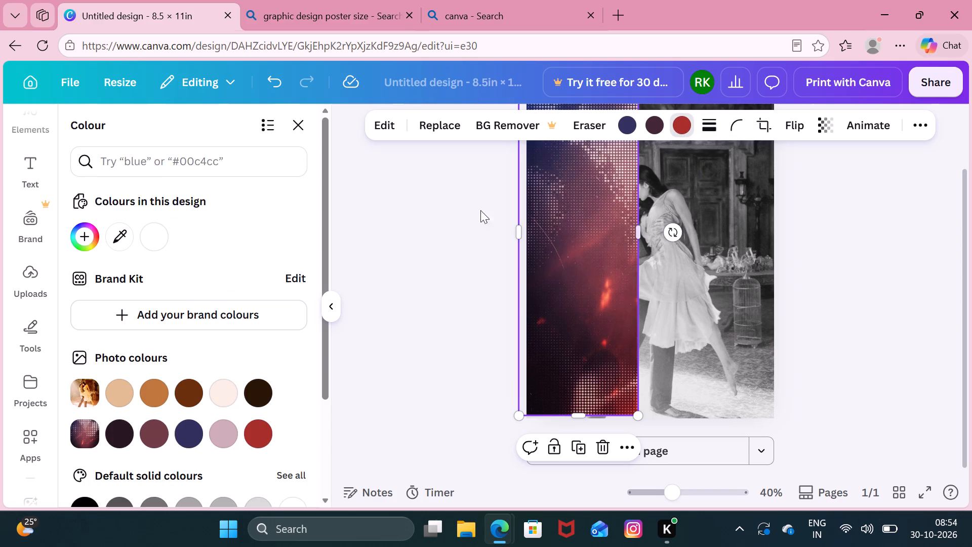
{"action": "left_click", "coordinate": [120, 437]}
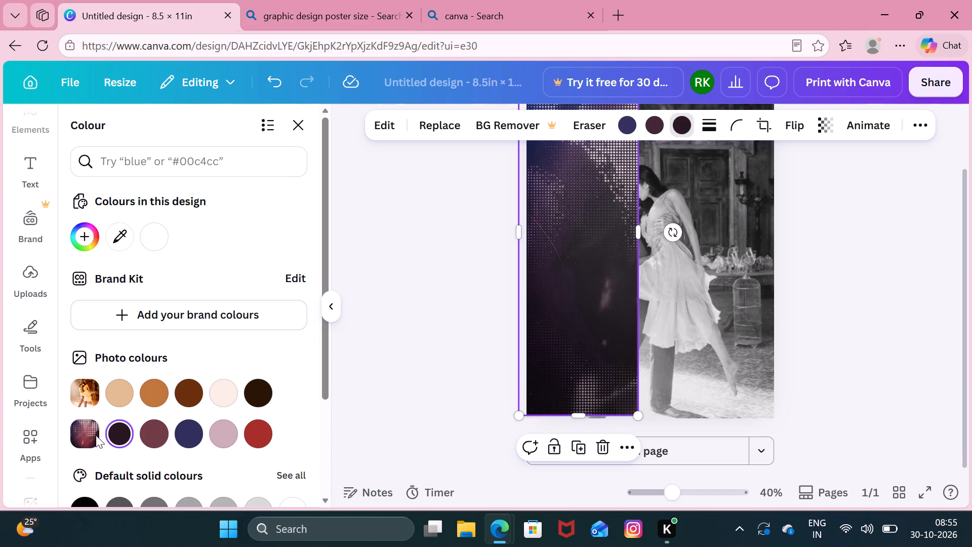
{"action": "left_click", "coordinate": [79, 433]}
{"action": "left_click", "coordinate": [146, 433]}
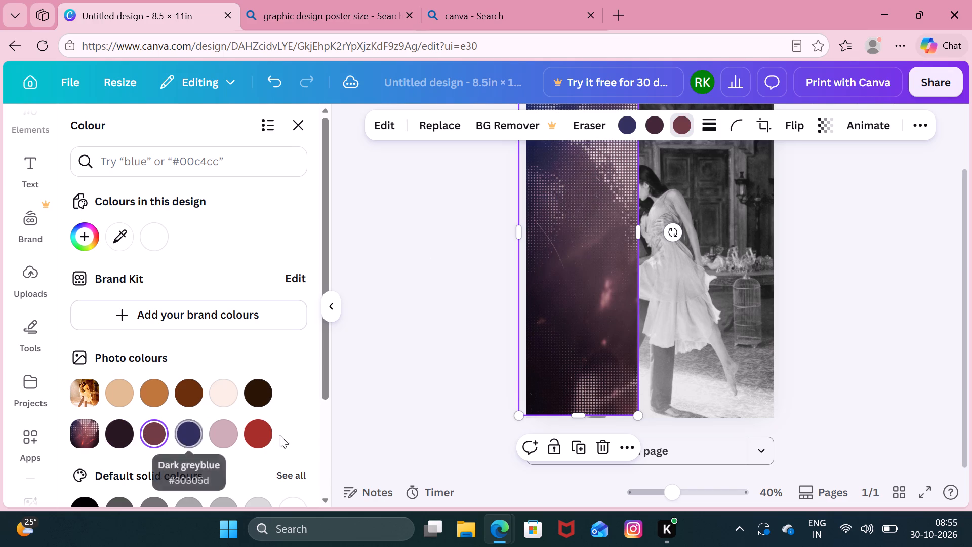
{"action": "left_click", "coordinate": [267, 436]}
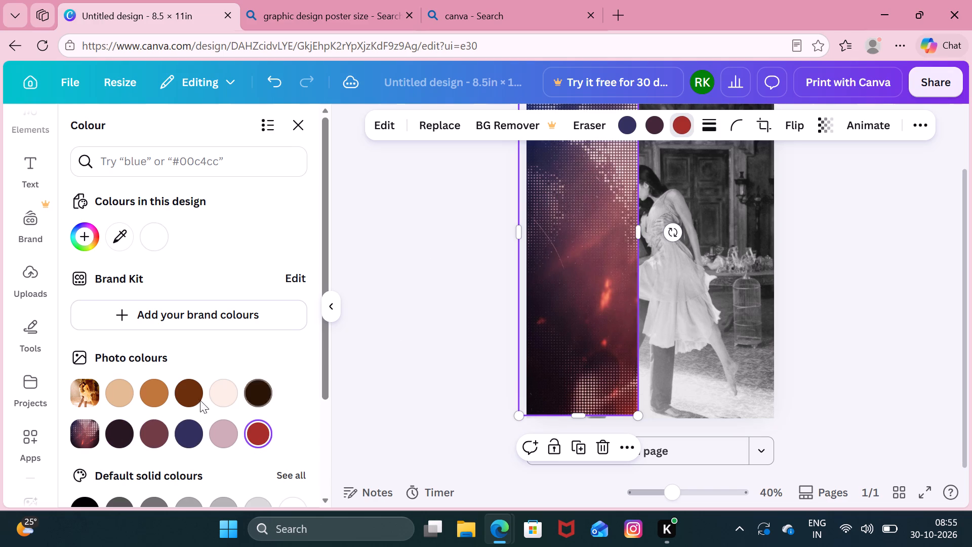
{"action": "scroll", "coordinate": [199, 385], "scroll_direction": "down", "scroll_amount": 3}
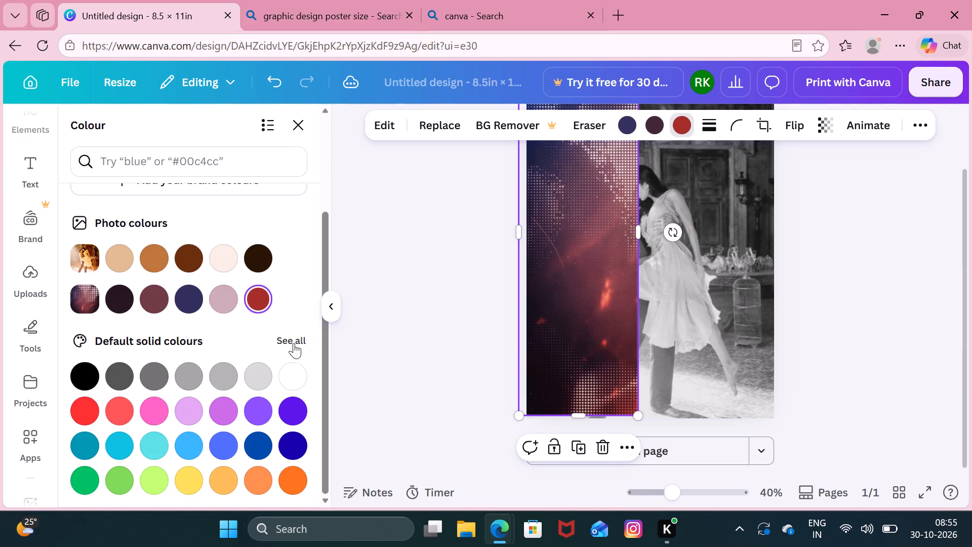
{"action": "left_click", "coordinate": [191, 258]}
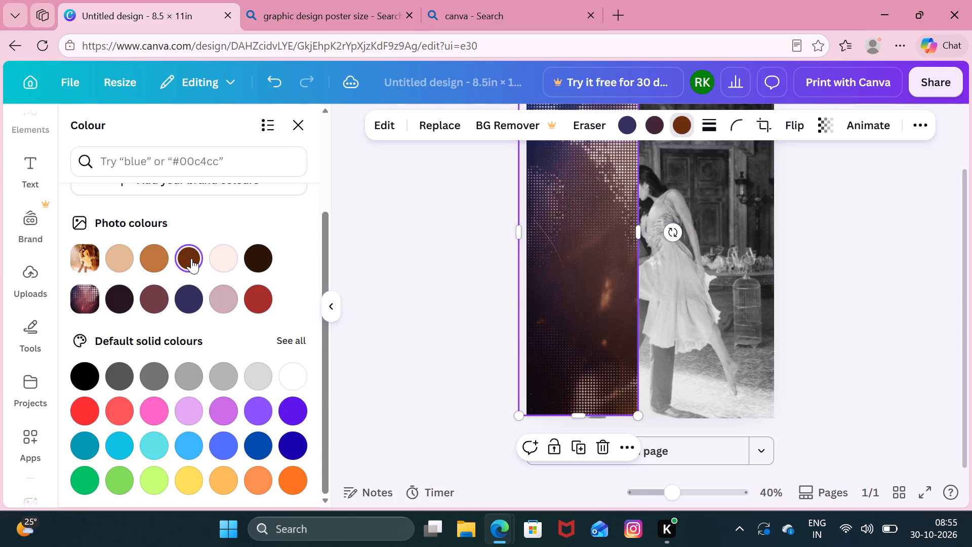
{"action": "left_click", "coordinate": [194, 298]}
{"action": "left_click", "coordinate": [252, 298]}
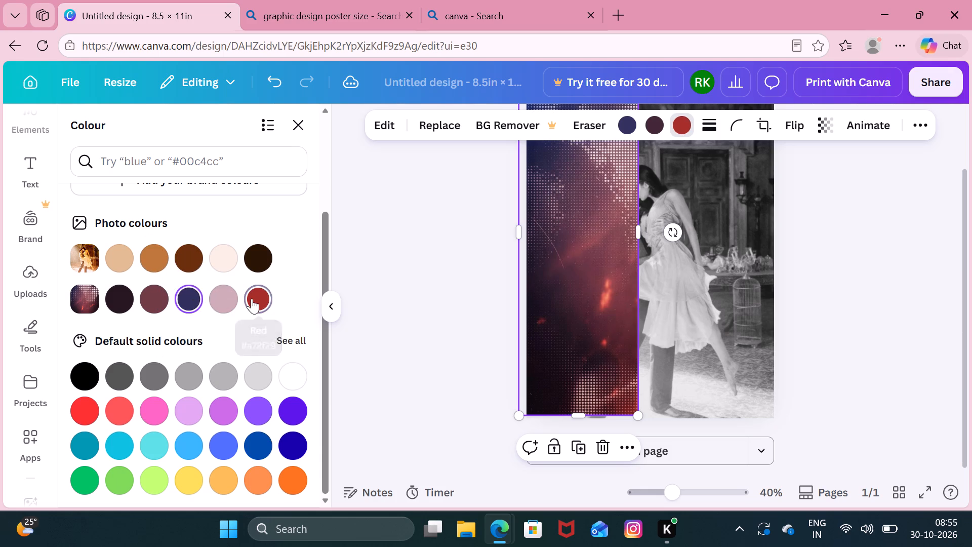
{"action": "scroll", "coordinate": [191, 362], "scroll_direction": "down", "scroll_amount": 3}
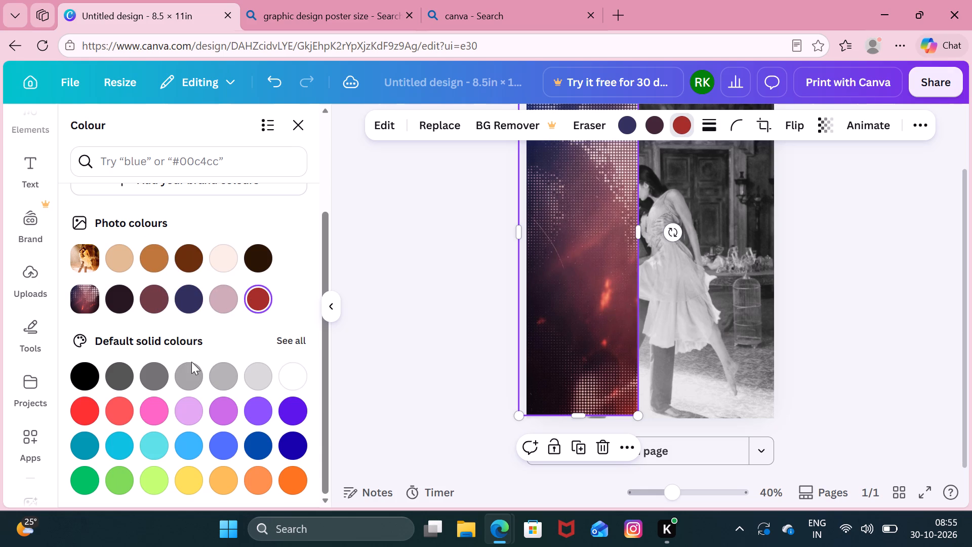
{"action": "left_click", "coordinate": [91, 412]}
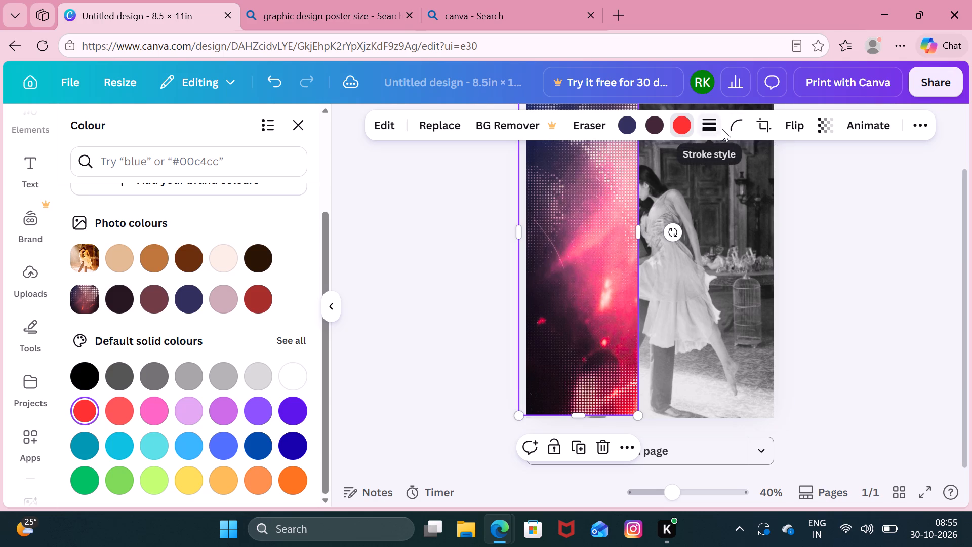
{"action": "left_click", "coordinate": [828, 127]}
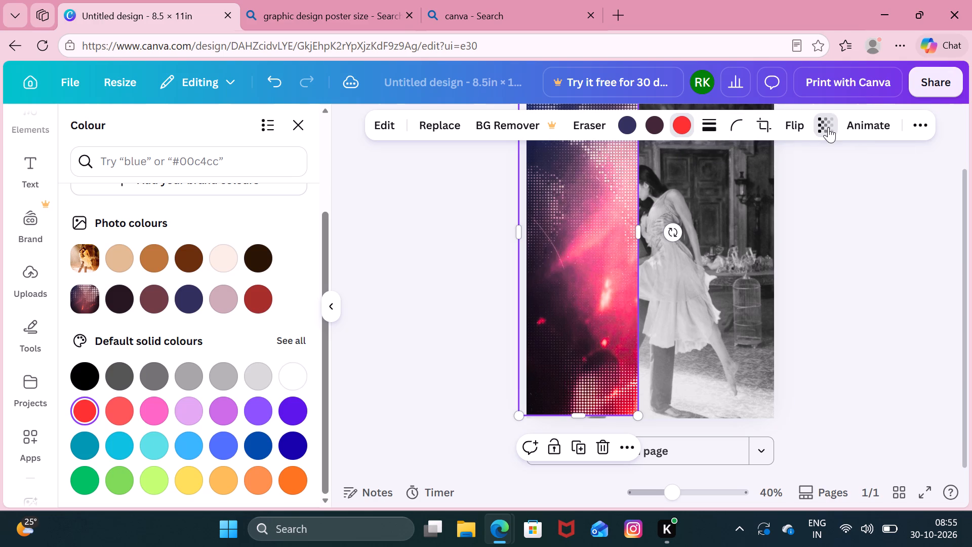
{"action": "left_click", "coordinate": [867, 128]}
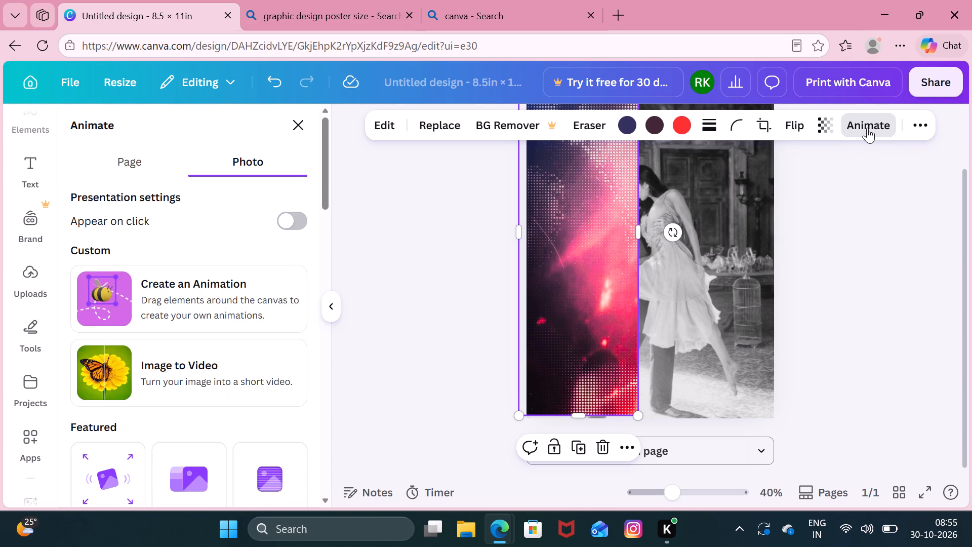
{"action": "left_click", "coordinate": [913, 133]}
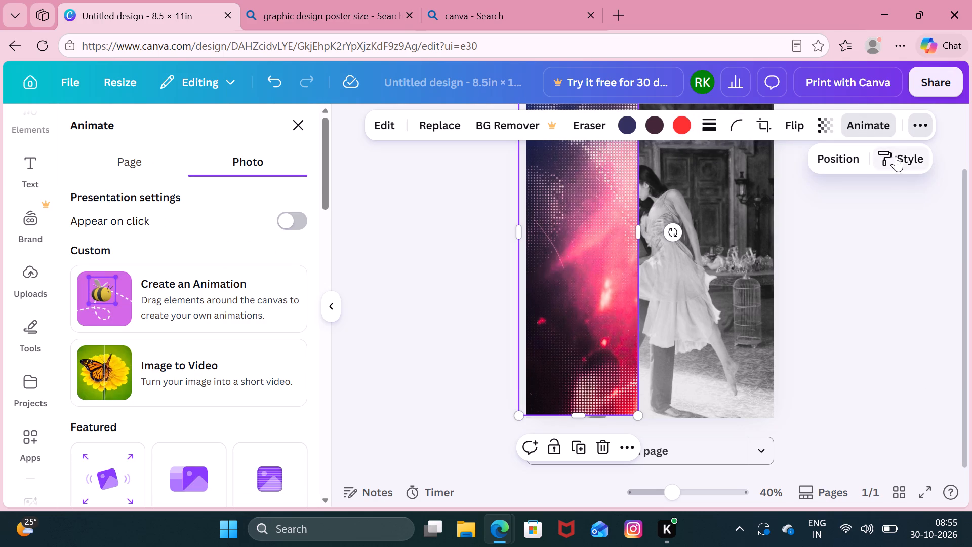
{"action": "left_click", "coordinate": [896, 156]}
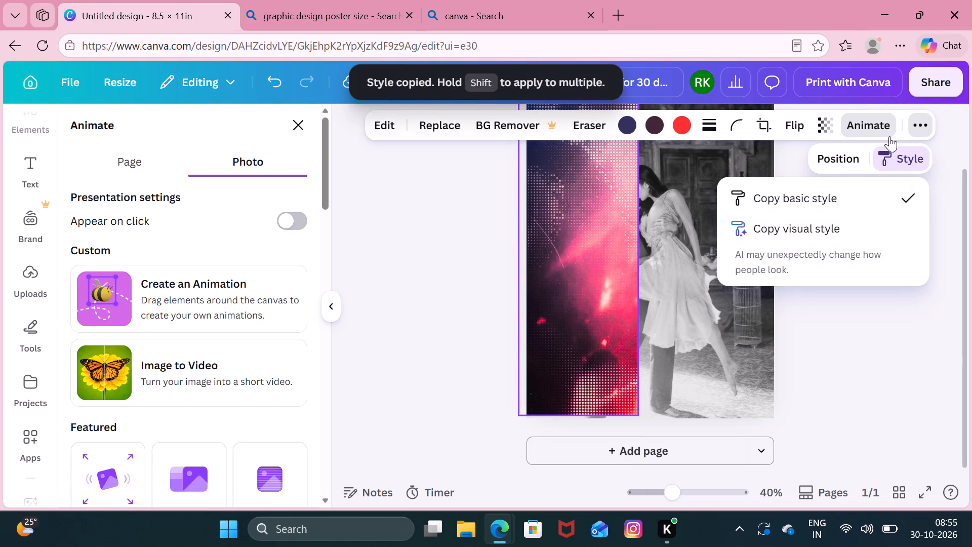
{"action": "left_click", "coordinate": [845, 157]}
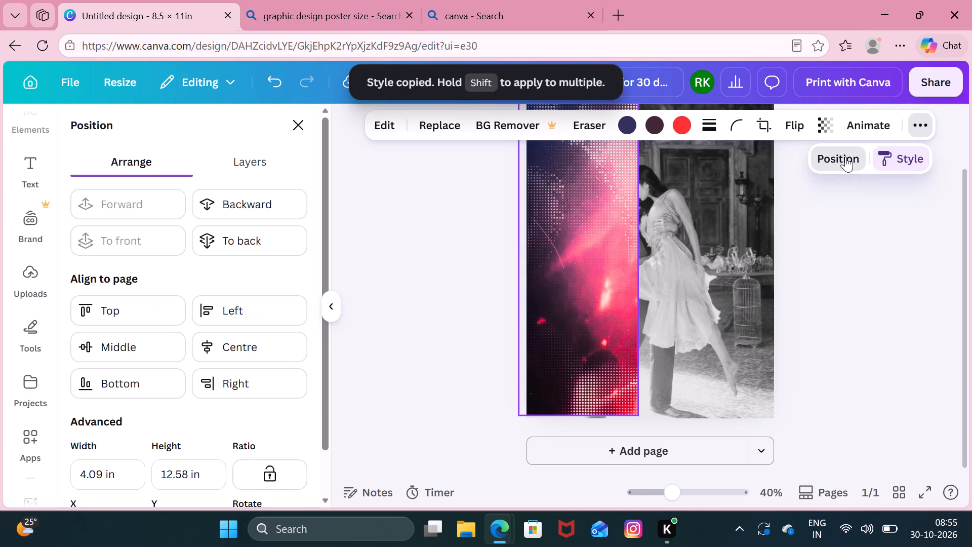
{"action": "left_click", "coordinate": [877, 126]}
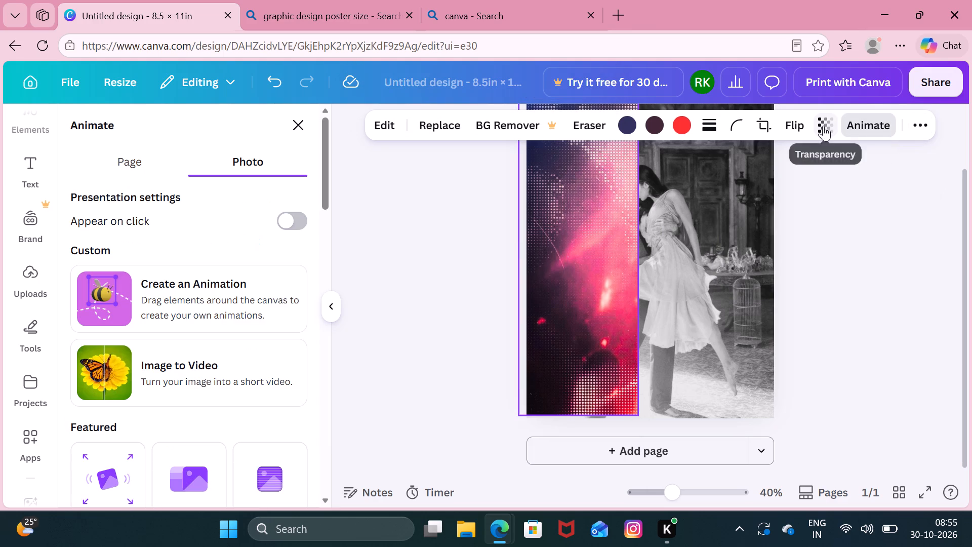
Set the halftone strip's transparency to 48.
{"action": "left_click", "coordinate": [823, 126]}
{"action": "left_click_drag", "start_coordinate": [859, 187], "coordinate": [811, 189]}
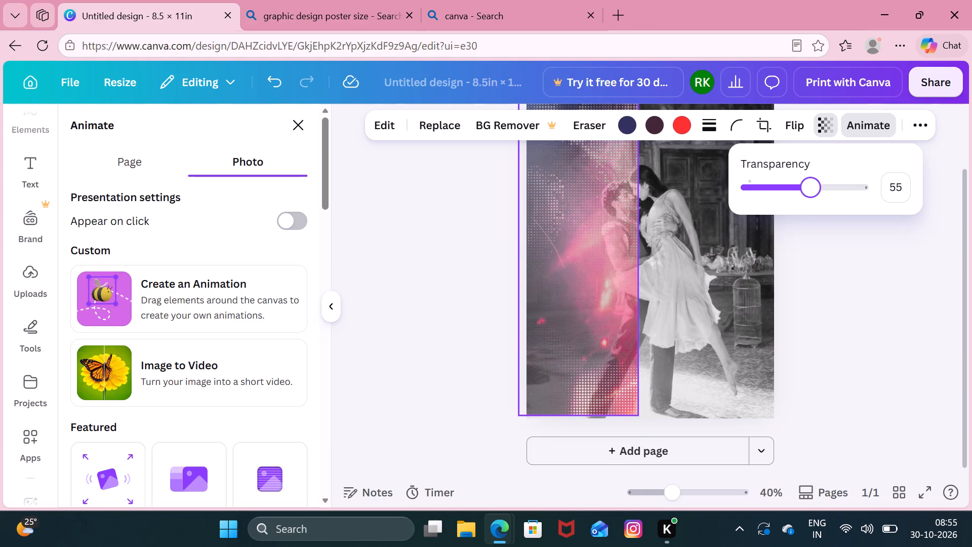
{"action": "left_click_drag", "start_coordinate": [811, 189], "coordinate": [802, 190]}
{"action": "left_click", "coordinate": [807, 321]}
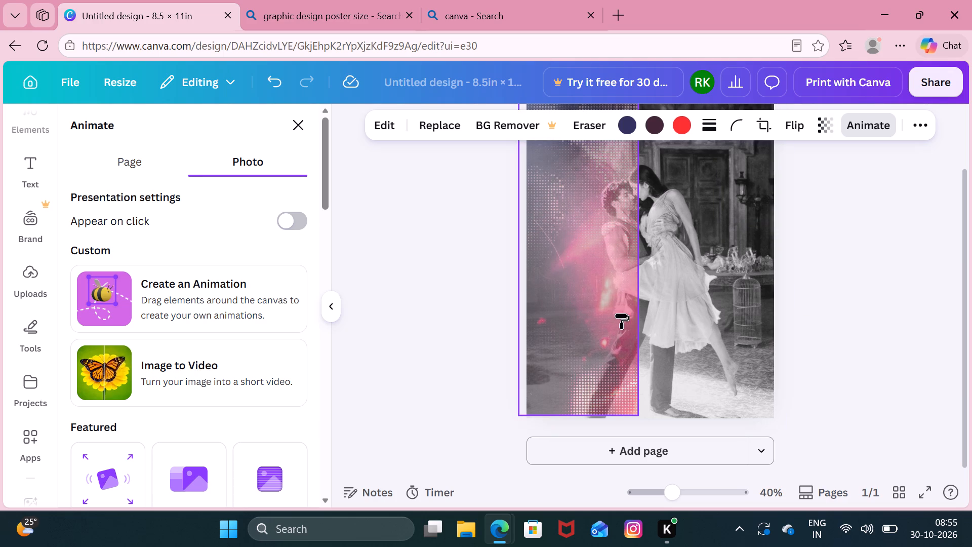
Try the halftone strip over the couple at the page's centre before placing it along the page's left edge.
{"action": "left_click", "coordinate": [617, 308]}
{"action": "left_click_drag", "start_coordinate": [617, 308], "coordinate": [650, 309]}
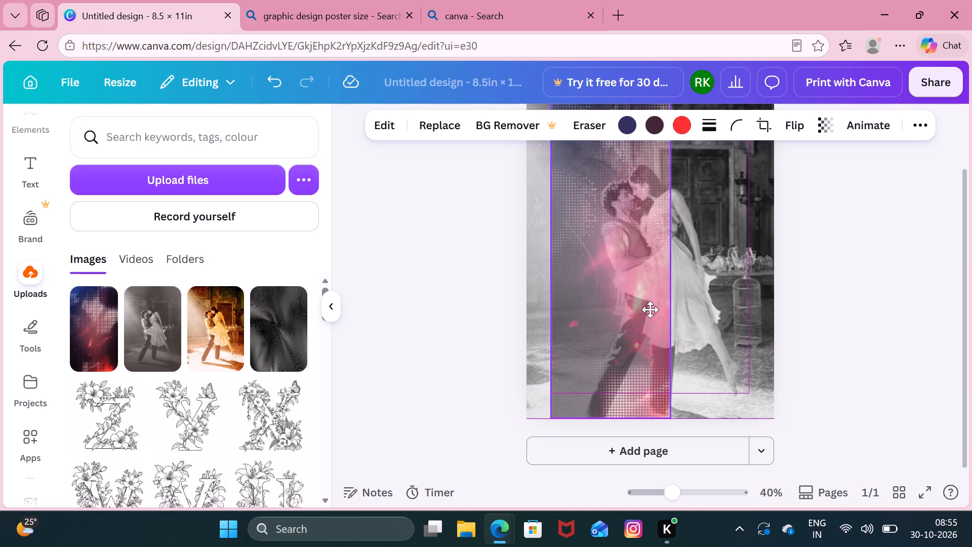
{"action": "left_click_drag", "start_coordinate": [650, 309], "coordinate": [691, 308]}
{"action": "left_click", "coordinate": [818, 335]}
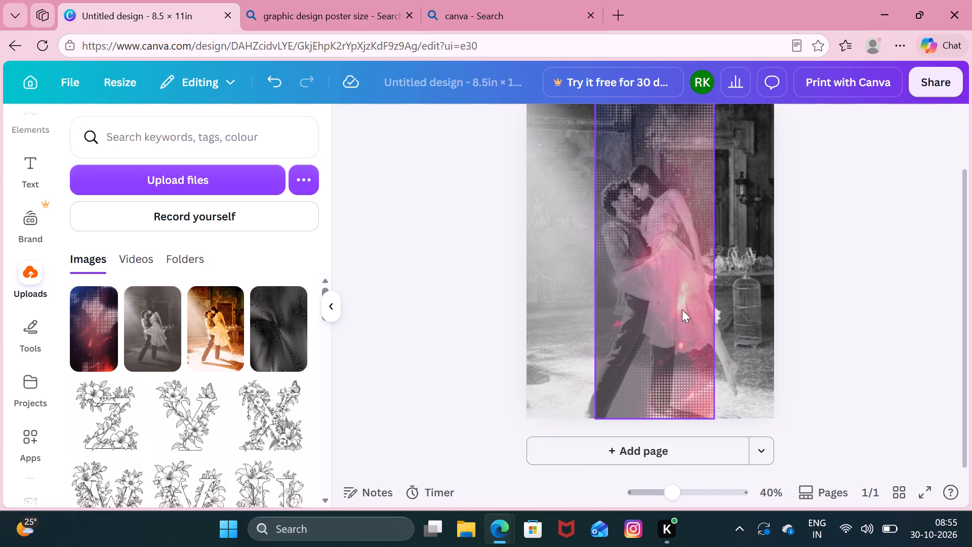
{"action": "scroll", "coordinate": [682, 309], "scroll_direction": "up", "scroll_amount": 2}
{"action": "scroll", "coordinate": [682, 309], "scroll_direction": "down", "scroll_amount": 1}
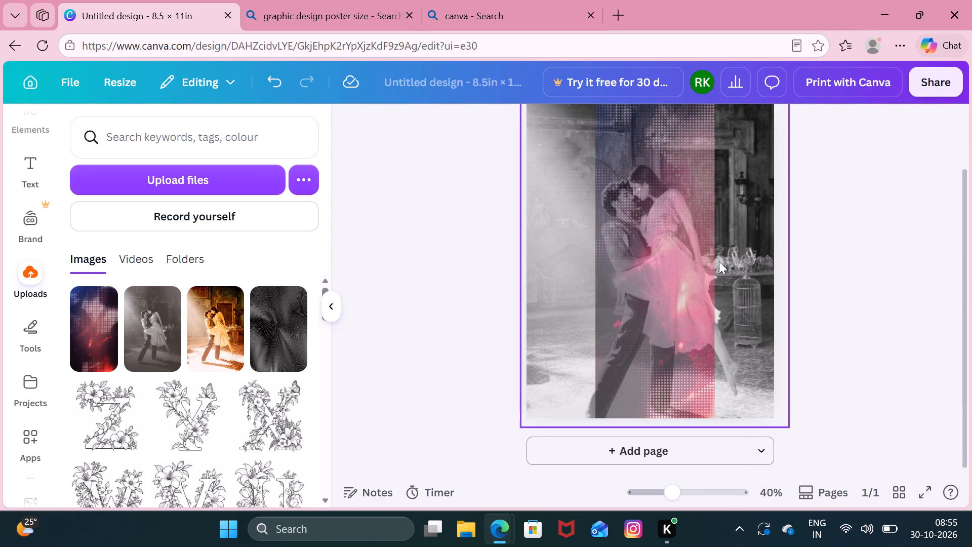
{"action": "left_click_drag", "start_coordinate": [656, 274], "coordinate": [586, 272]}
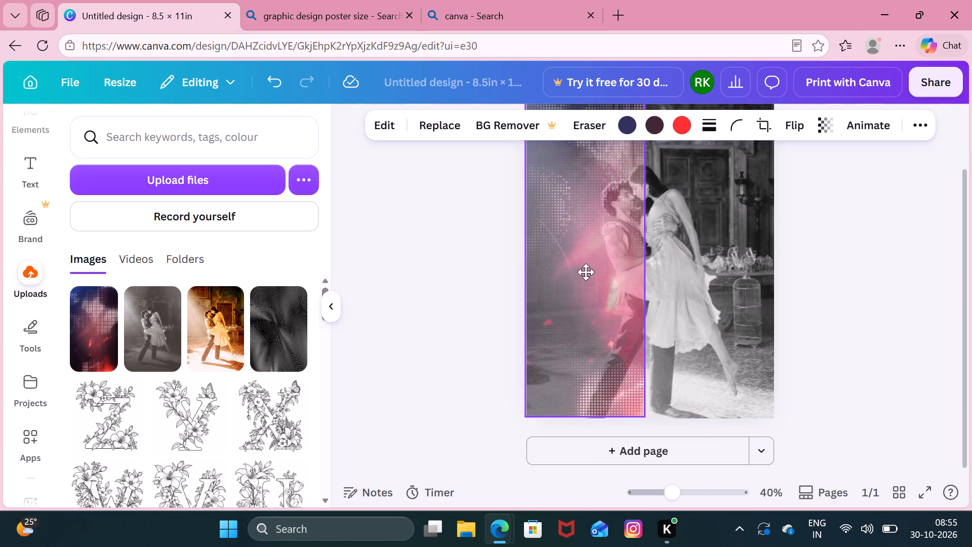
{"action": "left_click_drag", "start_coordinate": [586, 272], "coordinate": [585, 272]}
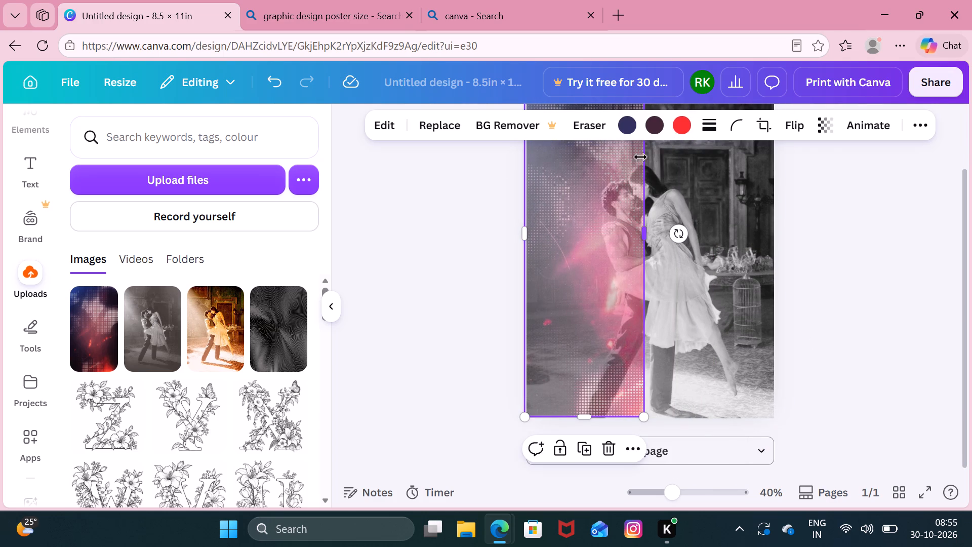
Compare lower transparency values on the halftone strip and set its transparency to 97.
{"action": "left_click", "coordinate": [827, 137]}
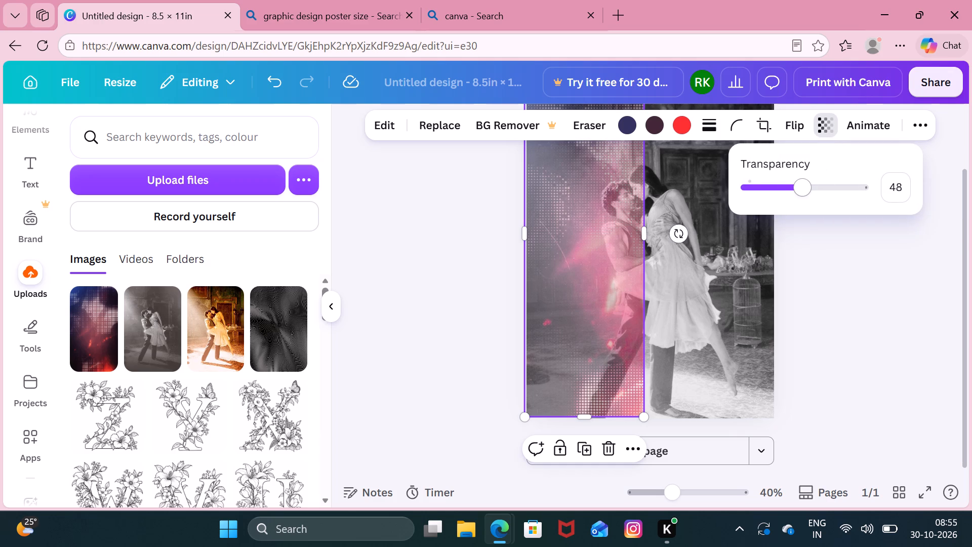
{"action": "left_click_drag", "start_coordinate": [799, 192], "coordinate": [749, 193]}
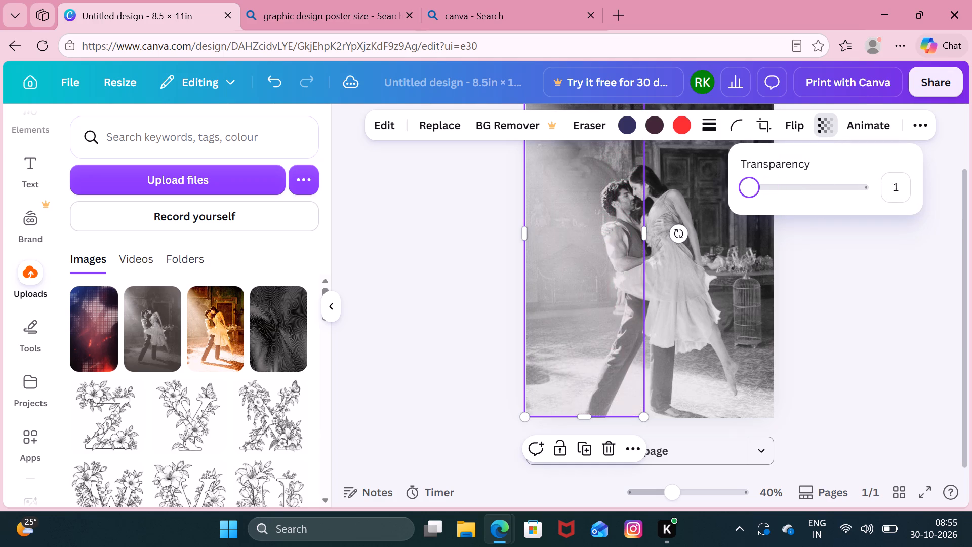
{"action": "left_click_drag", "start_coordinate": [749, 193], "coordinate": [811, 187]}
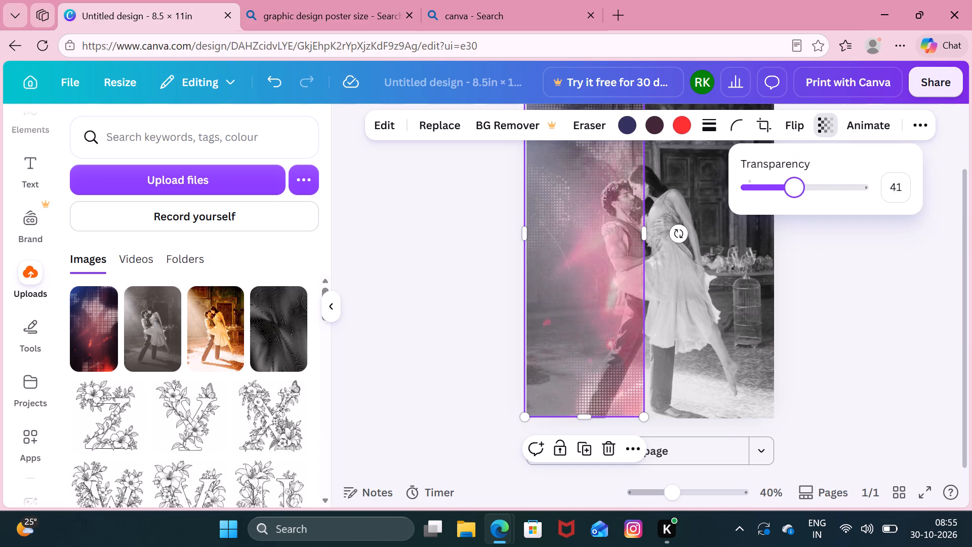
{"action": "left_click_drag", "start_coordinate": [811, 187], "coordinate": [860, 194]}
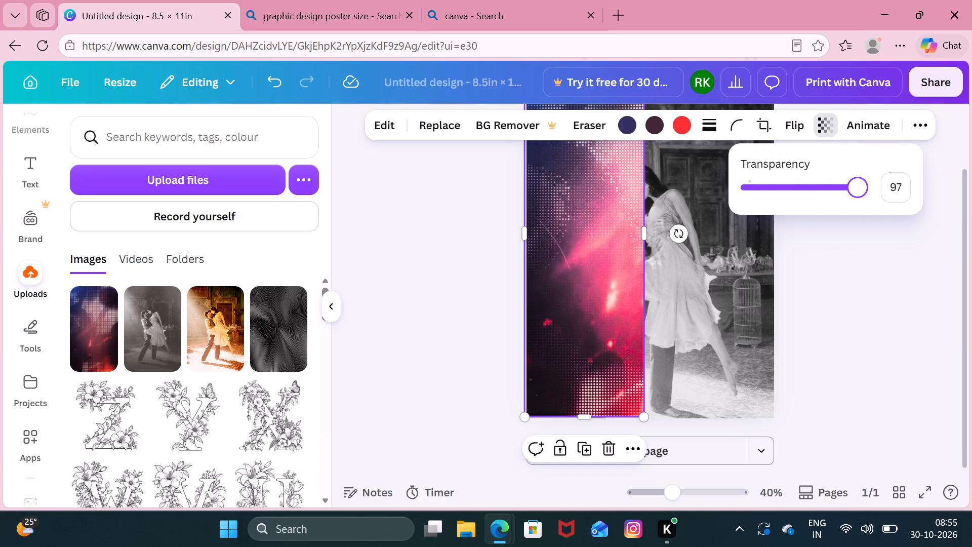
Set the halftone strip's transparency to 100.
{"action": "left_click_drag", "start_coordinate": [860, 194], "coordinate": [909, 202]}
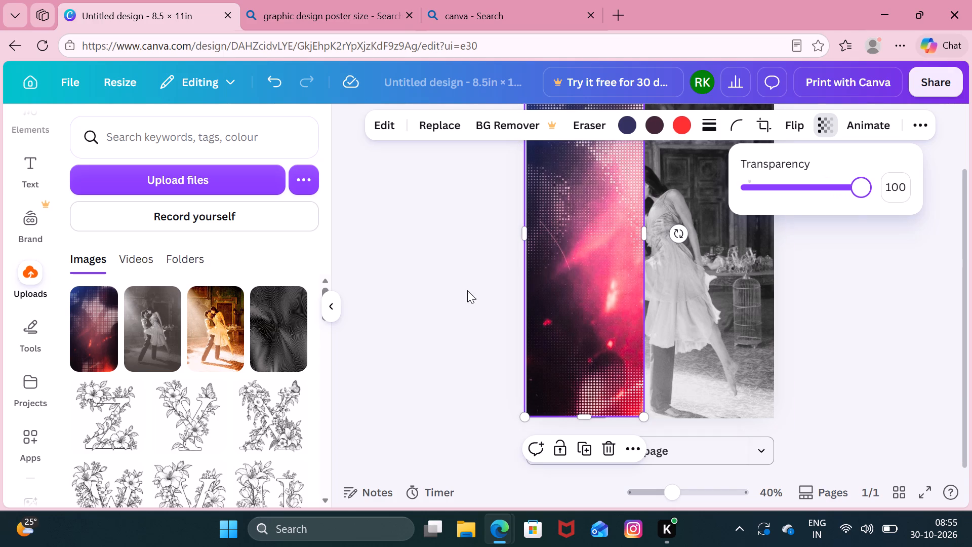
{"action": "left_click", "coordinate": [458, 293]}
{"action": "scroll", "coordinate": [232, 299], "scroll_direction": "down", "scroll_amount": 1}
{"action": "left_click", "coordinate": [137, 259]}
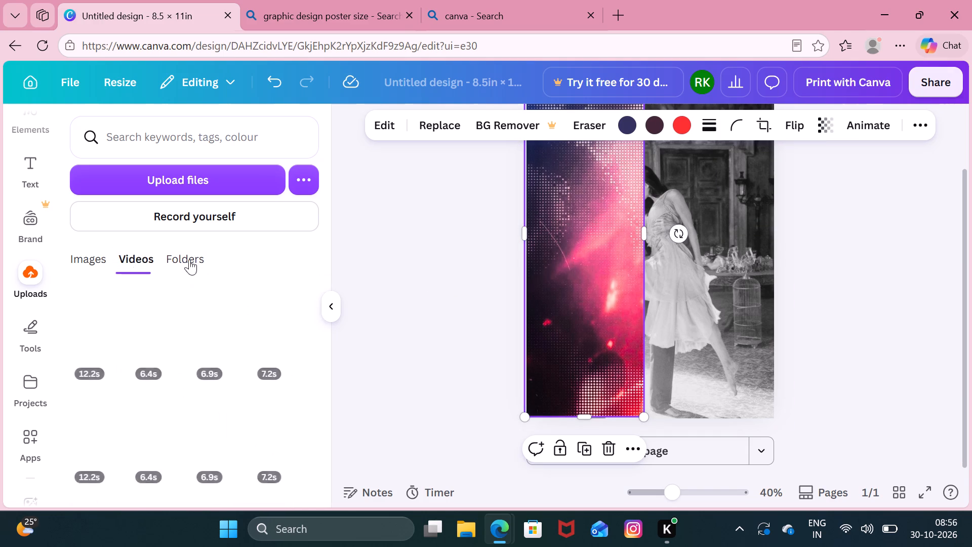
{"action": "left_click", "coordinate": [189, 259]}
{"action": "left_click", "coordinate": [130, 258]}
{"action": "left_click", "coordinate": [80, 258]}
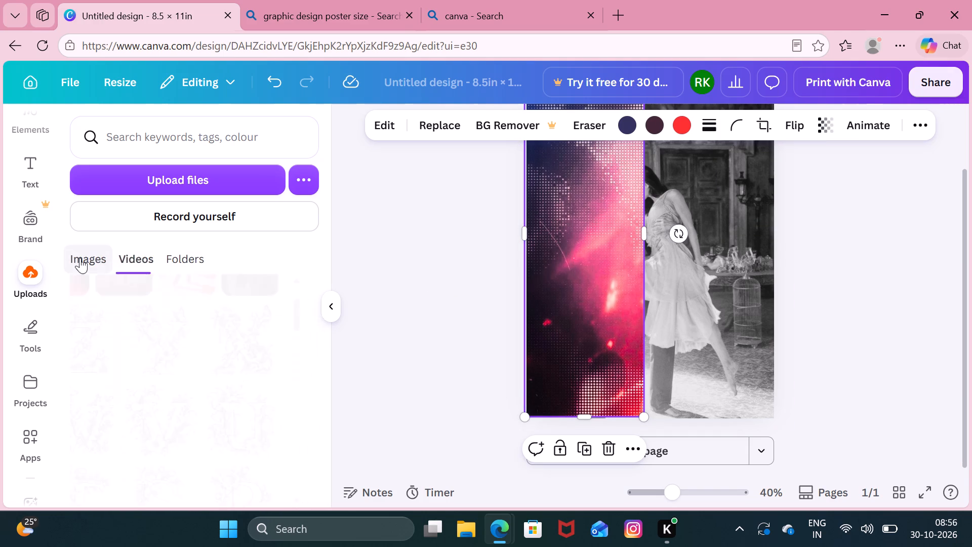
Open the Screen retro-effects app from the image editing options for the red halftone strip.
{"action": "left_click", "coordinate": [378, 121]}
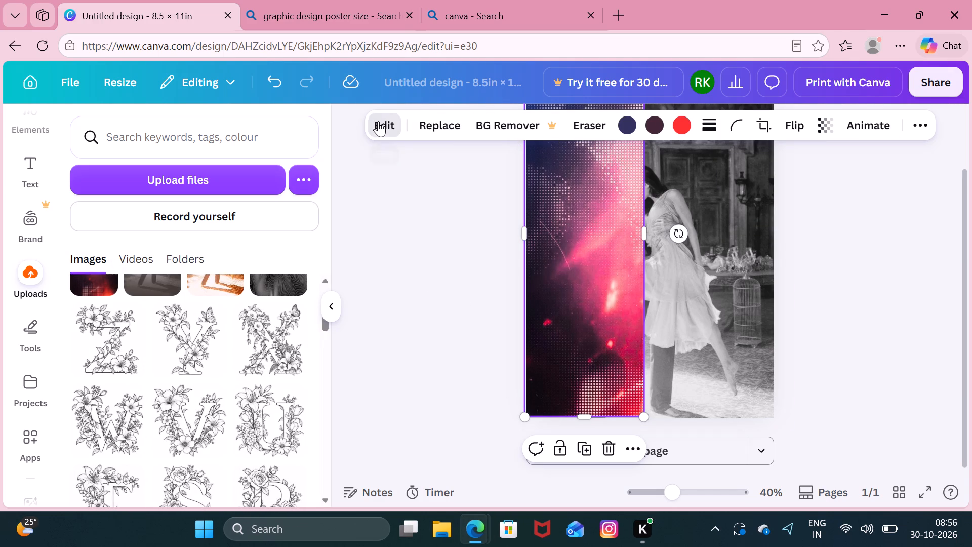
{"action": "scroll", "coordinate": [229, 215], "scroll_direction": "down", "scroll_amount": 2}
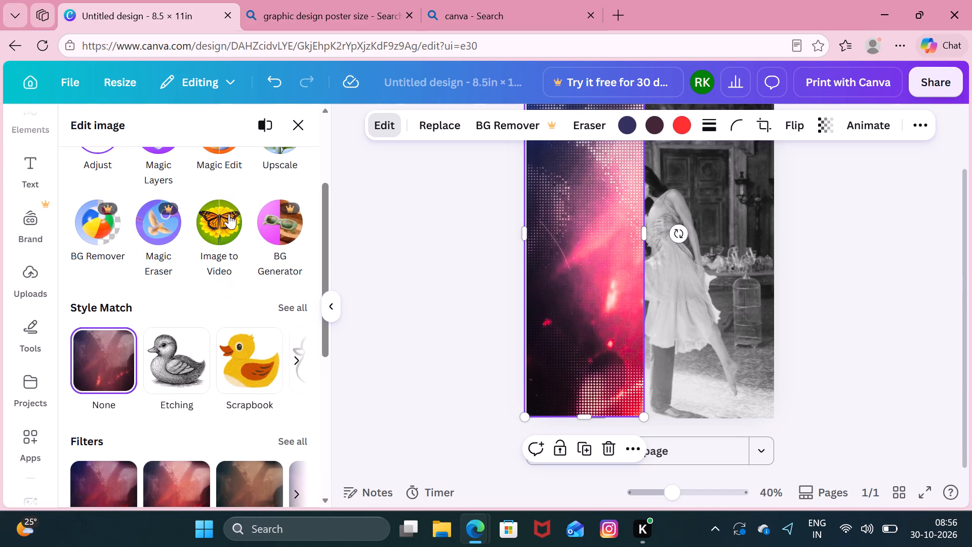
{"action": "scroll", "coordinate": [229, 213], "scroll_direction": "down", "scroll_amount": 2}
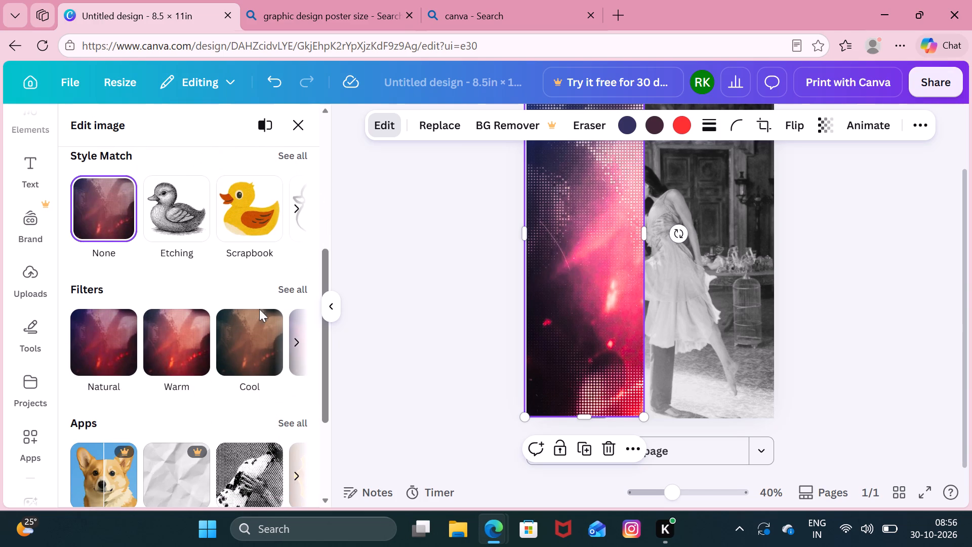
{"action": "scroll", "coordinate": [273, 301], "scroll_direction": "down", "scroll_amount": 3}
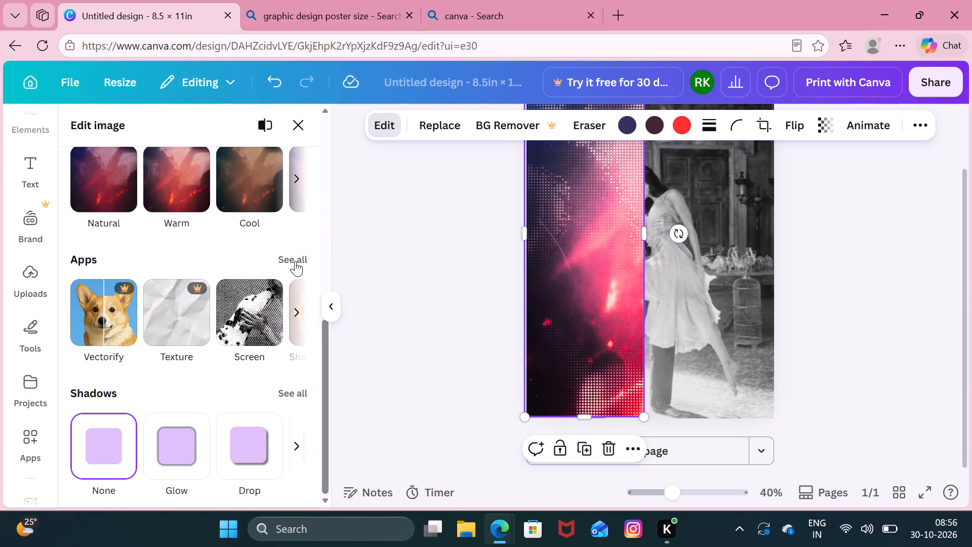
{"action": "left_click", "coordinate": [250, 311]}
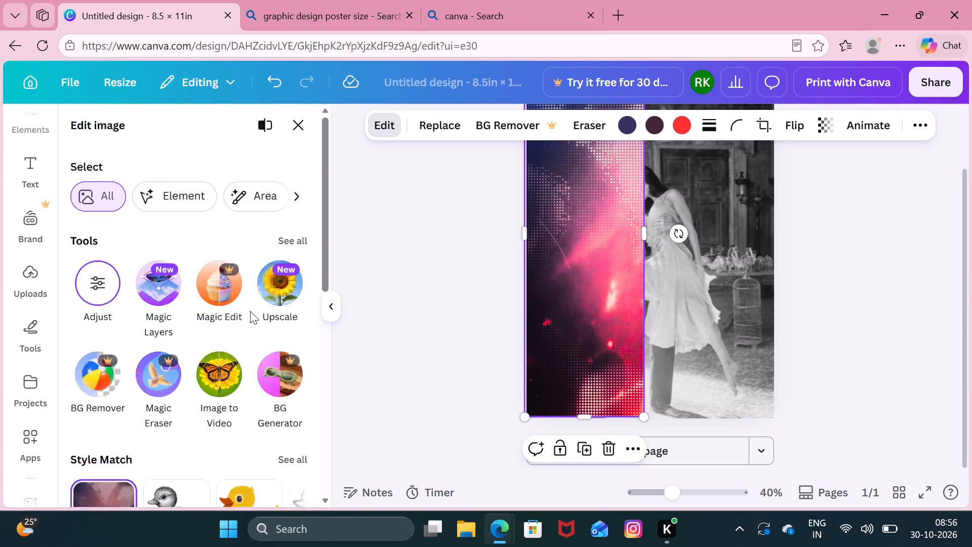
{"action": "scroll", "coordinate": [221, 259], "scroll_direction": "down", "scroll_amount": 3}
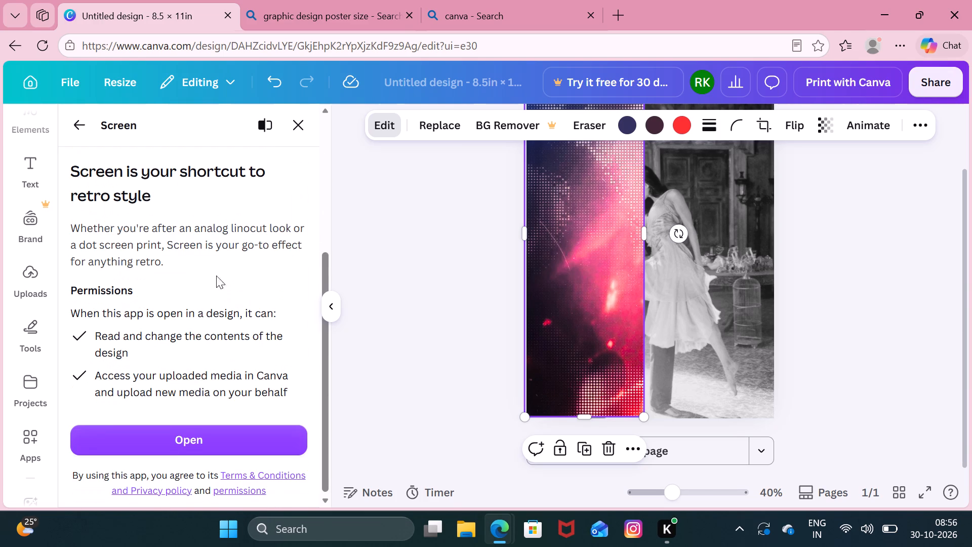
{"action": "left_click", "coordinate": [172, 447]}
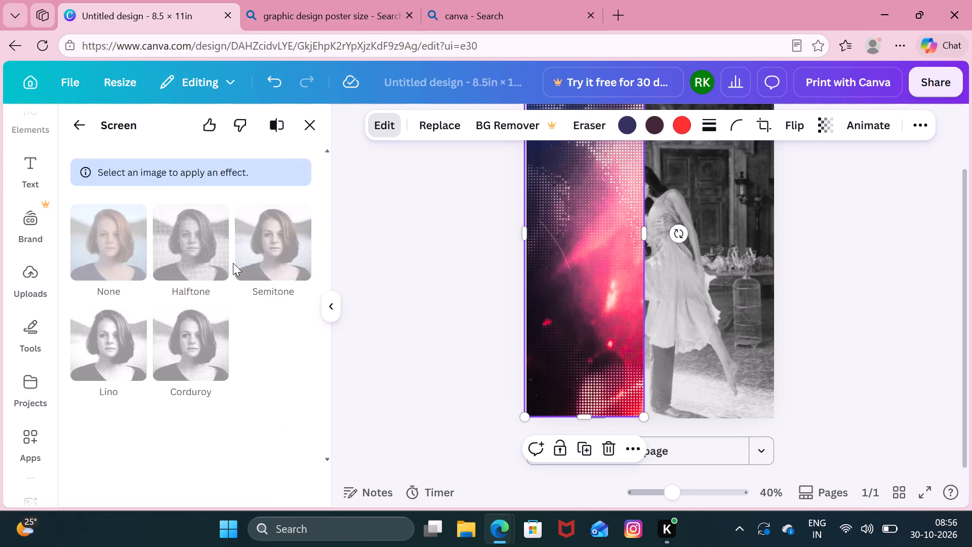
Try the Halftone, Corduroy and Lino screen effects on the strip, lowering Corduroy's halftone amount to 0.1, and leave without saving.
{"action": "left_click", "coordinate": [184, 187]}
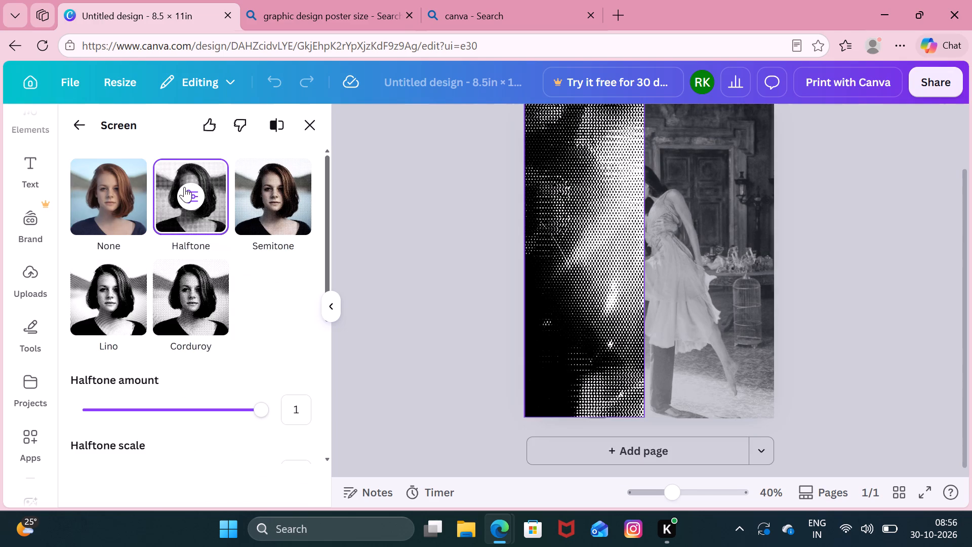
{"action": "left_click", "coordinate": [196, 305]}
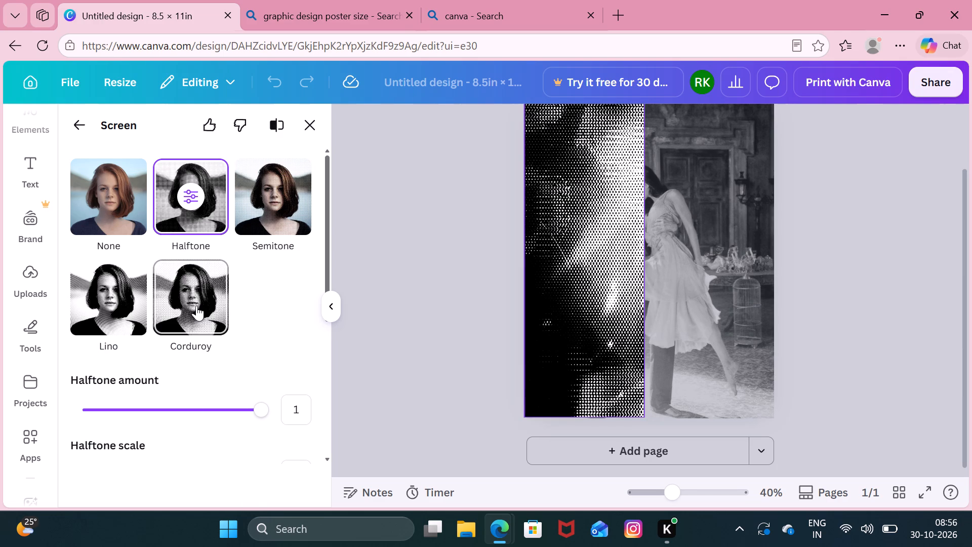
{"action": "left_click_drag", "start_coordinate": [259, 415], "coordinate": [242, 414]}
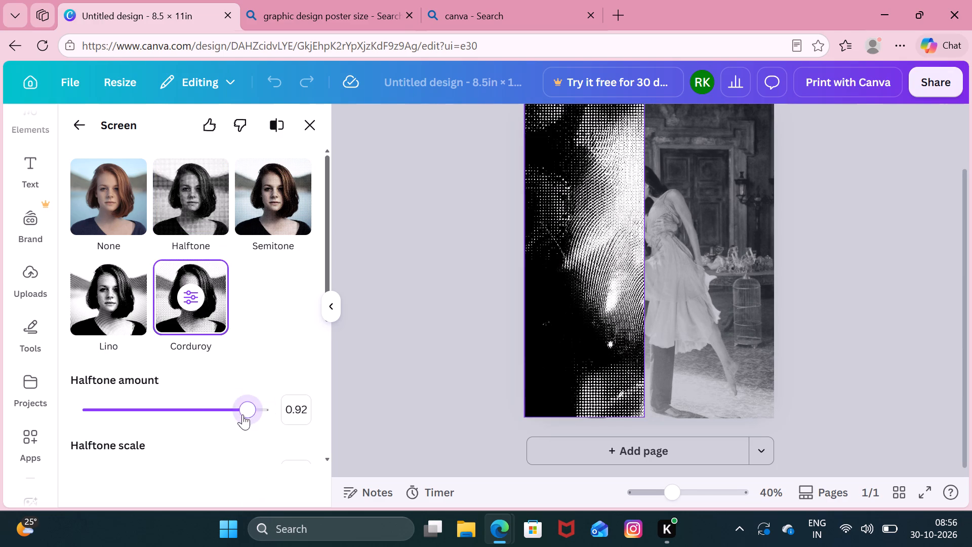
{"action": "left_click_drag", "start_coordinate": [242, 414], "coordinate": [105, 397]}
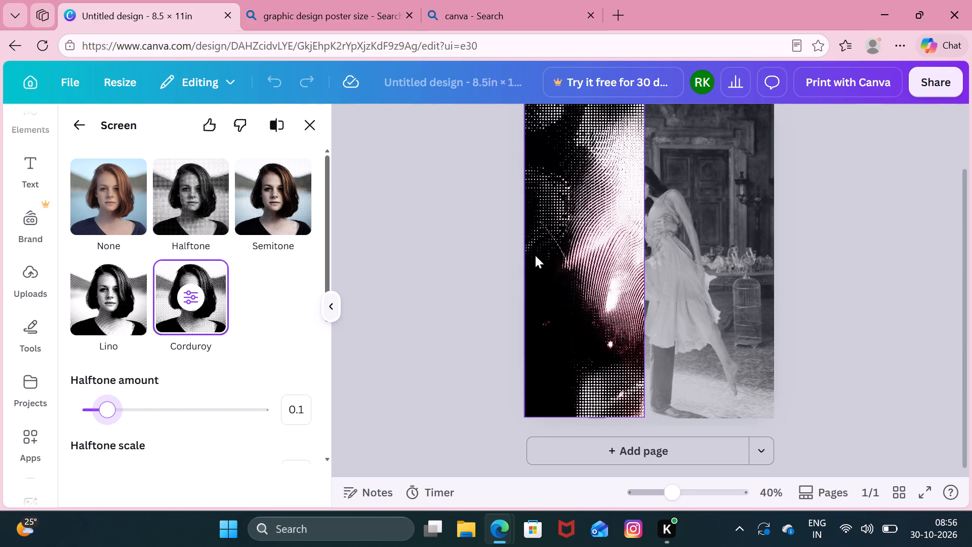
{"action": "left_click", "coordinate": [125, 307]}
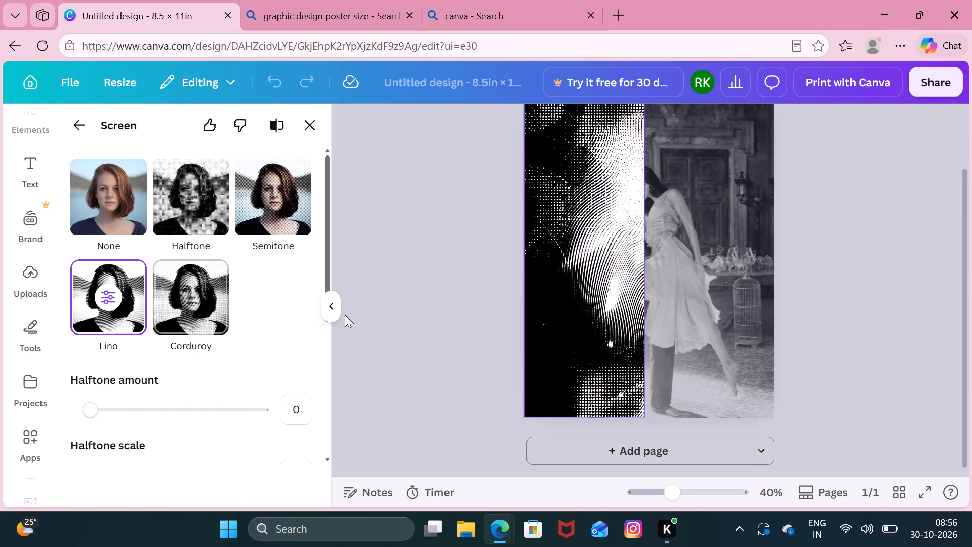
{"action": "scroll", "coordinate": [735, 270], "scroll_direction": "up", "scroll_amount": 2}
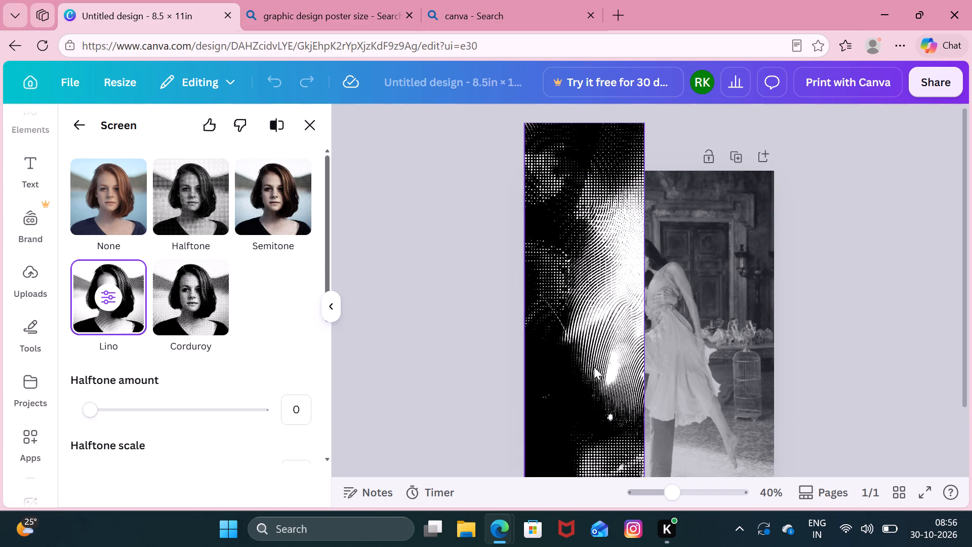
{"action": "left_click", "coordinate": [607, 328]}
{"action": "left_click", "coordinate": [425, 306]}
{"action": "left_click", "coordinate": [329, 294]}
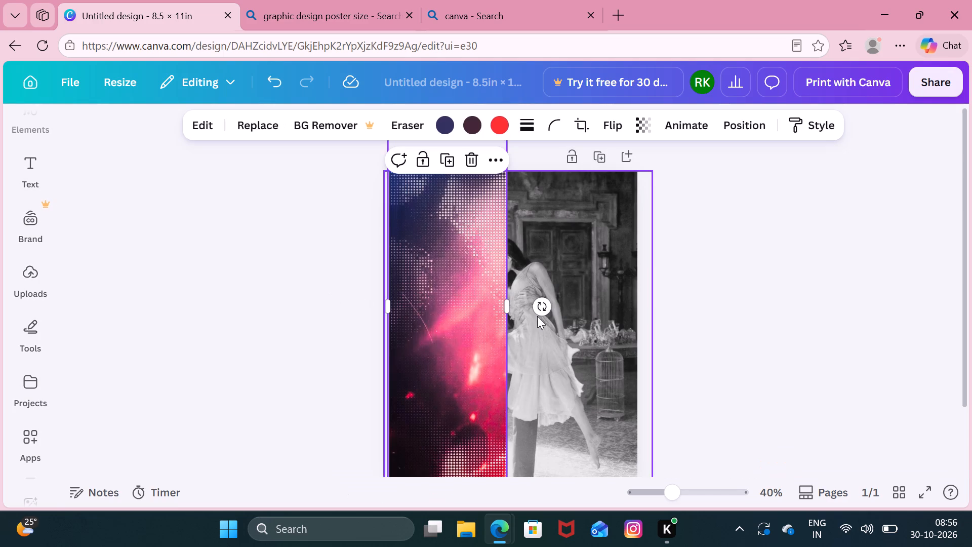
Widen the red halftone strip to the full page width and centre it vertically over the page.
{"action": "left_click_drag", "start_coordinate": [510, 310], "coordinate": [654, 307]}
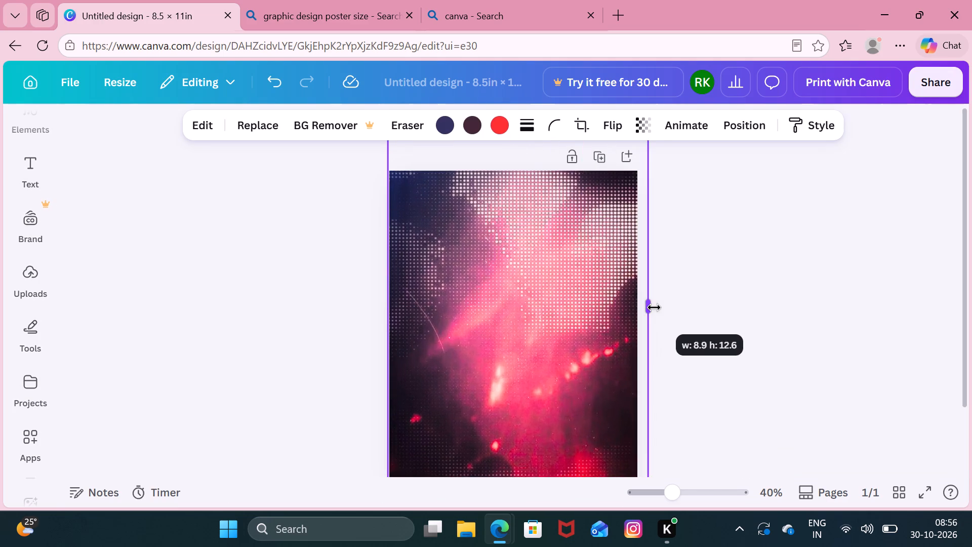
{"action": "left_click_drag", "start_coordinate": [654, 307], "coordinate": [616, 327]}
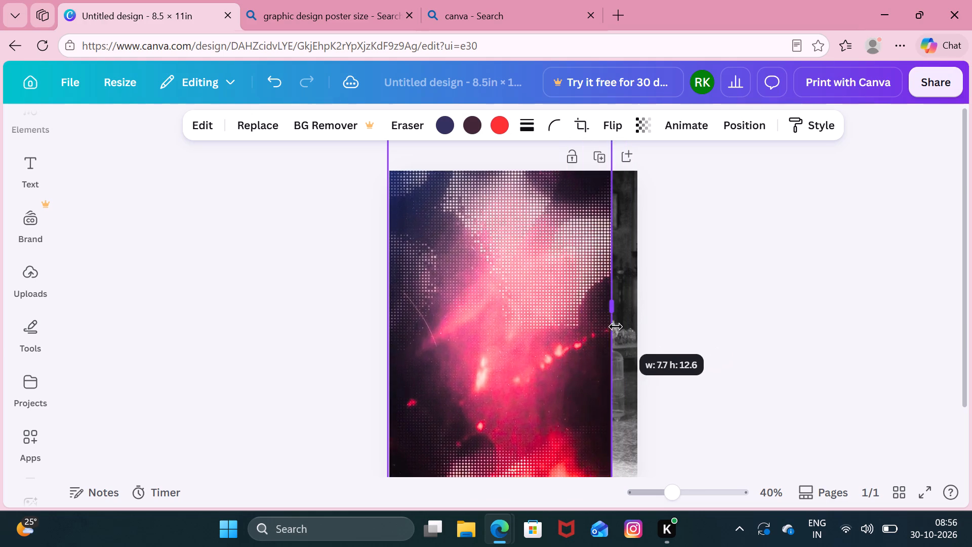
{"action": "left_click_drag", "start_coordinate": [616, 327], "coordinate": [640, 330]}
{"action": "left_click_drag", "start_coordinate": [581, 331], "coordinate": [583, 359]}
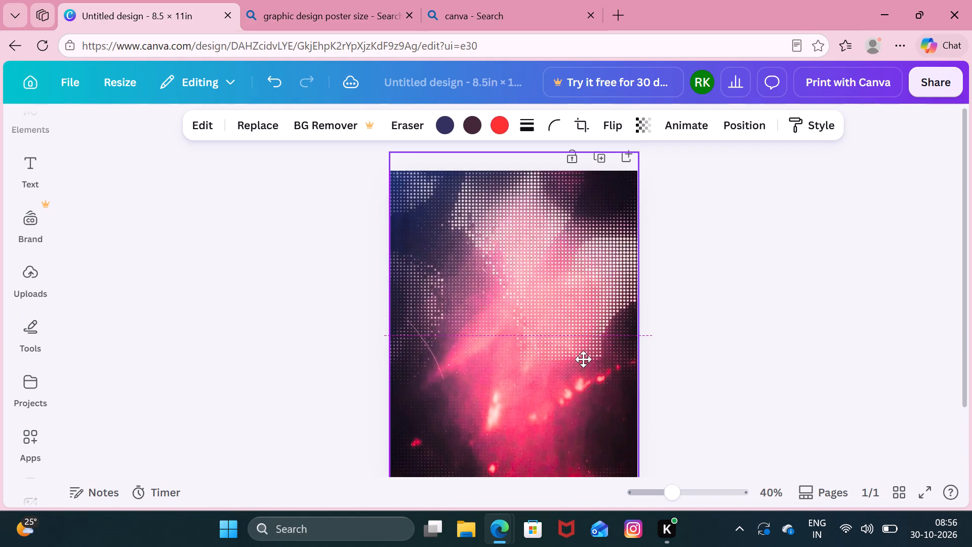
{"action": "left_click_drag", "start_coordinate": [583, 359], "coordinate": [580, 355]}
{"action": "scroll", "coordinate": [713, 267], "scroll_direction": "down", "scroll_amount": 1}
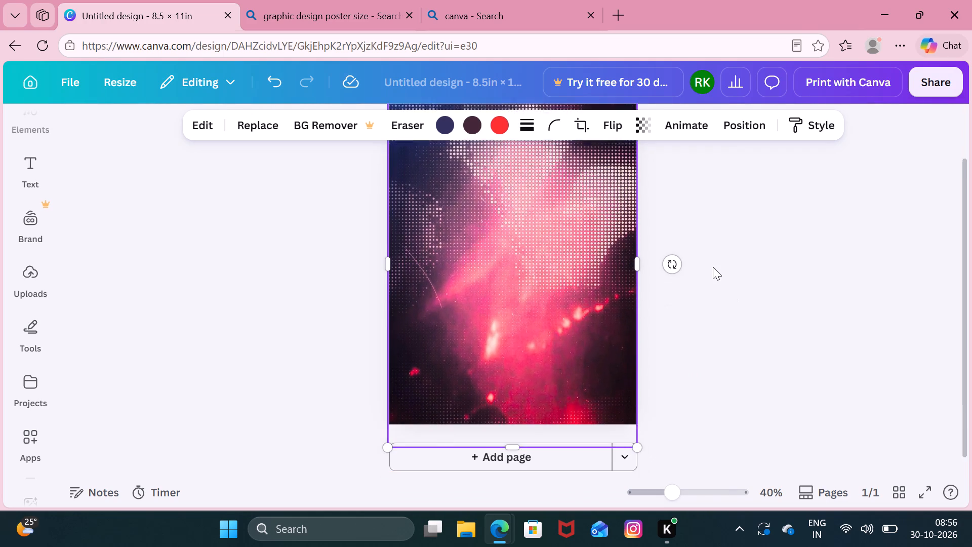
{"action": "scroll", "coordinate": [712, 266], "scroll_direction": "up", "scroll_amount": 1}
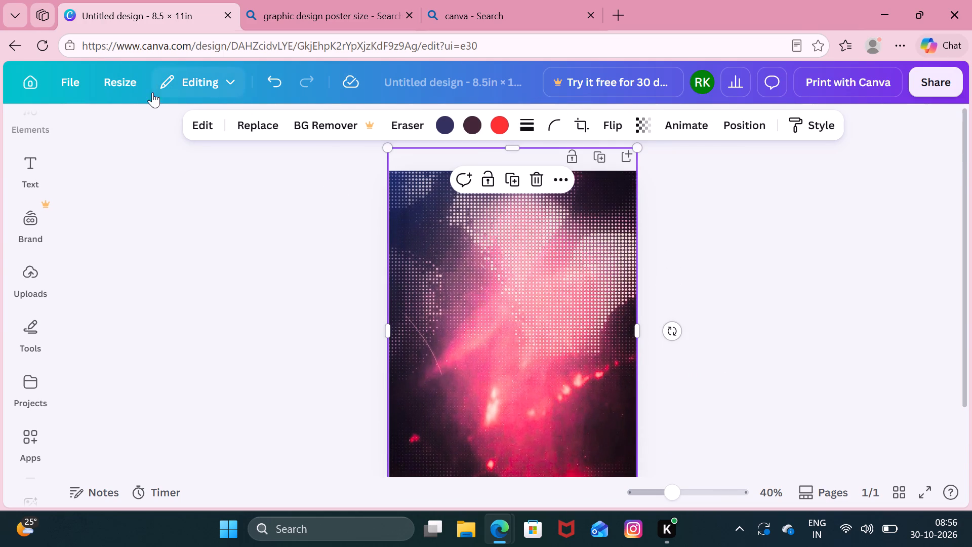
Choose the Screen app's Lino effect for the full-page halftone image, trying a linocut amount of 0.63 before setting it to 1.
{"action": "left_click", "coordinate": [207, 120]}
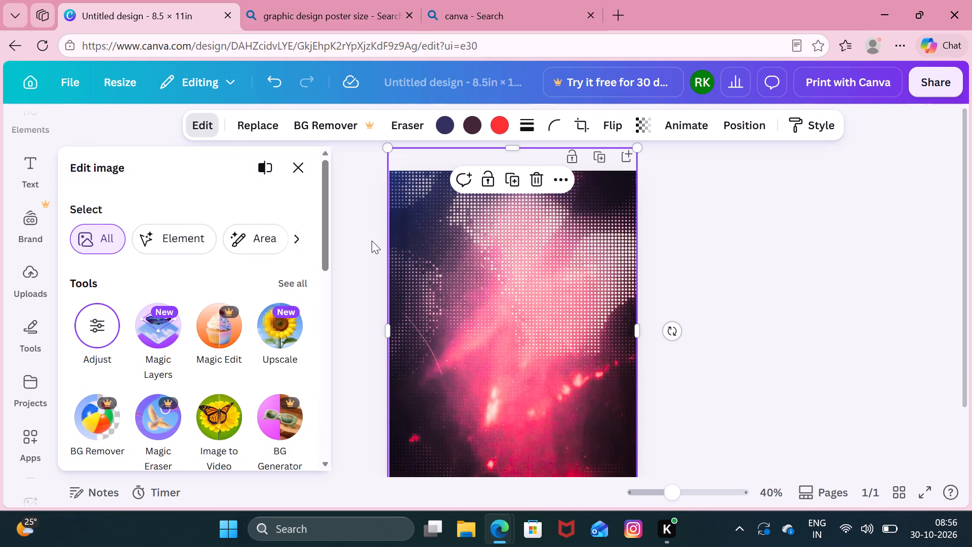
{"action": "scroll", "coordinate": [256, 277], "scroll_direction": "down", "scroll_amount": 4}
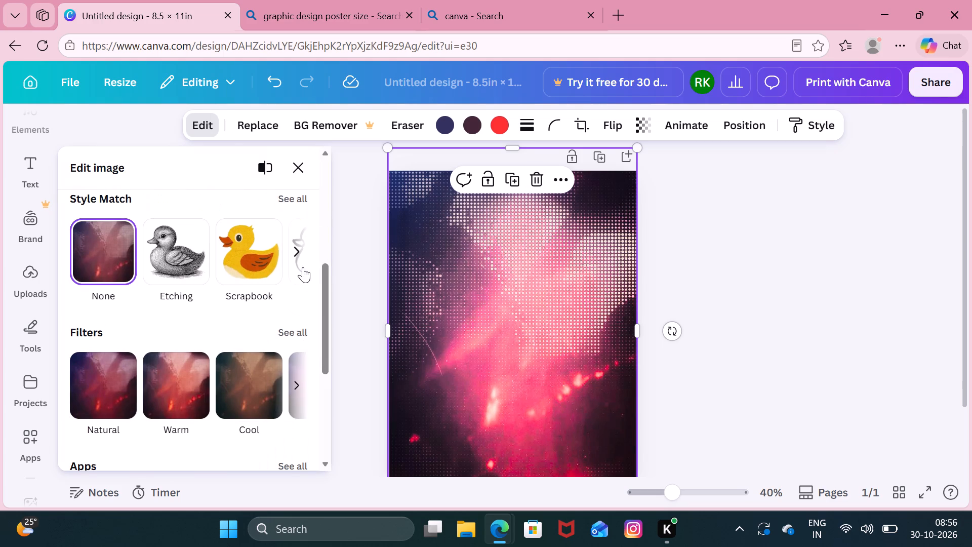
{"action": "scroll", "coordinate": [282, 316], "scroll_direction": "down", "scroll_amount": 3}
{"action": "left_click", "coordinate": [239, 305]}
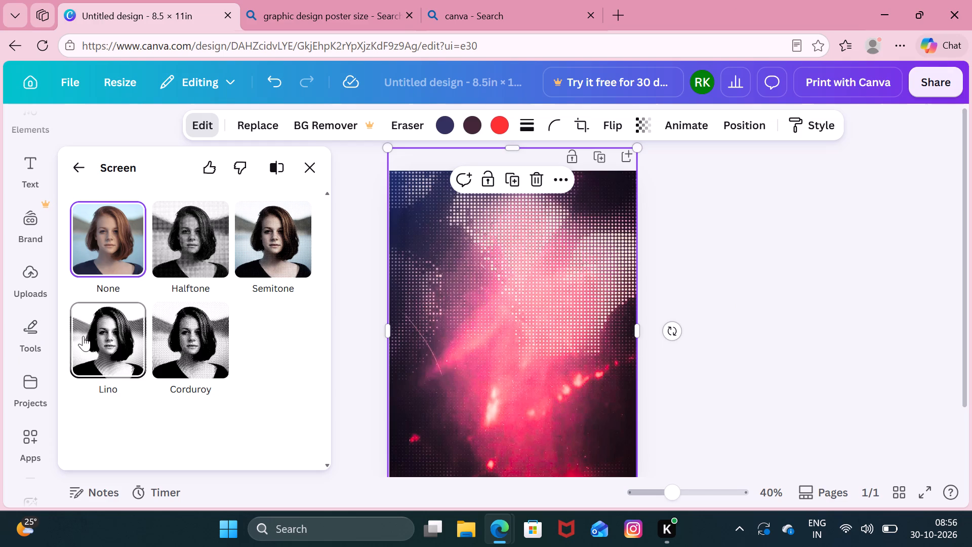
{"action": "left_click", "coordinate": [83, 336]}
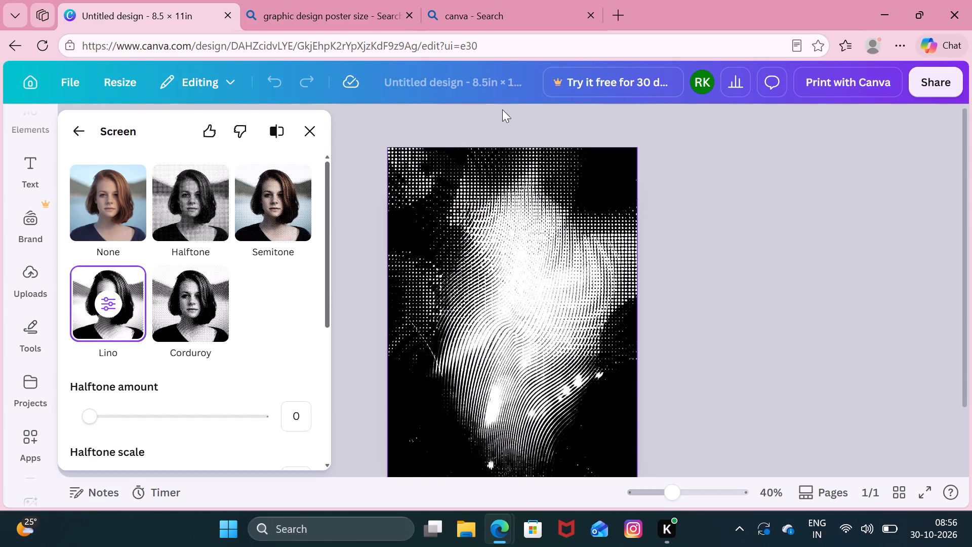
{"action": "scroll", "coordinate": [164, 357], "scroll_direction": "down", "scroll_amount": 3}
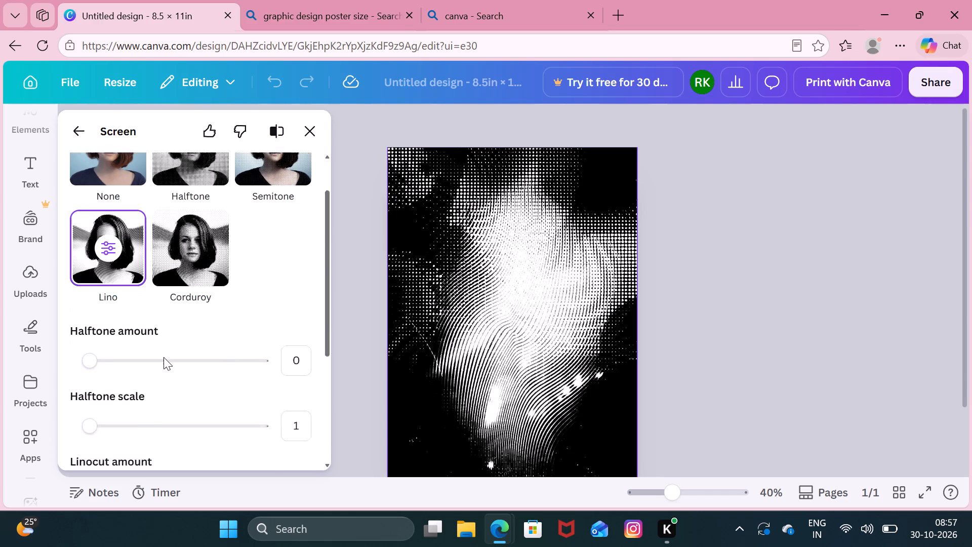
{"action": "left_click_drag", "start_coordinate": [263, 322], "coordinate": [199, 324]}
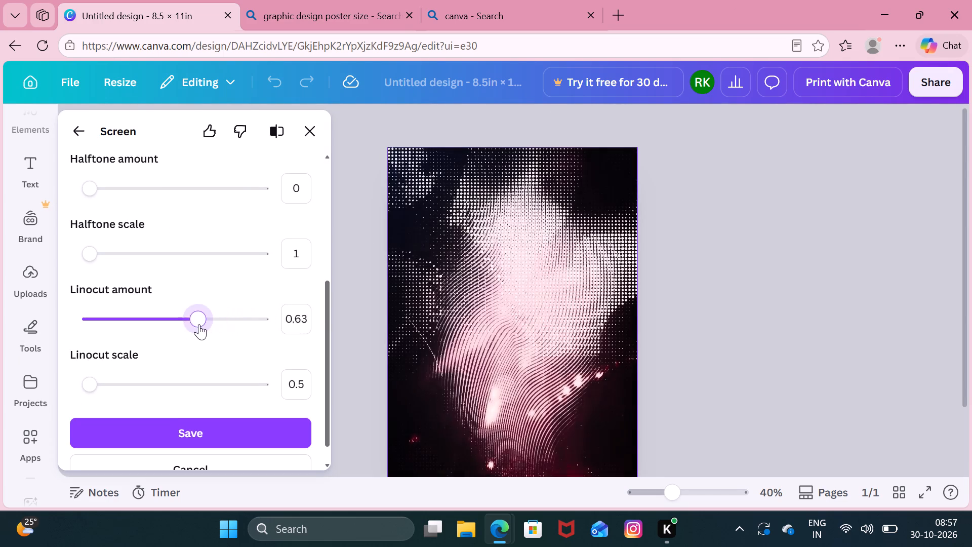
{"action": "left_click_drag", "start_coordinate": [199, 324], "coordinate": [311, 321]}
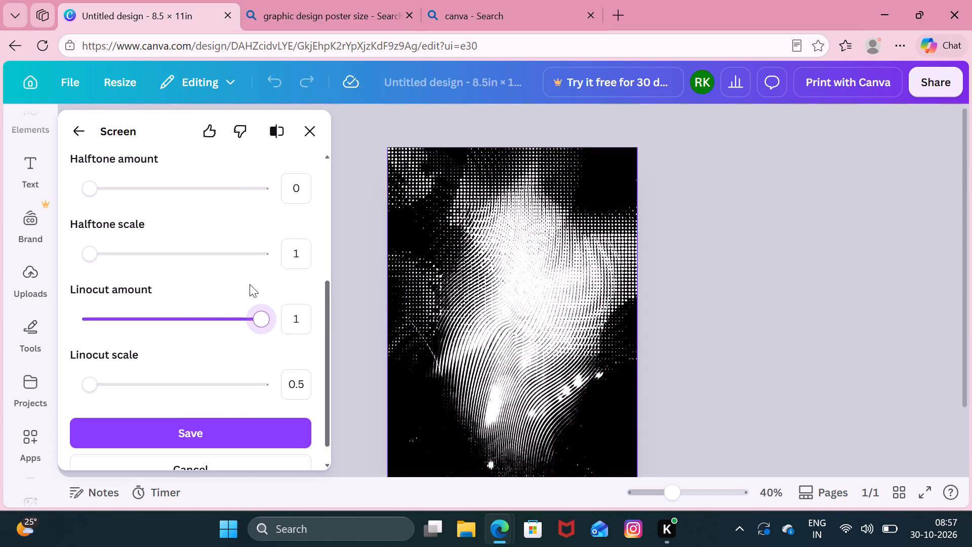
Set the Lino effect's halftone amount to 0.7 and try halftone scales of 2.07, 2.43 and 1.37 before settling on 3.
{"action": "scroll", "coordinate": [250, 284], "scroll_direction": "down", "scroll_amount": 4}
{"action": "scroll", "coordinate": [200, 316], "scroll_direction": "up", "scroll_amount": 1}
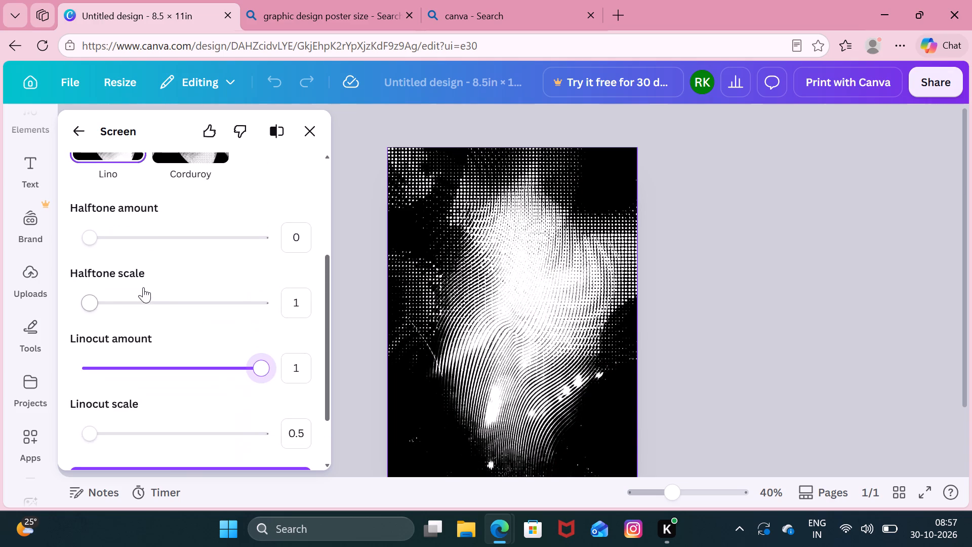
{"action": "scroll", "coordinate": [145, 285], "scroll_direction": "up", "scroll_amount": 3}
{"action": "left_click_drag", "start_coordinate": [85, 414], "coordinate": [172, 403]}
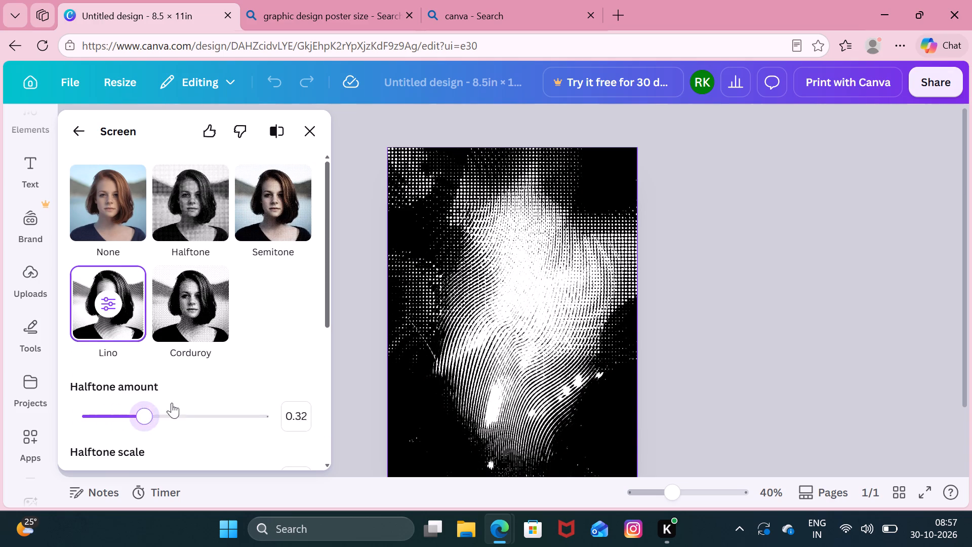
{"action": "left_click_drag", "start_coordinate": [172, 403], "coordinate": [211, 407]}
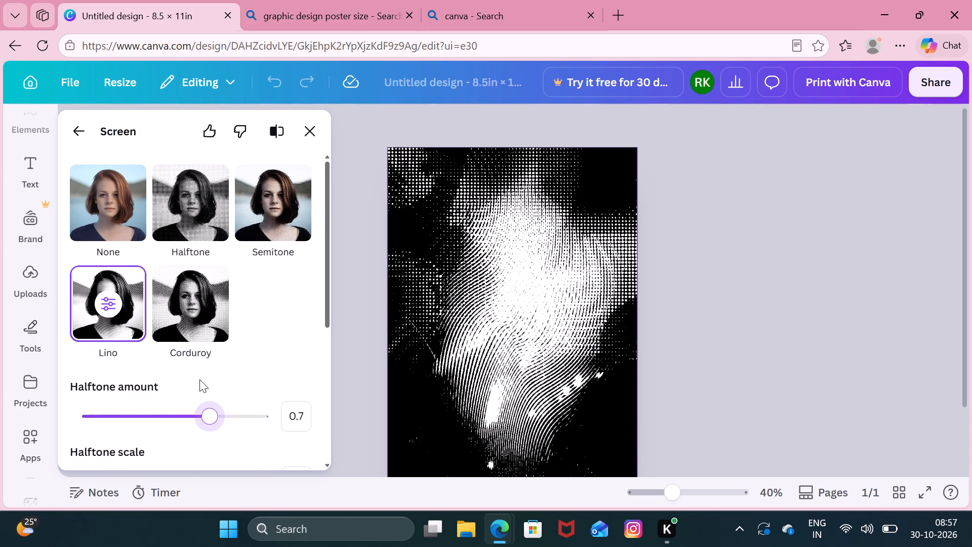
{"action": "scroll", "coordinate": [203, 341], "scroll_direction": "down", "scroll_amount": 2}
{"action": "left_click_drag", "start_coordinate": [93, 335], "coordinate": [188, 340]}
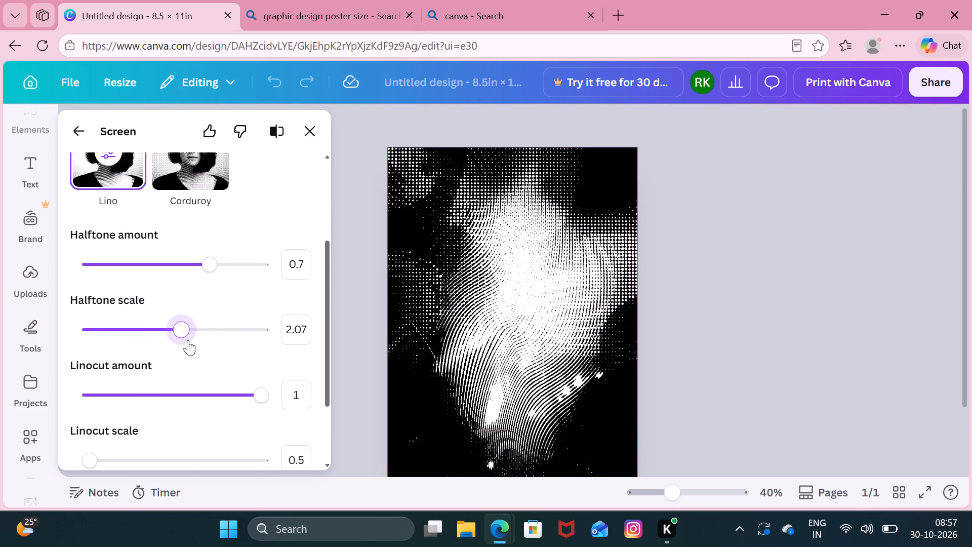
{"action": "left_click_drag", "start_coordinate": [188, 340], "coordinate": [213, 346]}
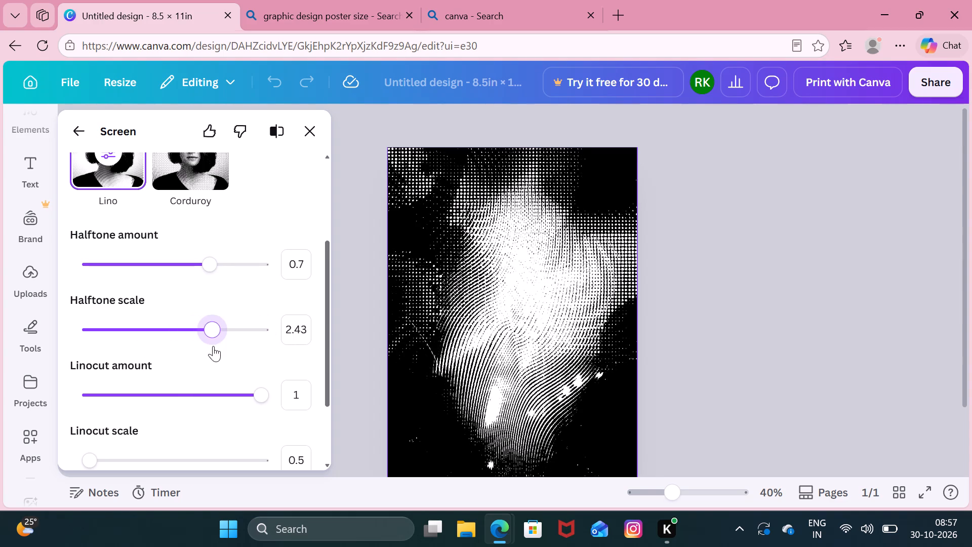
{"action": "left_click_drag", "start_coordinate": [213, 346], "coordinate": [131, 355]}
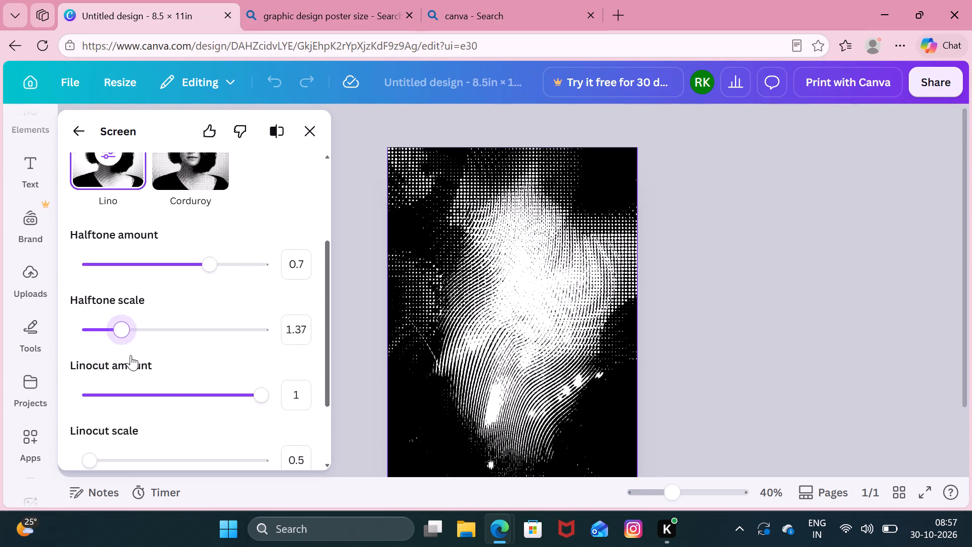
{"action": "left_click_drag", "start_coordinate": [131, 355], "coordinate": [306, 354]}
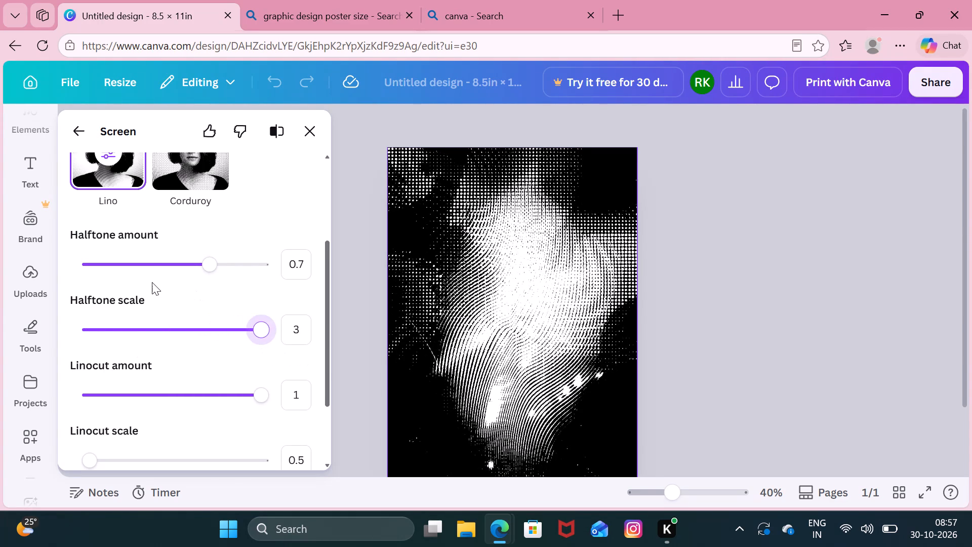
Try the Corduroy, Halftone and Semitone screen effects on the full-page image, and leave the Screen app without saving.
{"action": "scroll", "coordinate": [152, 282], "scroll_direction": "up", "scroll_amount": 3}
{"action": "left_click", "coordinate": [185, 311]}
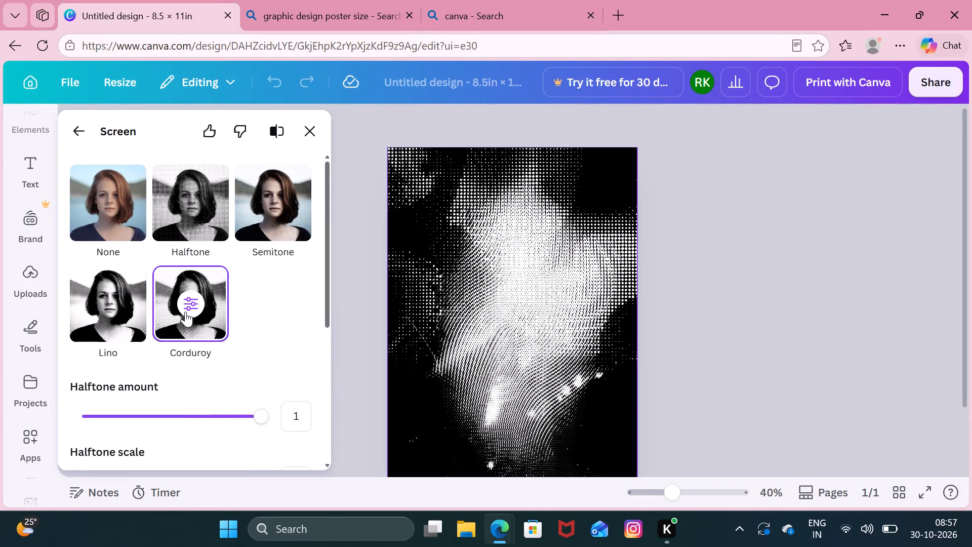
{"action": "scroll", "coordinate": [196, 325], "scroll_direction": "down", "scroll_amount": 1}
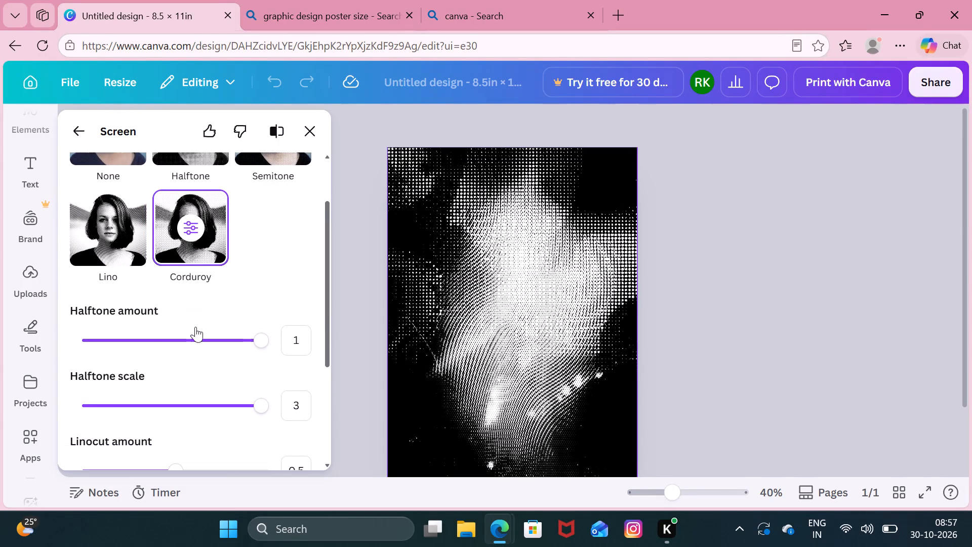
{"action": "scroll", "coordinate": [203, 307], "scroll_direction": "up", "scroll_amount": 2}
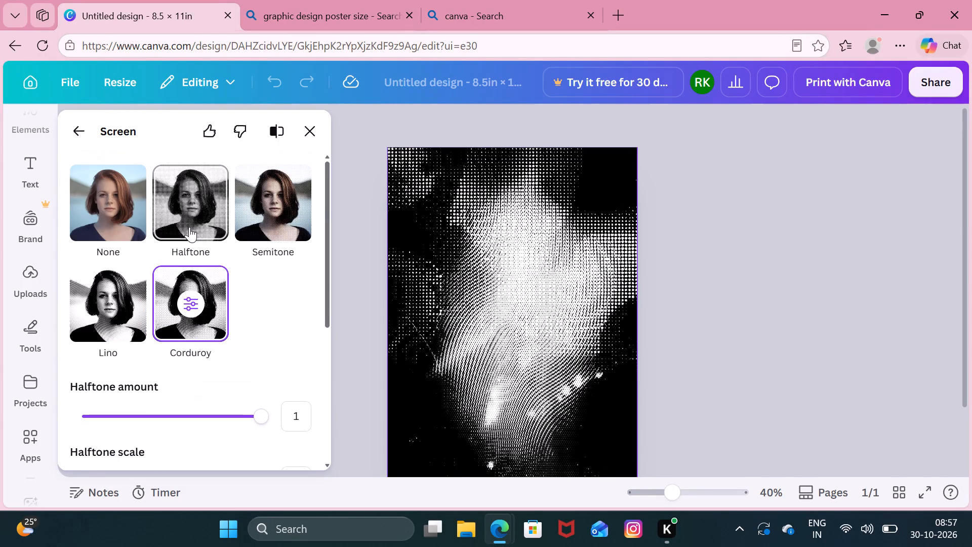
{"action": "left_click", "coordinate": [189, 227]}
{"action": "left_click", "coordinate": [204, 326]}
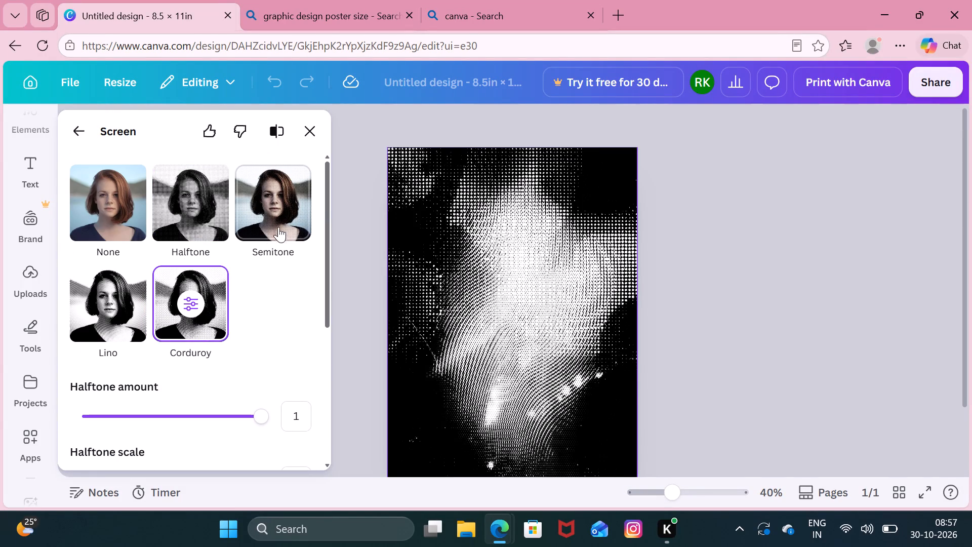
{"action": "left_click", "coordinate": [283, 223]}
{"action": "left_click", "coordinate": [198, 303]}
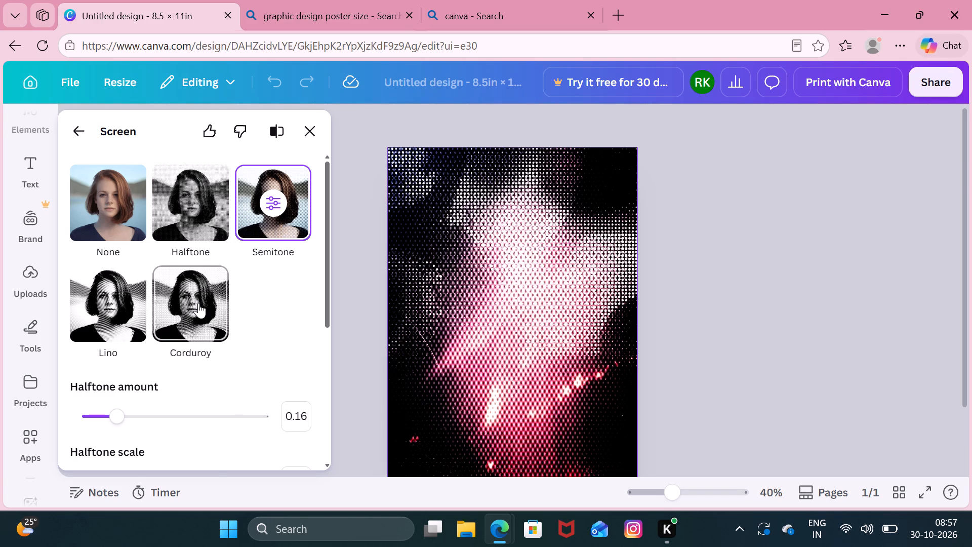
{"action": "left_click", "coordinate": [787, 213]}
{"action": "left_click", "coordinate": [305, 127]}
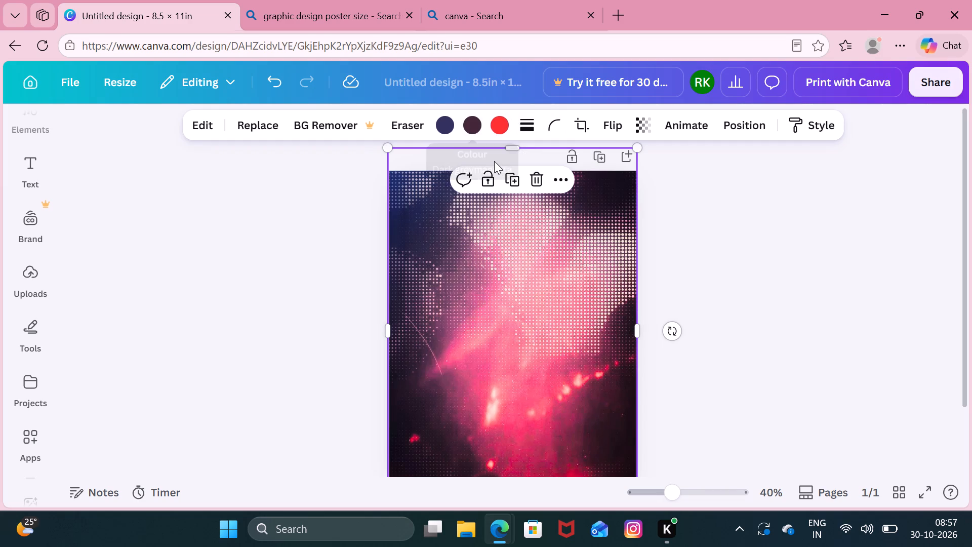
Reopen the Screen app for the full-page red halftone image and choose the Corduroy effect.
{"action": "left_click", "coordinate": [200, 129]}
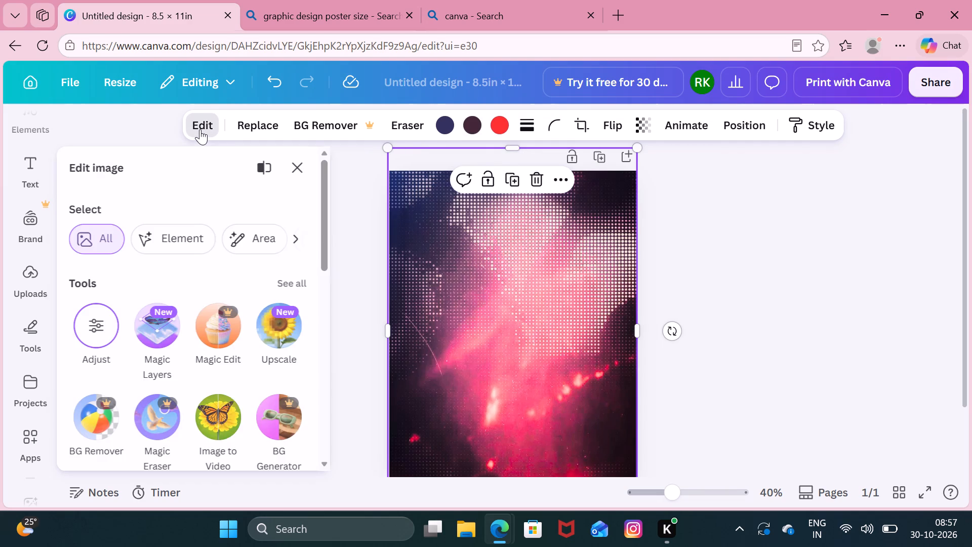
{"action": "scroll", "coordinate": [150, 229], "scroll_direction": "down", "scroll_amount": 4}
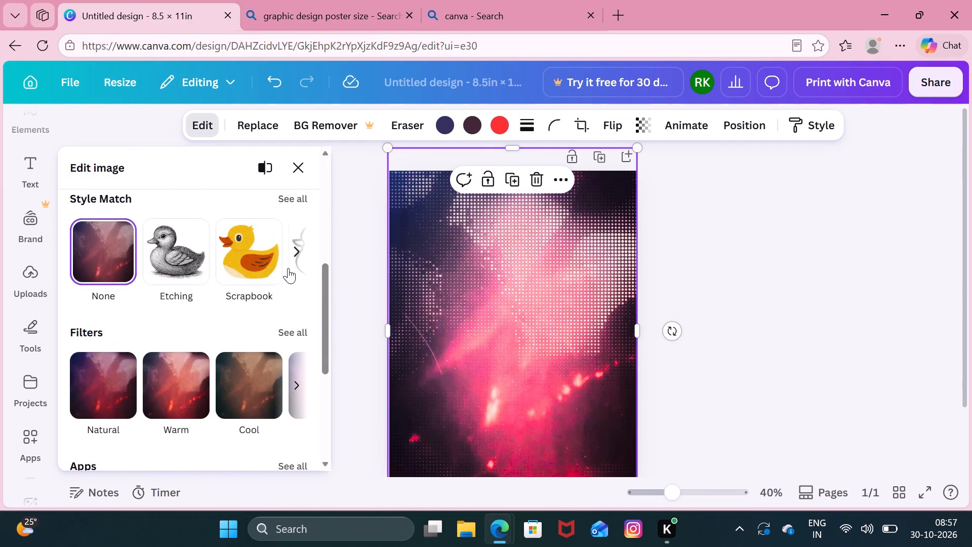
{"action": "left_click", "coordinate": [299, 249]}
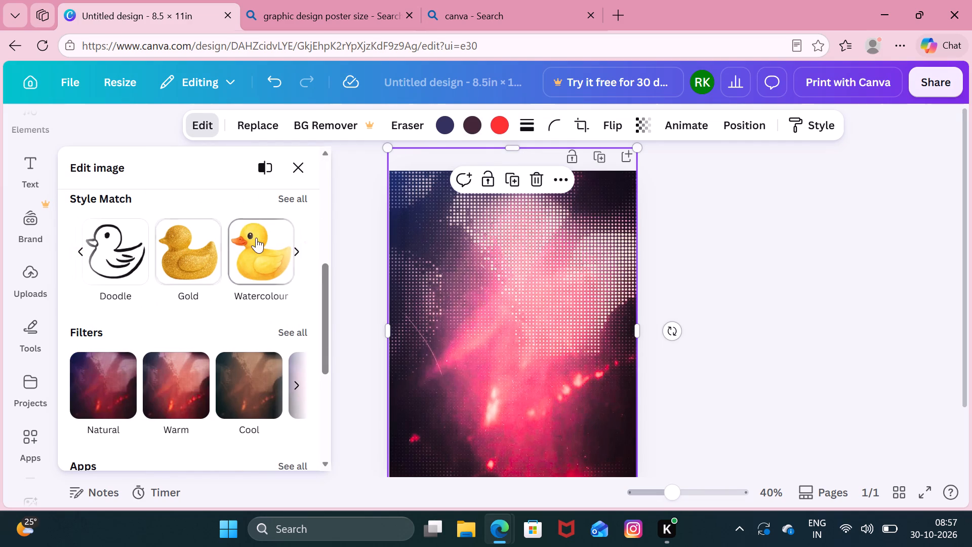
{"action": "scroll", "coordinate": [214, 269], "scroll_direction": "down", "scroll_amount": 4}
{"action": "left_click", "coordinate": [254, 283]}
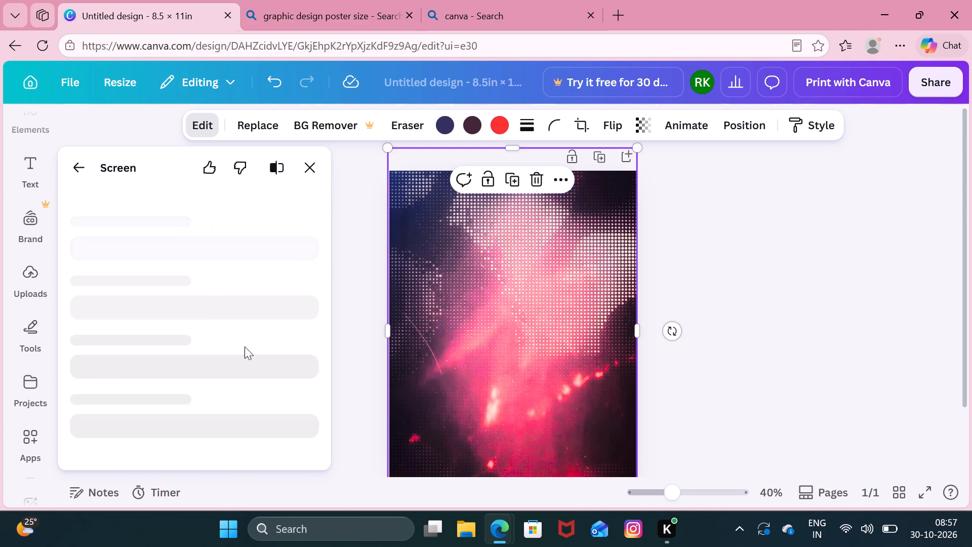
{"action": "left_click", "coordinate": [194, 334]}
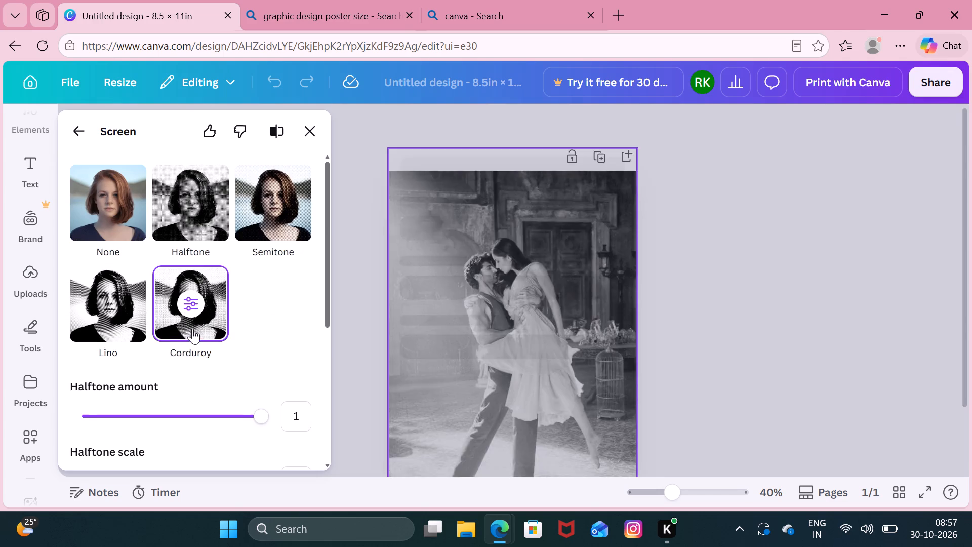
Set Corduroy's linocut amount to 0.61, raise its linocut scale above 1.15, and save the effect to the image.
{"action": "scroll", "coordinate": [178, 345], "scroll_direction": "down", "scroll_amount": 4}
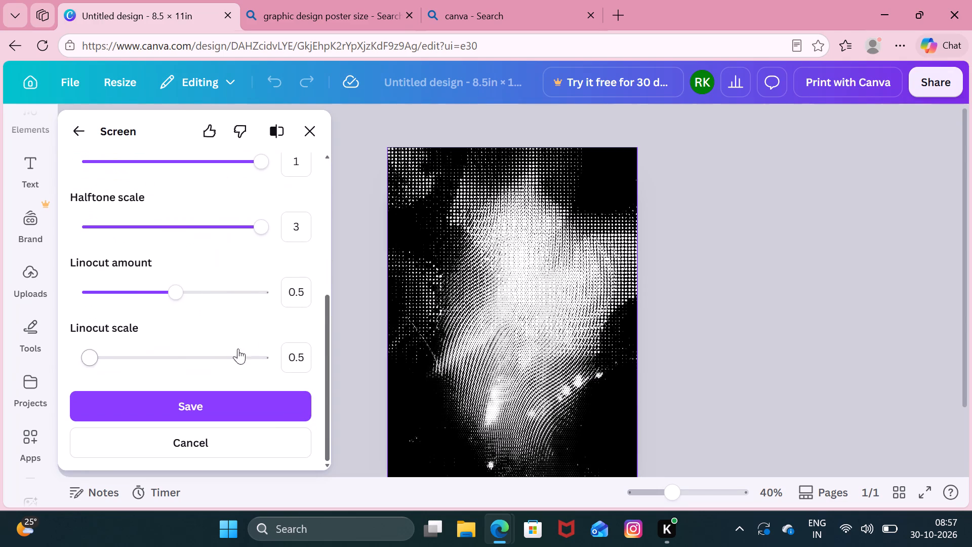
{"action": "left_click_drag", "start_coordinate": [183, 292], "coordinate": [244, 292]}
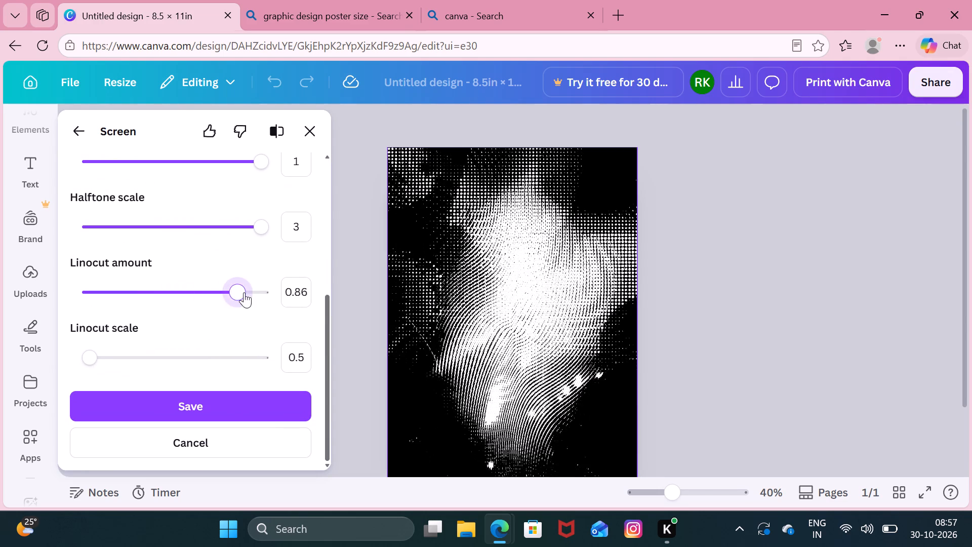
{"action": "left_click_drag", "start_coordinate": [244, 292], "coordinate": [194, 290]}
{"action": "left_click_drag", "start_coordinate": [90, 356], "coordinate": [201, 354]}
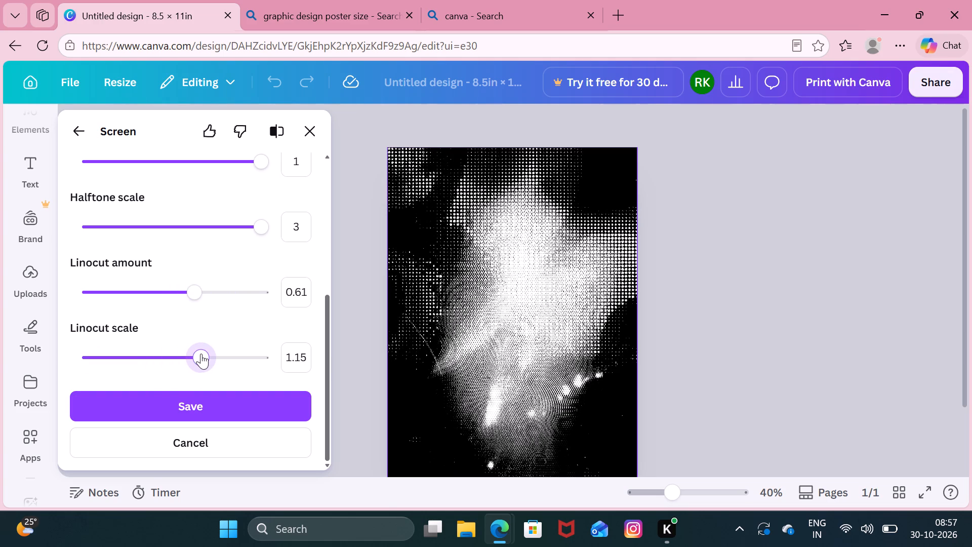
{"action": "left_click_drag", "start_coordinate": [201, 354], "coordinate": [191, 356]}
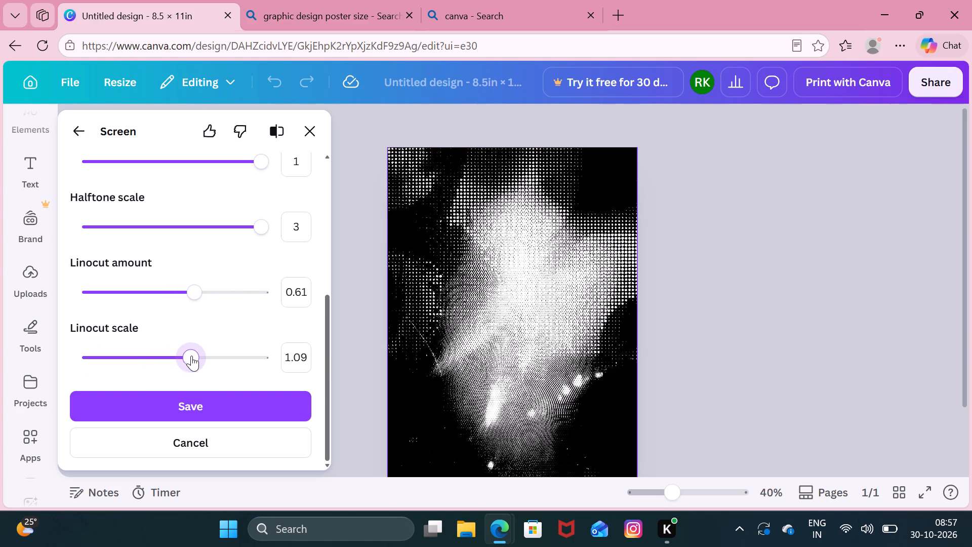
{"action": "left_click_drag", "start_coordinate": [191, 356], "coordinate": [240, 356]}
{"action": "left_click_drag", "start_coordinate": [240, 356], "coordinate": [235, 357]}
{"action": "left_click", "coordinate": [234, 404]}
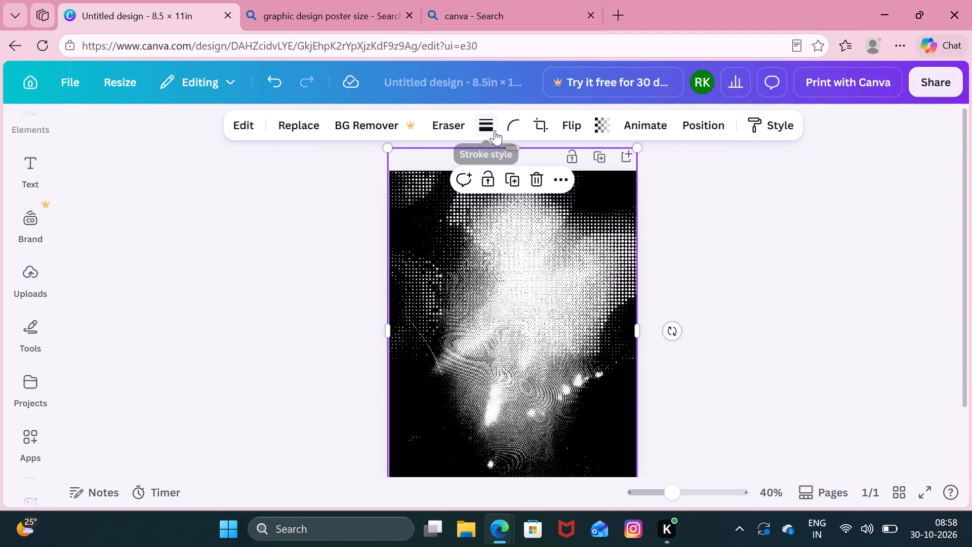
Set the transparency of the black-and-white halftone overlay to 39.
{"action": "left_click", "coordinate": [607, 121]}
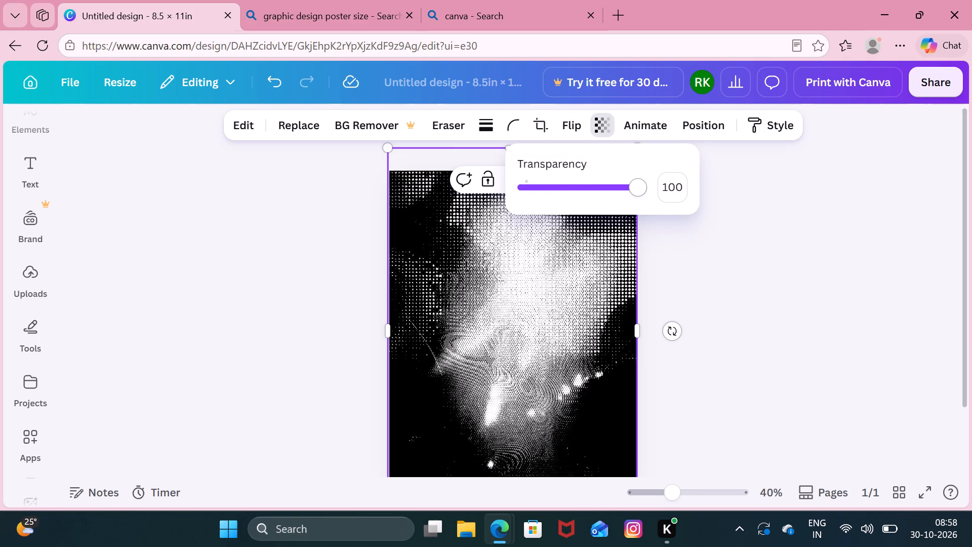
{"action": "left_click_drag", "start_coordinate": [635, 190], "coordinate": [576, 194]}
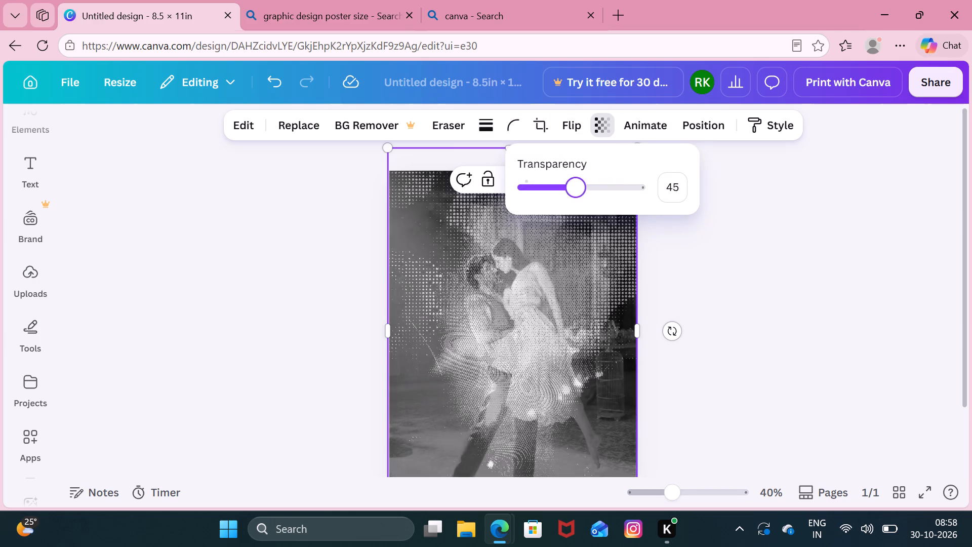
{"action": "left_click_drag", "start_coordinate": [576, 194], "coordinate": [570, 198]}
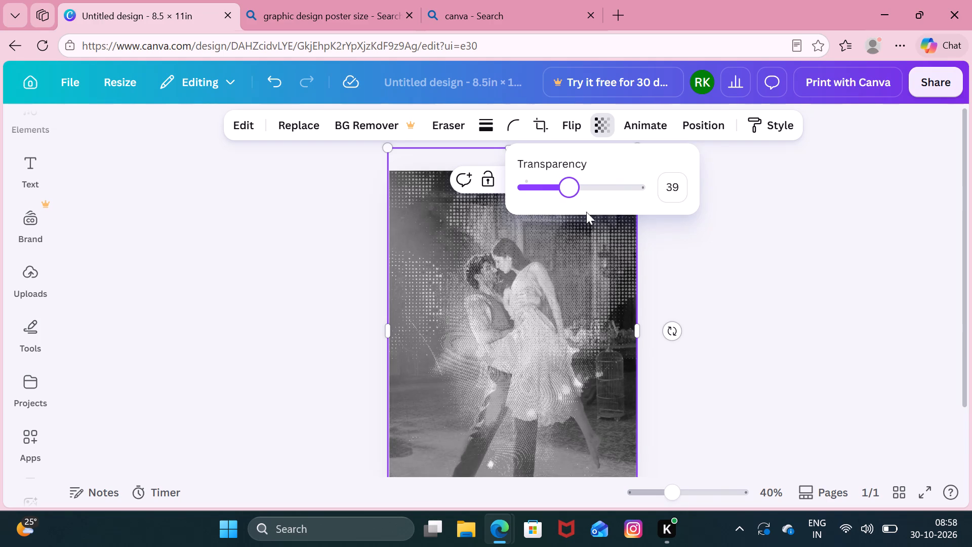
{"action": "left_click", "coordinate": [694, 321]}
Readjust the halftone overlay's transparency, trying 91 and 56 before settling on a value below 39.
{"action": "scroll", "coordinate": [585, 283], "scroll_direction": "down", "scroll_amount": 1}
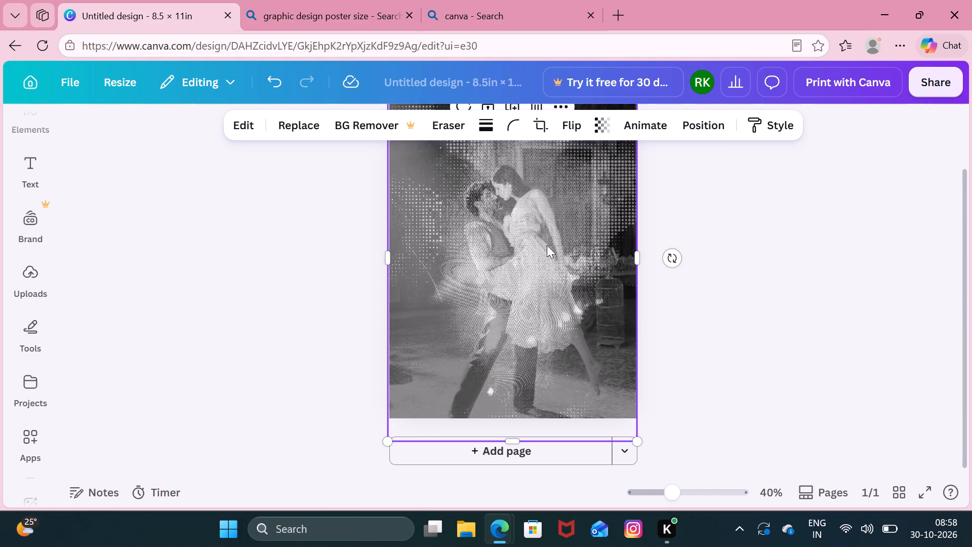
{"action": "left_click", "coordinate": [629, 126]}
{"action": "left_click", "coordinate": [677, 242]}
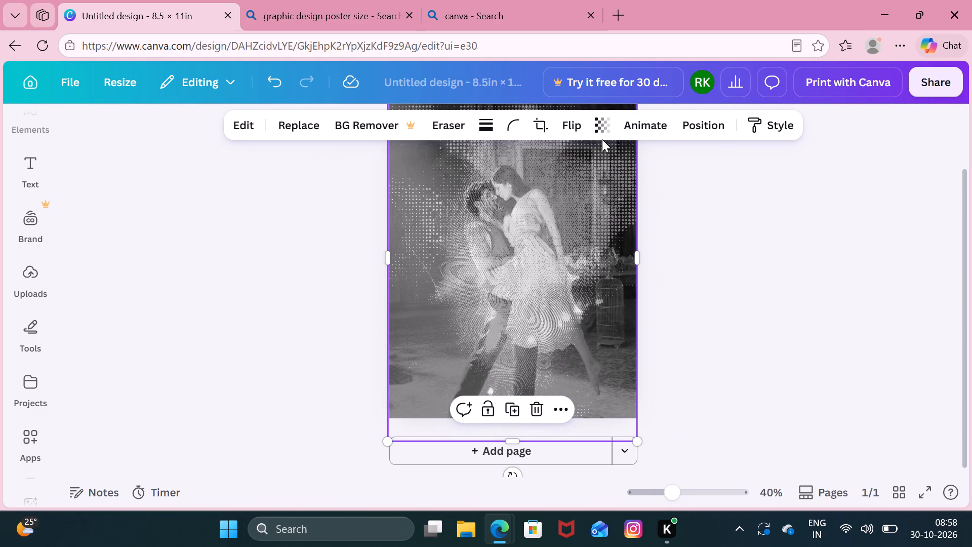
{"action": "left_click", "coordinate": [601, 130]}
{"action": "left_click_drag", "start_coordinate": [568, 194], "coordinate": [656, 193]}
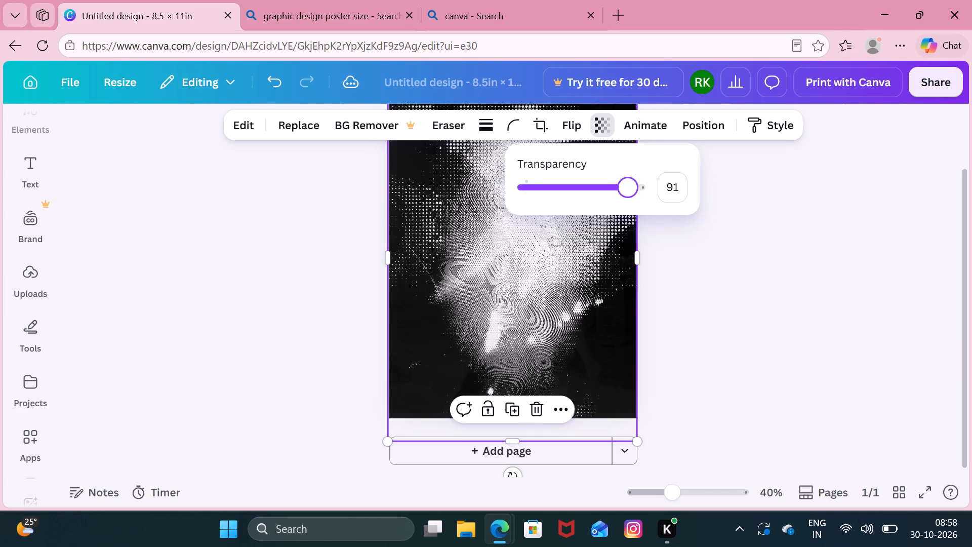
{"action": "left_click_drag", "start_coordinate": [656, 193], "coordinate": [588, 202]}
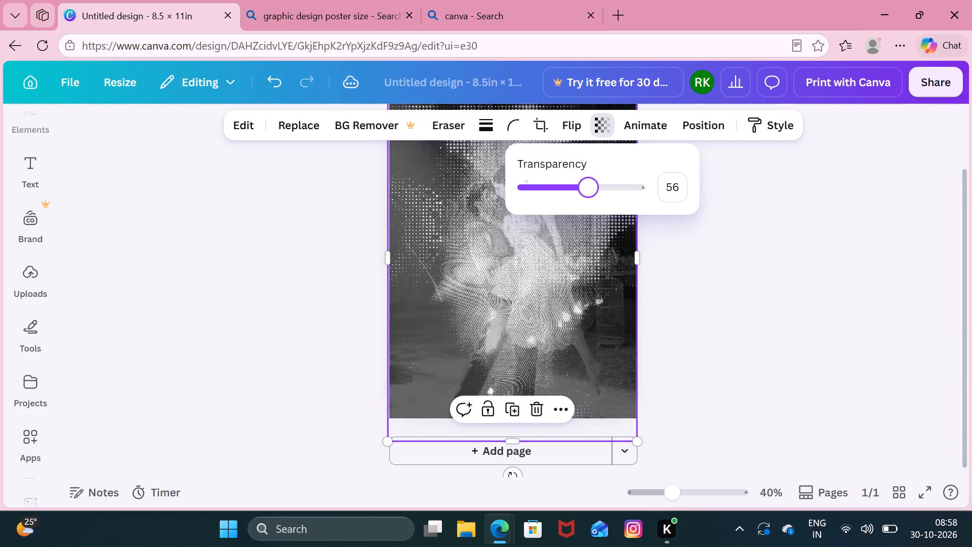
{"action": "left_click_drag", "start_coordinate": [588, 202], "coordinate": [555, 205]}
{"action": "left_click", "coordinate": [752, 352]}
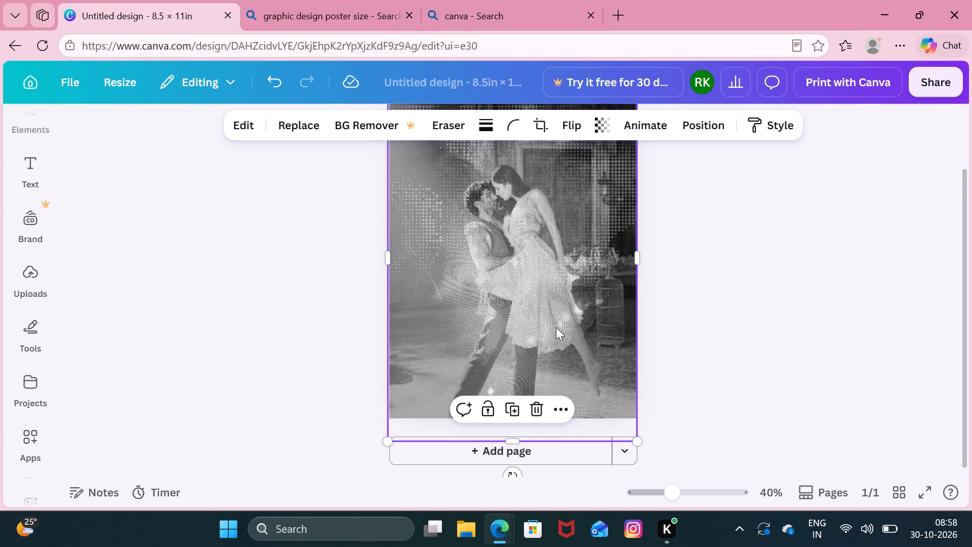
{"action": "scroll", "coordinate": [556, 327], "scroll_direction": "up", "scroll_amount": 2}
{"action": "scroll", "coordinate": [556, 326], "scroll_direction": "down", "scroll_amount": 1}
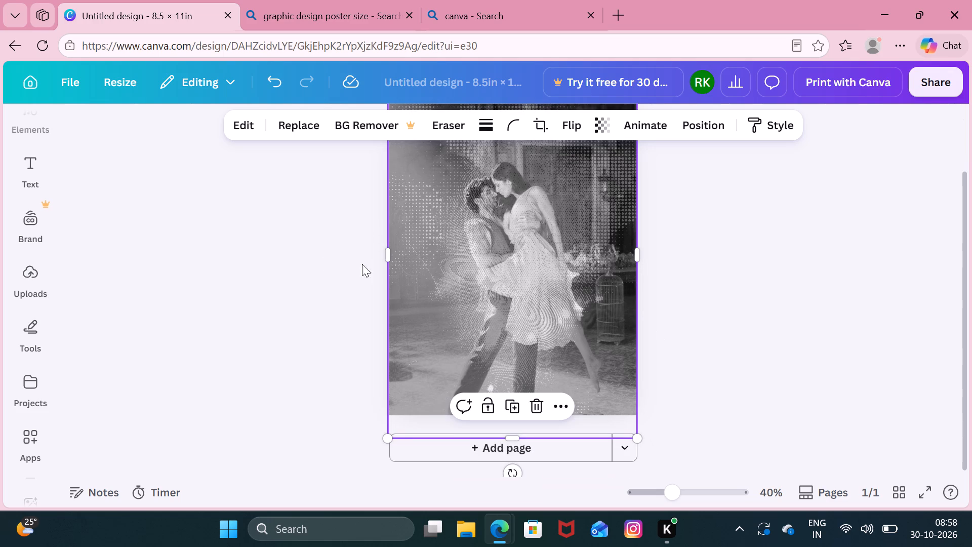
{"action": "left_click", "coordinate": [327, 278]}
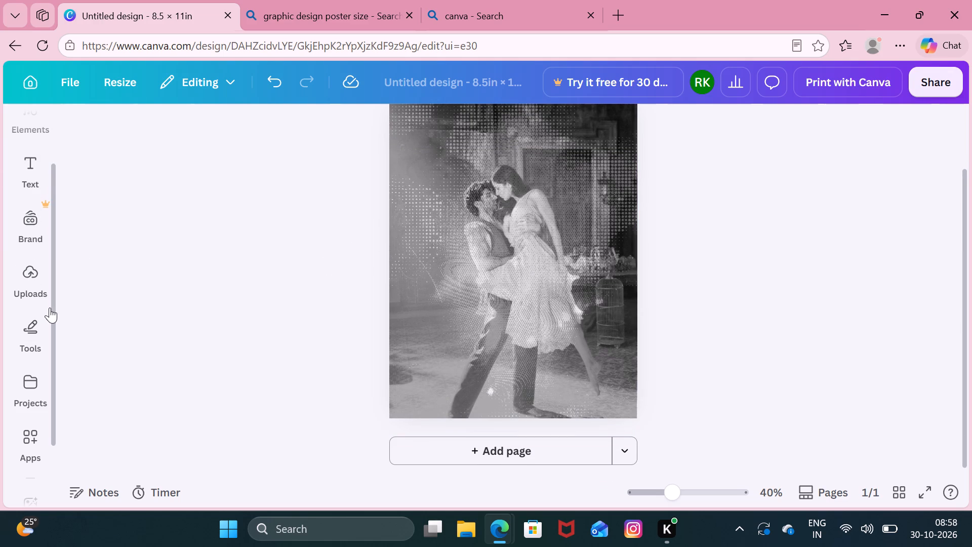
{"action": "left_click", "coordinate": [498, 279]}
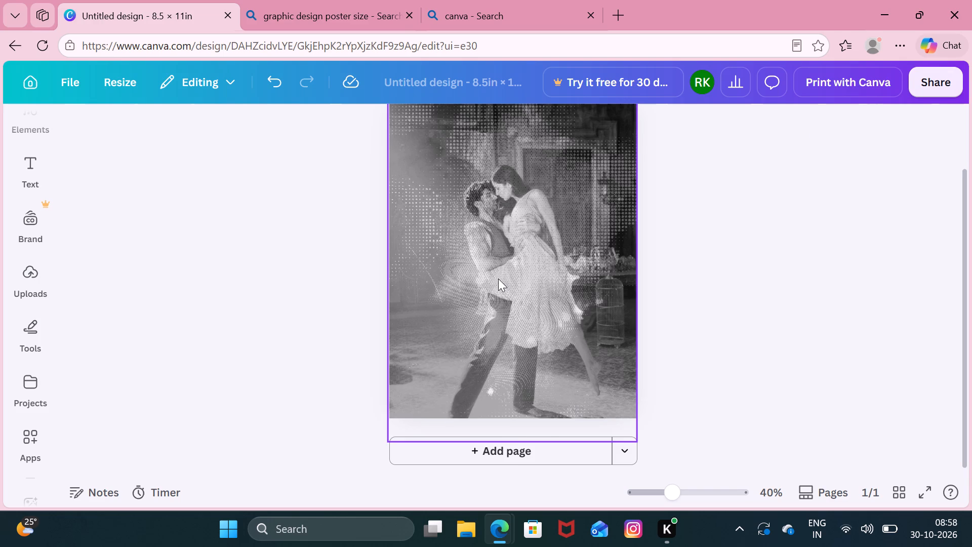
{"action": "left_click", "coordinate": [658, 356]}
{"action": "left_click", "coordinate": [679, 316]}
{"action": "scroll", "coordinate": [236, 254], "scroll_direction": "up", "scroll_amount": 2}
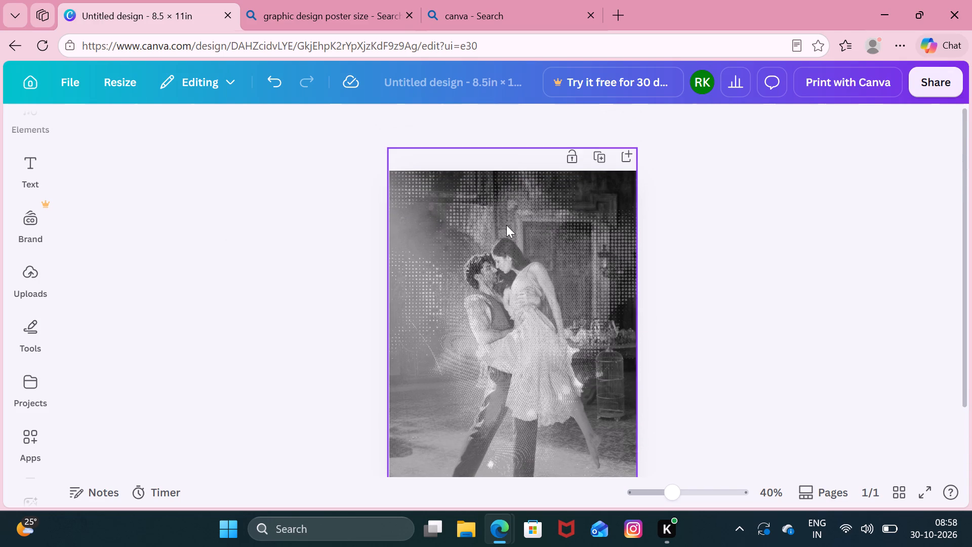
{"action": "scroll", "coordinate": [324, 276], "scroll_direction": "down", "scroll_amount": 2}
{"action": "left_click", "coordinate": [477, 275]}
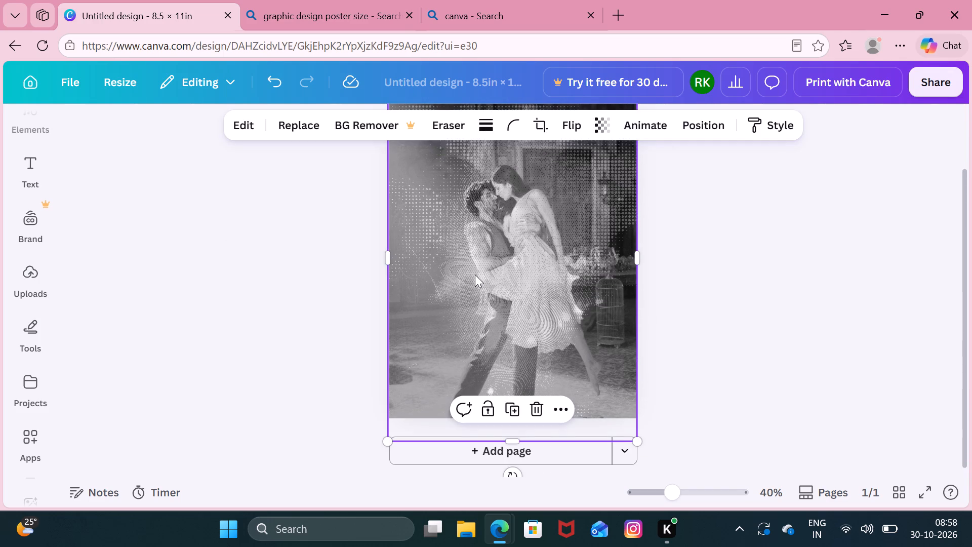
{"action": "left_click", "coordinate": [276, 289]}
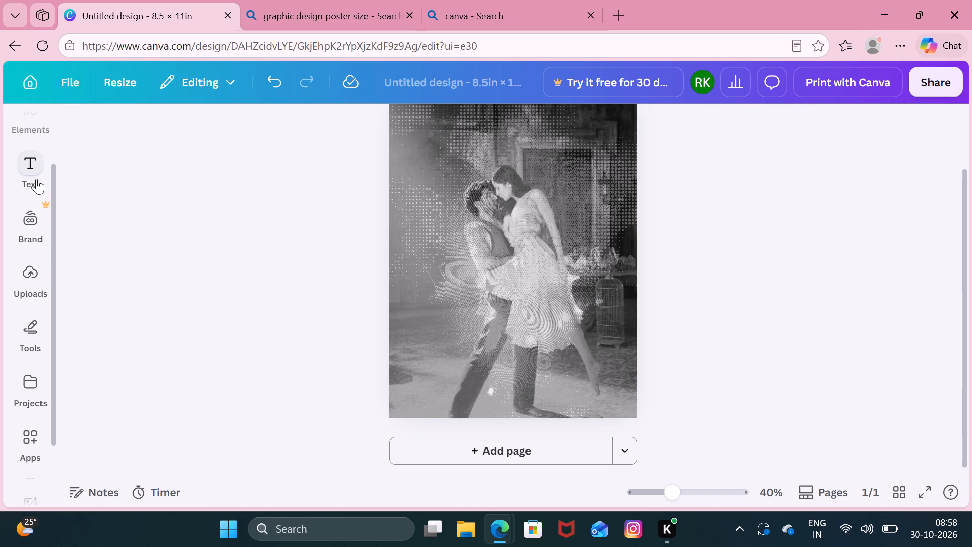
Apply the Natural filter Fresco to the semi-transparent halftone overlay.
{"action": "left_click", "coordinate": [507, 281]}
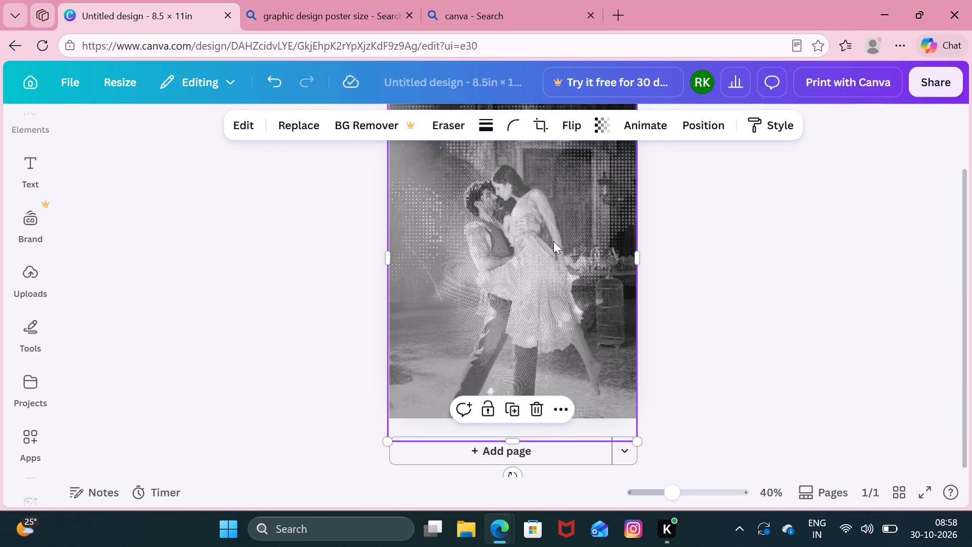
{"action": "left_click", "coordinate": [235, 129]}
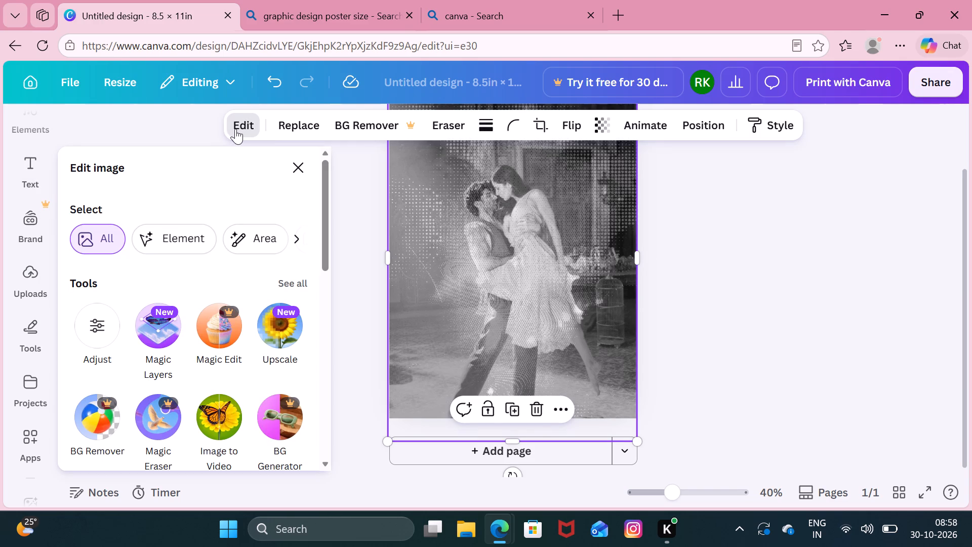
{"action": "scroll", "coordinate": [193, 232], "scroll_direction": "down", "scroll_amount": 4}
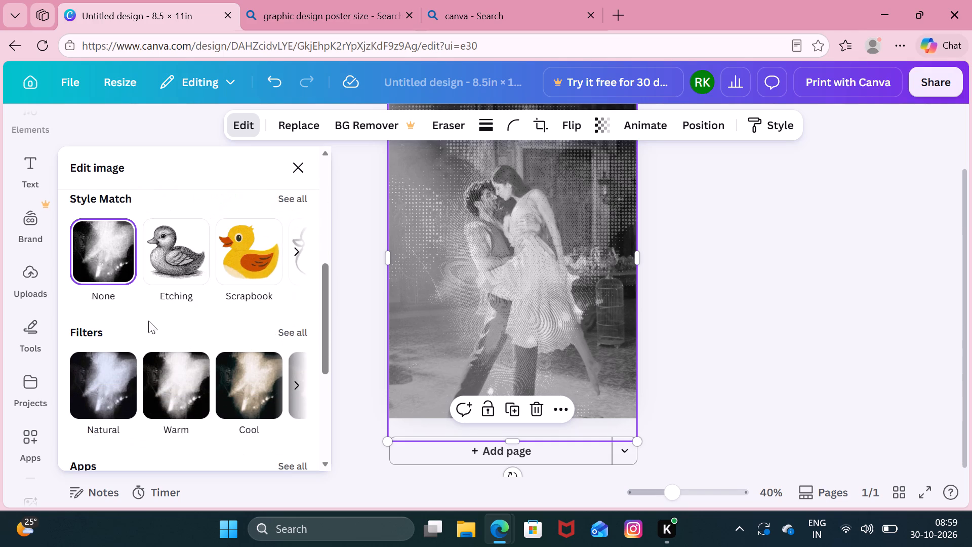
{"action": "scroll", "coordinate": [148, 321], "scroll_direction": "down", "scroll_amount": 2}
{"action": "left_click", "coordinate": [124, 249]}
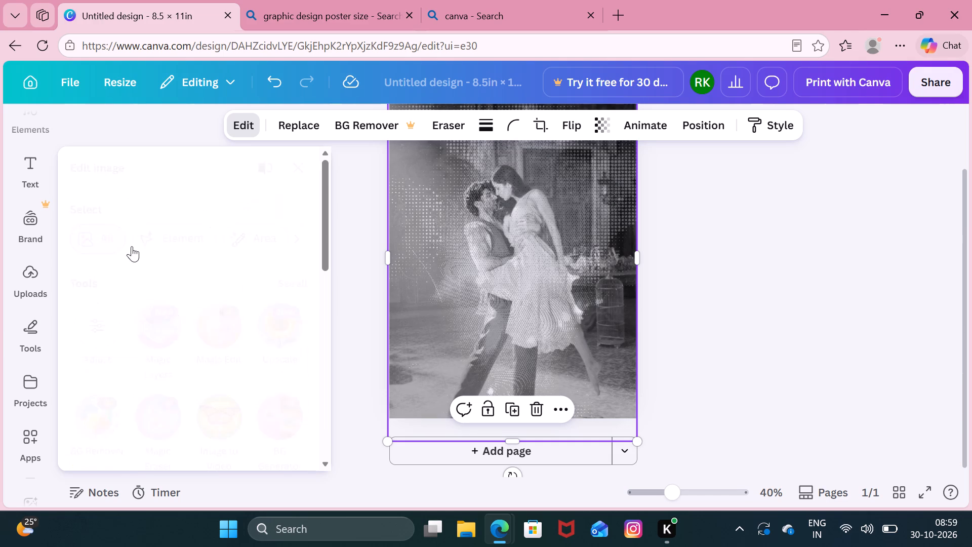
{"action": "left_click", "coordinate": [114, 256]}
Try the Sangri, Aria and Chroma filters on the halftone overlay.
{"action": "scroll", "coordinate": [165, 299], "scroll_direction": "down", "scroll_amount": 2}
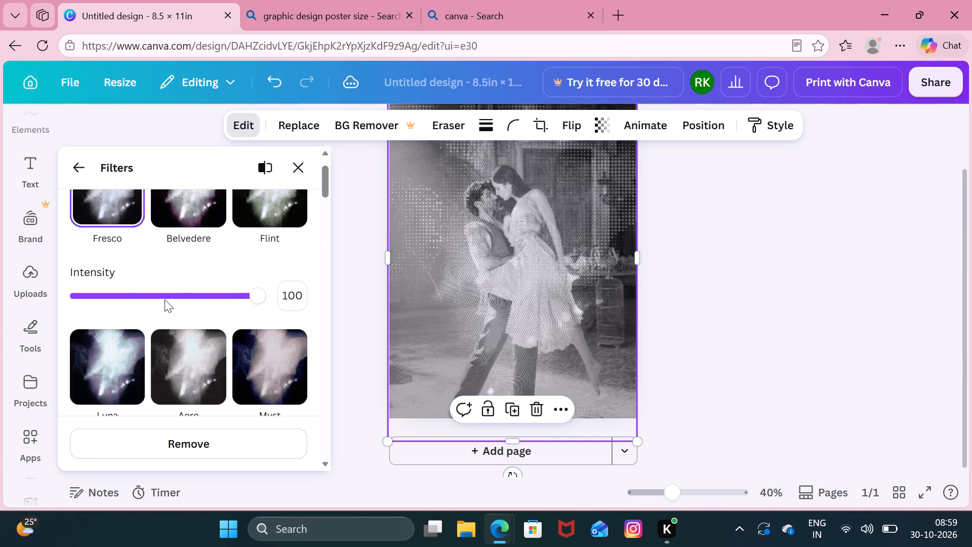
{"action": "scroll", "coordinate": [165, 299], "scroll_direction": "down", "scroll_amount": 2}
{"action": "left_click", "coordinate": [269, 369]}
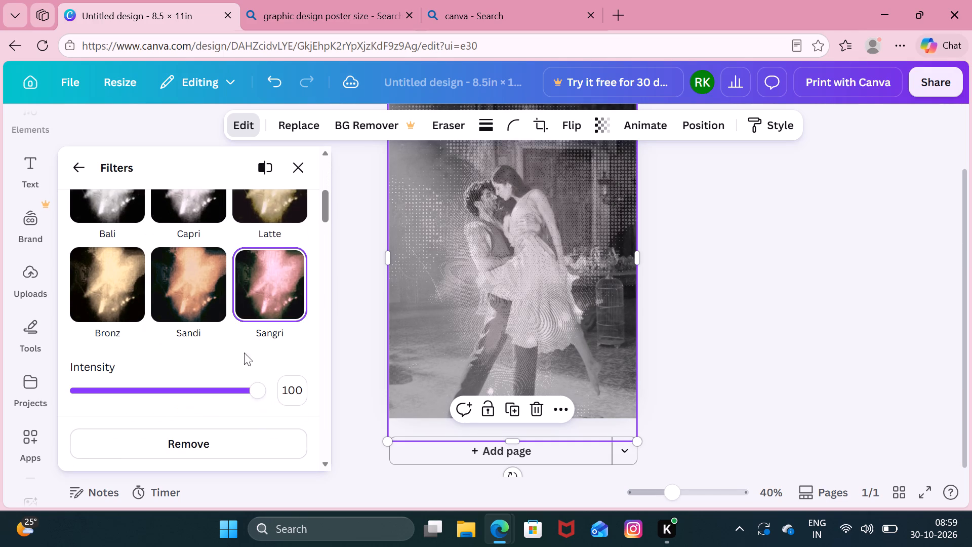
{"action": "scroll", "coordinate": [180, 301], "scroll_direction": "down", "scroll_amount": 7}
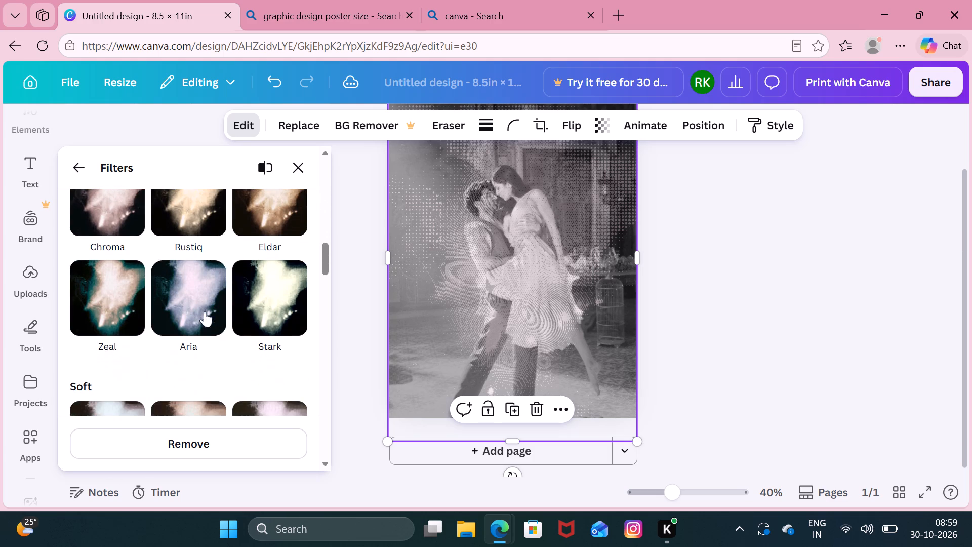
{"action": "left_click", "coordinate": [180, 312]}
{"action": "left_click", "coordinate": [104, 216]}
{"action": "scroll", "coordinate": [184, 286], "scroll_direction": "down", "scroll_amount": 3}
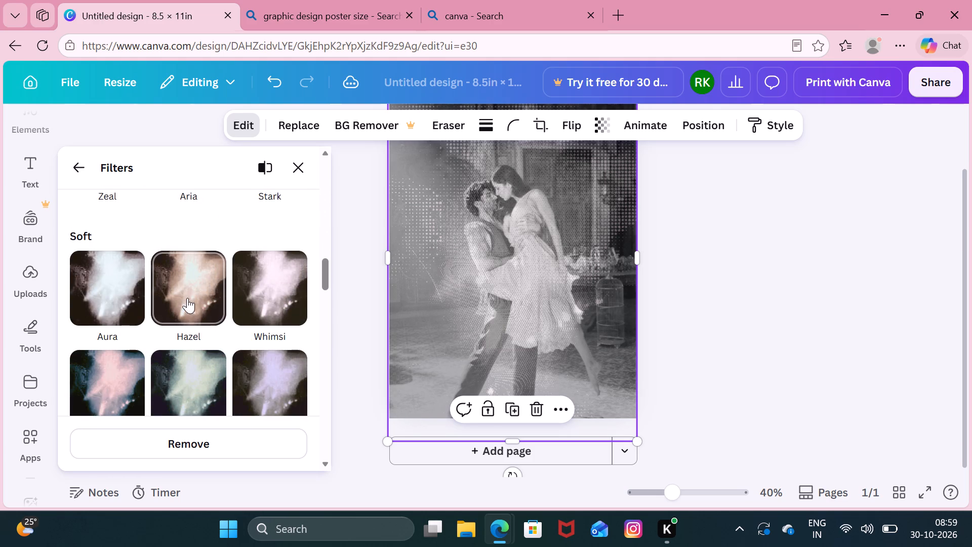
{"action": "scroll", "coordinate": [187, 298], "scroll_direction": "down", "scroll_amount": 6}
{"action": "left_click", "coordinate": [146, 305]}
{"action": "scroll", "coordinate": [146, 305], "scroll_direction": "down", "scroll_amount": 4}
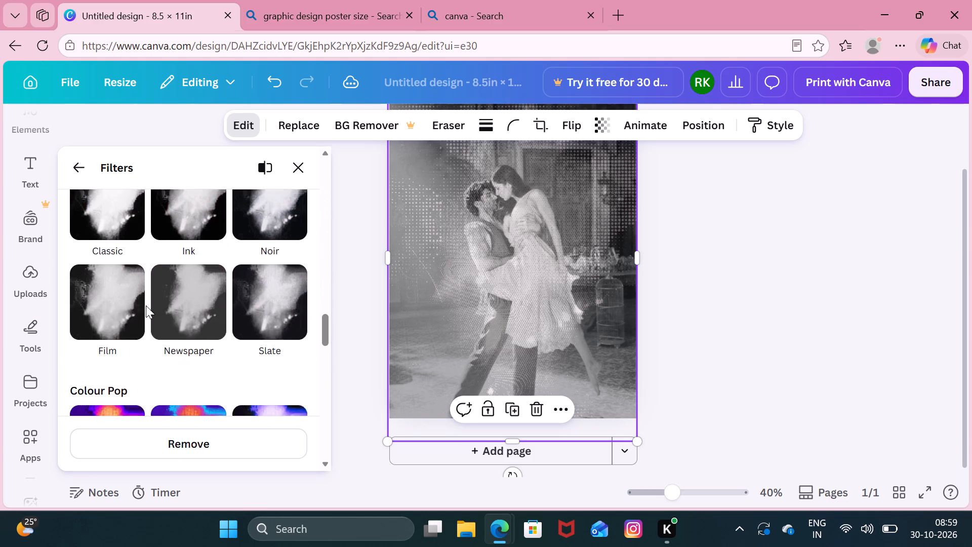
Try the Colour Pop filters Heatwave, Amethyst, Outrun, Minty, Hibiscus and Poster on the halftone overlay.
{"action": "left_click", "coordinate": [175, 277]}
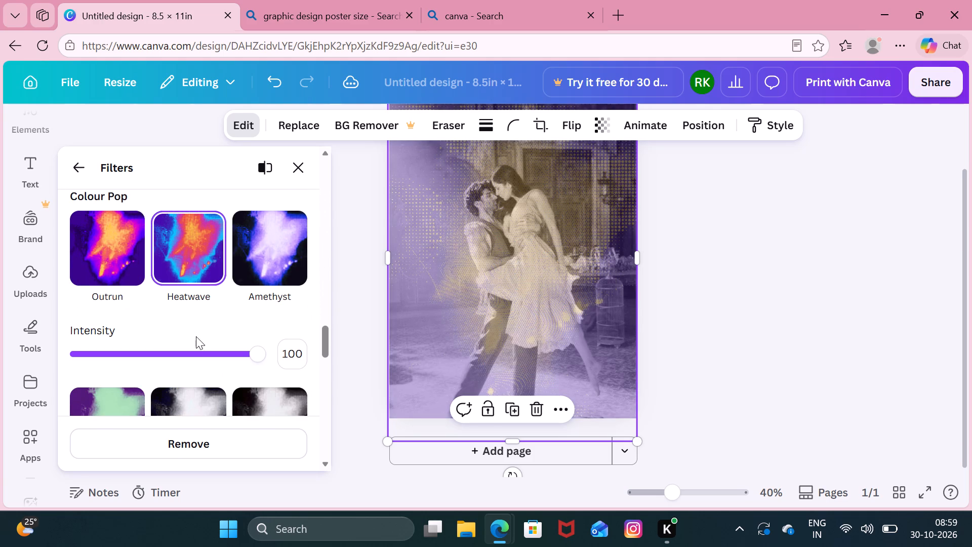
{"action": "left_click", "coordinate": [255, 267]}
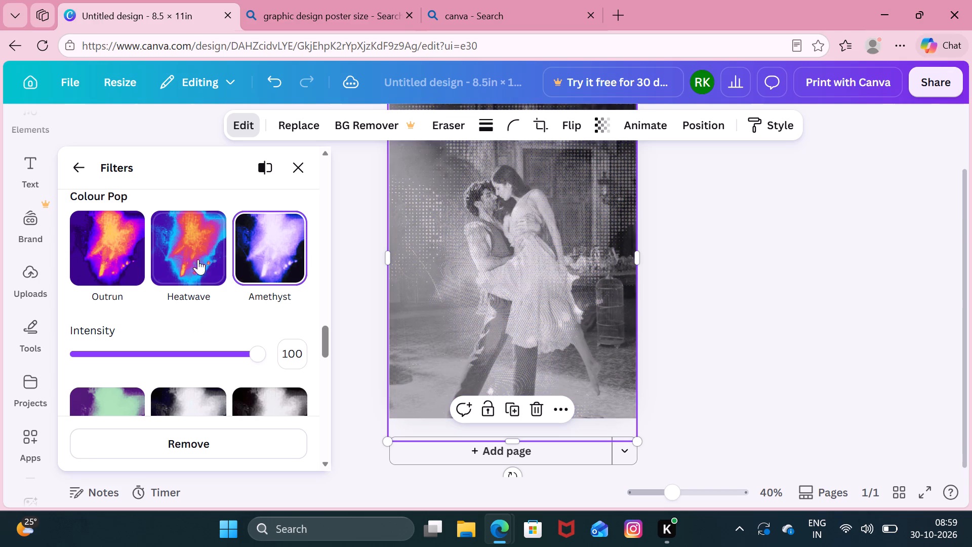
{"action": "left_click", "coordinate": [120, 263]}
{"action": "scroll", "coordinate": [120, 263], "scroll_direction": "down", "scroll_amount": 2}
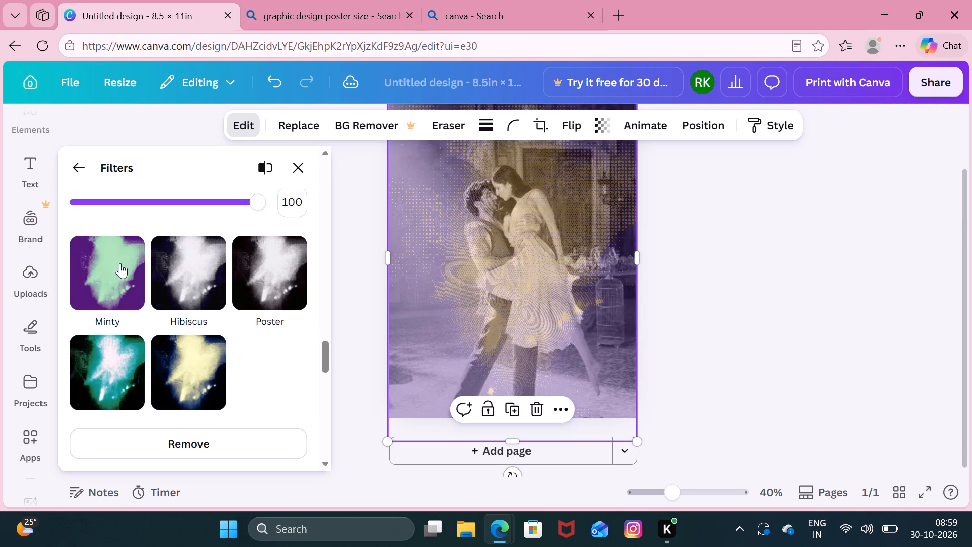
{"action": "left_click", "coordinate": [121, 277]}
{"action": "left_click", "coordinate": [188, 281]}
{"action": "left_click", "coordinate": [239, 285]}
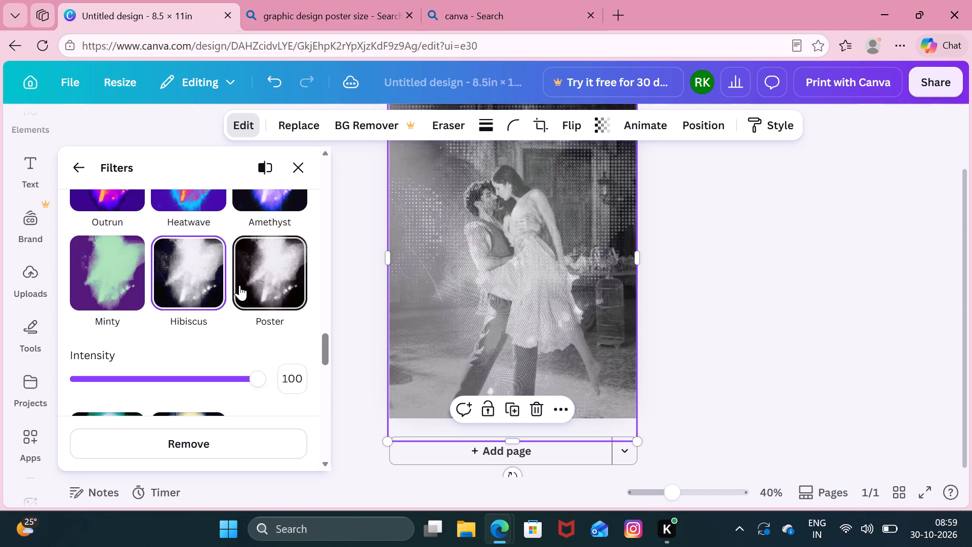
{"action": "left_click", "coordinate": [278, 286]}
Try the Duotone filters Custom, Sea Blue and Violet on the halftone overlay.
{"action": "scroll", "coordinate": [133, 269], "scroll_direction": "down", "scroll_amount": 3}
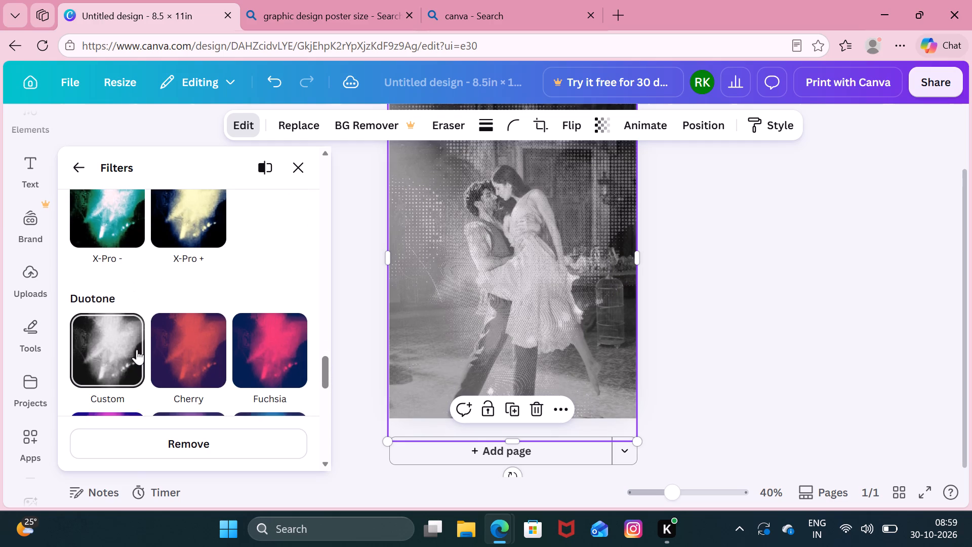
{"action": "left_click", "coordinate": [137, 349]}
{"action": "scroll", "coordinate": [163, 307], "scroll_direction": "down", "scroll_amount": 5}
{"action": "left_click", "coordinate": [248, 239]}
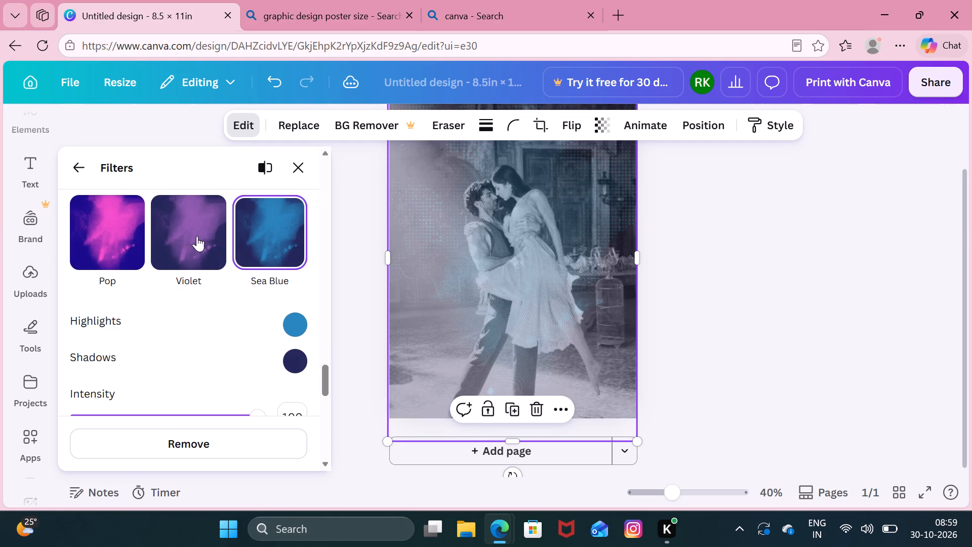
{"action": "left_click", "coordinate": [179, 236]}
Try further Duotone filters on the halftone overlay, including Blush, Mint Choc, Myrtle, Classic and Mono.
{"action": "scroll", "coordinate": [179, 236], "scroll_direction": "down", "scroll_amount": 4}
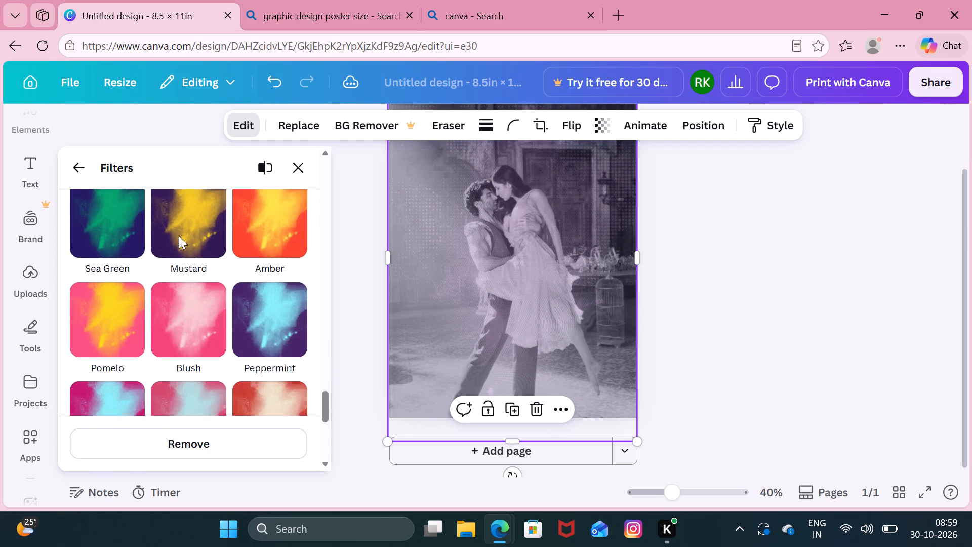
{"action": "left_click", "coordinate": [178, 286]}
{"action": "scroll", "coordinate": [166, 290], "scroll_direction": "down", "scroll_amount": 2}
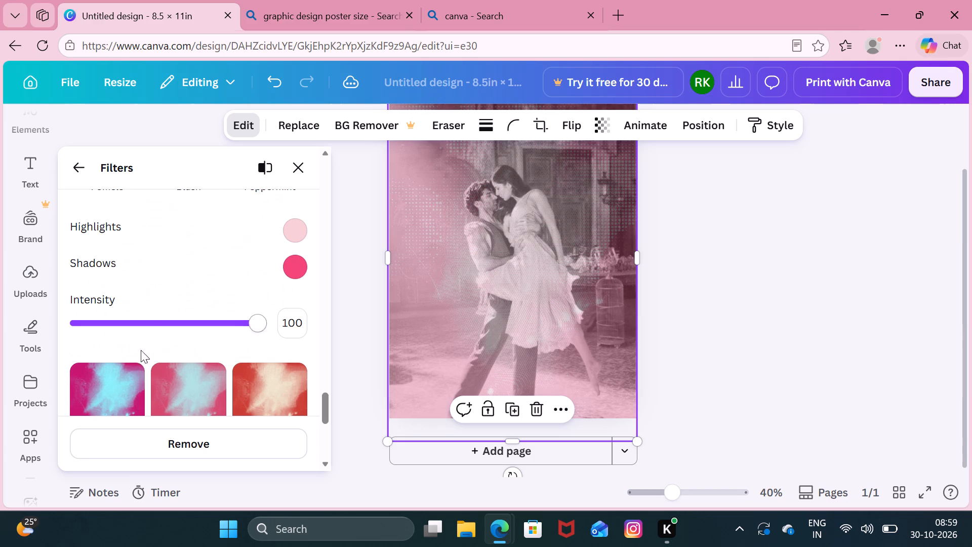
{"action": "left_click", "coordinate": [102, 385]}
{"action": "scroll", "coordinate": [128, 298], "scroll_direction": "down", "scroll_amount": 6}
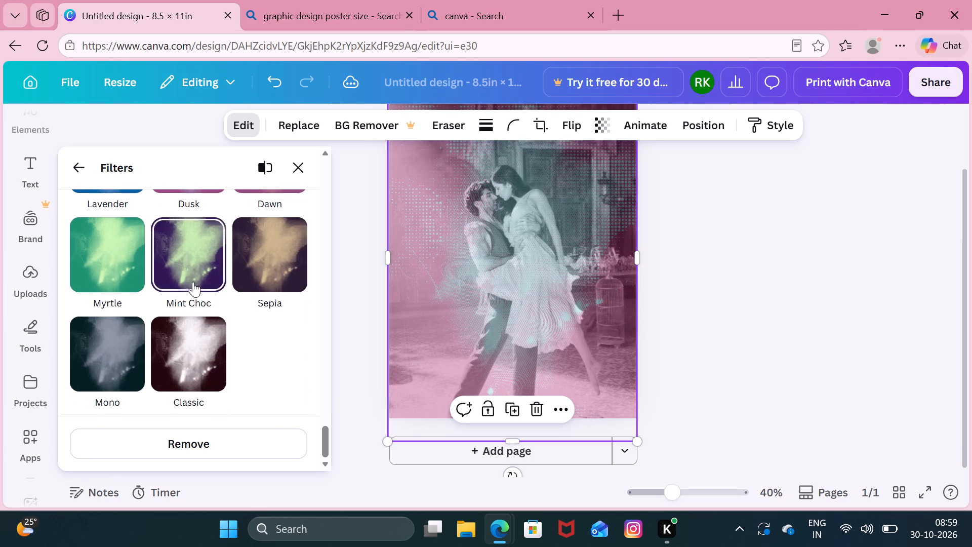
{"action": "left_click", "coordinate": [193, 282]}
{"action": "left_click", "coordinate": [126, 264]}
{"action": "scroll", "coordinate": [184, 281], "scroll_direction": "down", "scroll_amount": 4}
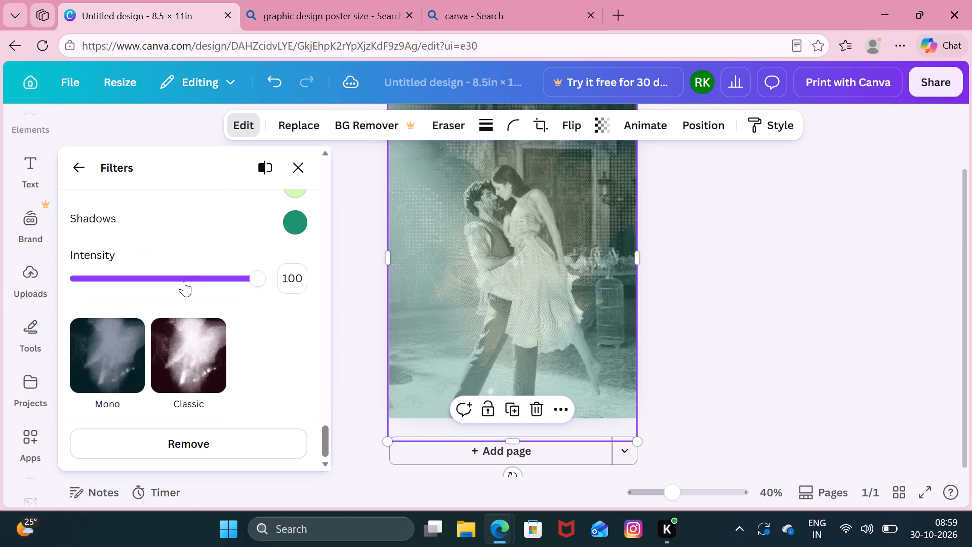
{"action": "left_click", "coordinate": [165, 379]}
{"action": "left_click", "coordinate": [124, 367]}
Switch the halftone overlay back to the Natural filter Fresco.
{"action": "scroll", "coordinate": [126, 319], "scroll_direction": "down", "scroll_amount": 4}
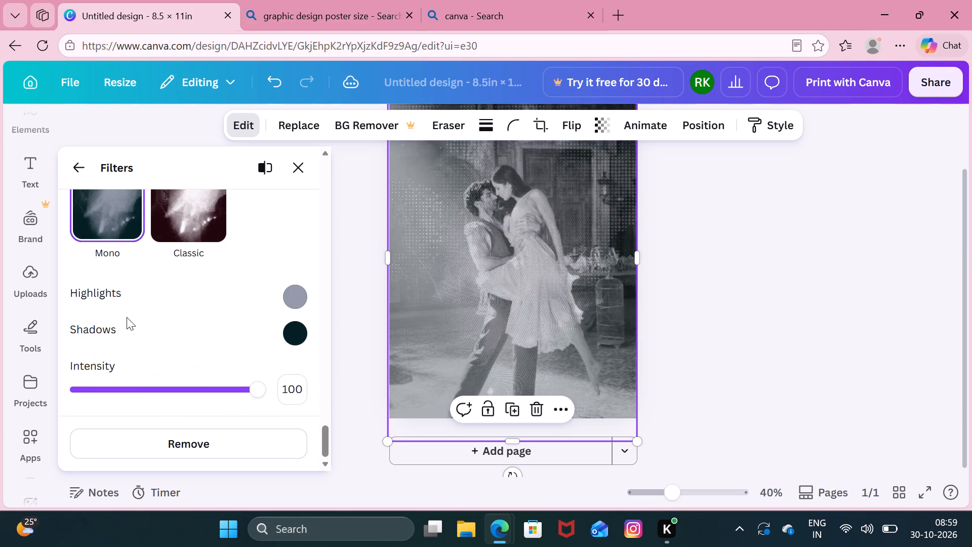
{"action": "scroll", "coordinate": [127, 317], "scroll_direction": "down", "scroll_amount": 2}
{"action": "scroll", "coordinate": [127, 315], "scroll_direction": "up", "scroll_amount": 20}
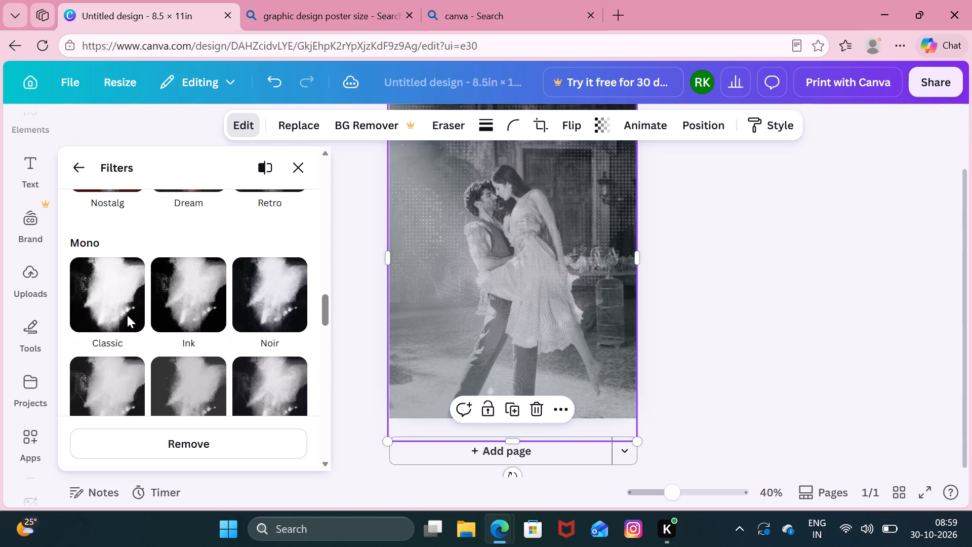
{"action": "scroll", "coordinate": [127, 315], "scroll_direction": "up", "scroll_amount": 12}
{"action": "scroll", "coordinate": [127, 315], "scroll_direction": "up", "scroll_amount": 9}
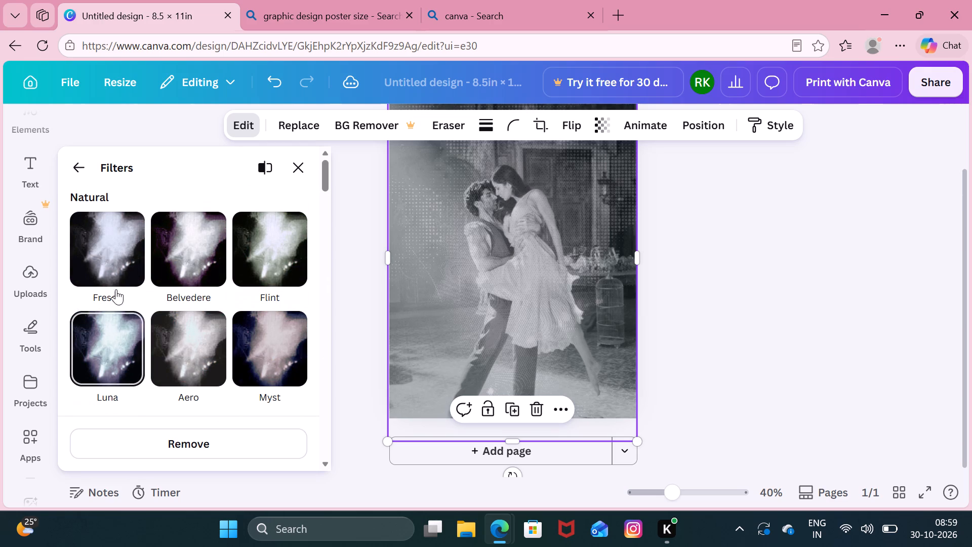
{"action": "left_click", "coordinate": [110, 269]}
{"action": "scroll", "coordinate": [117, 272], "scroll_direction": "up", "scroll_amount": 7}
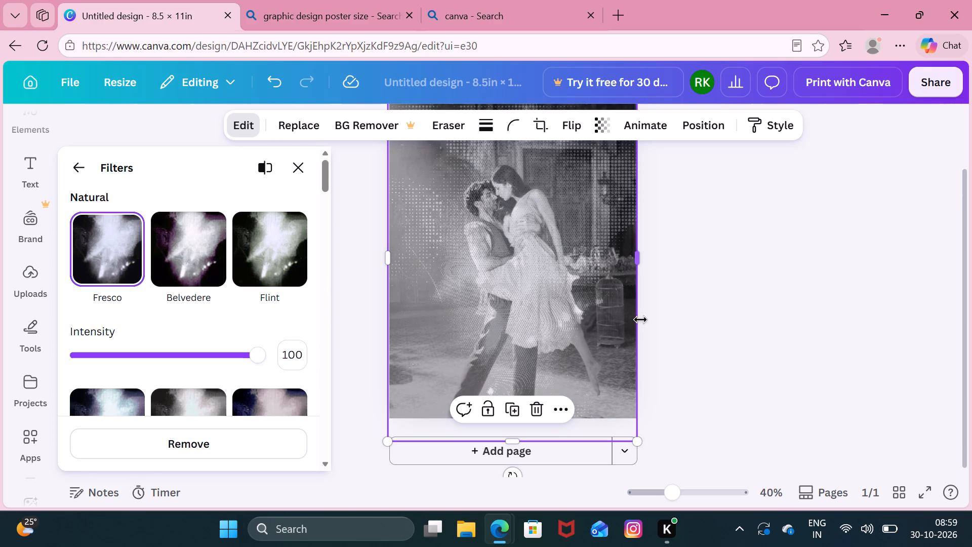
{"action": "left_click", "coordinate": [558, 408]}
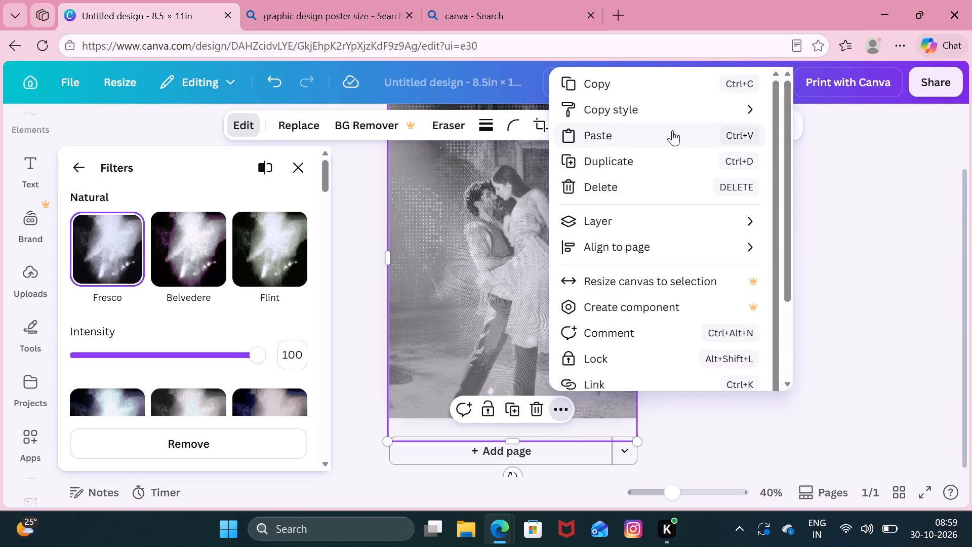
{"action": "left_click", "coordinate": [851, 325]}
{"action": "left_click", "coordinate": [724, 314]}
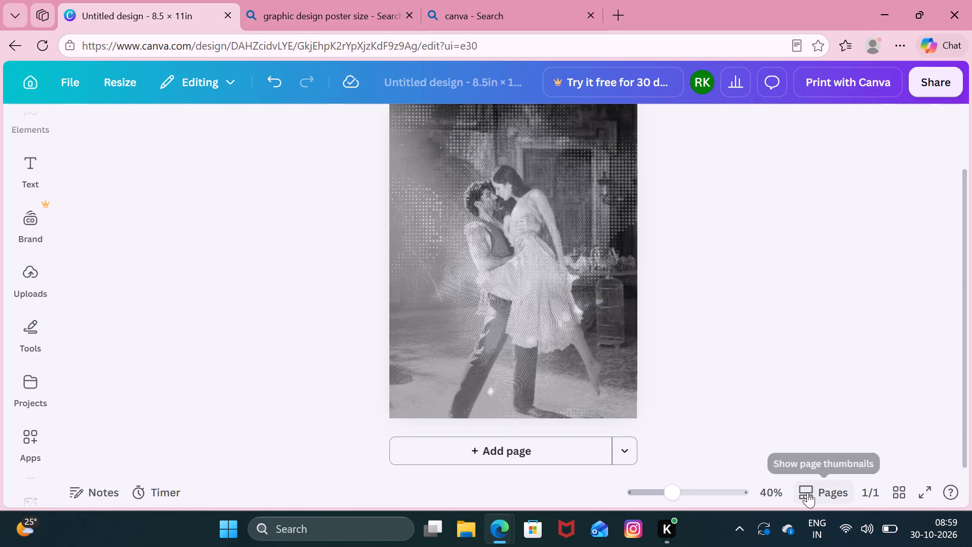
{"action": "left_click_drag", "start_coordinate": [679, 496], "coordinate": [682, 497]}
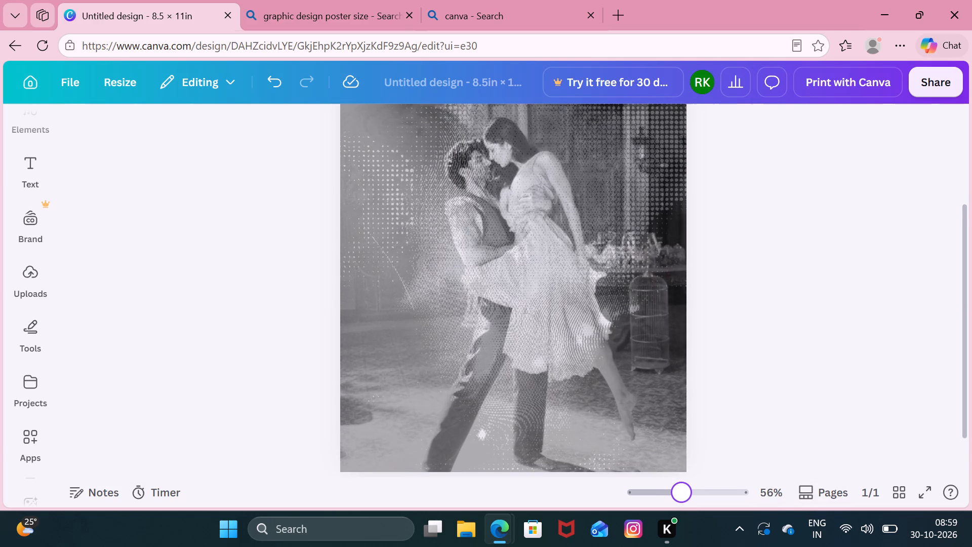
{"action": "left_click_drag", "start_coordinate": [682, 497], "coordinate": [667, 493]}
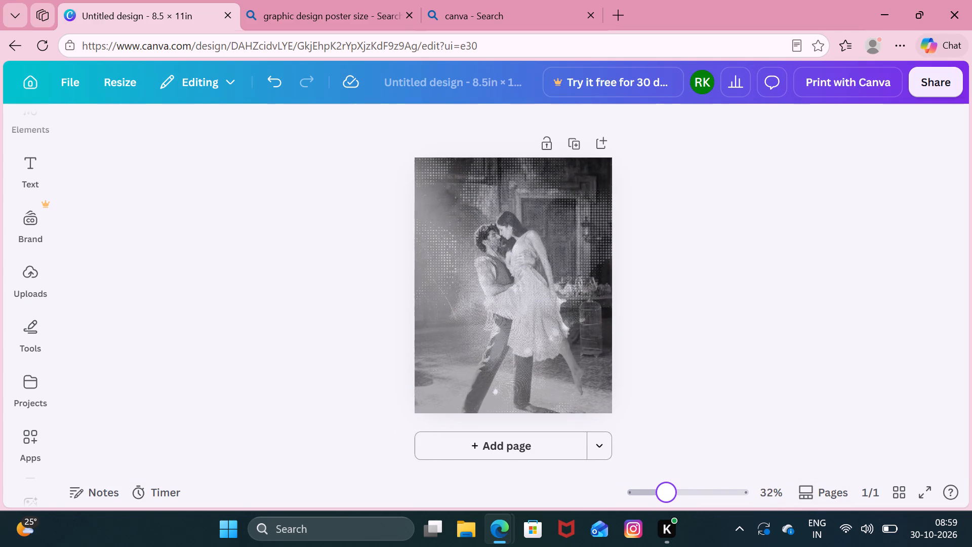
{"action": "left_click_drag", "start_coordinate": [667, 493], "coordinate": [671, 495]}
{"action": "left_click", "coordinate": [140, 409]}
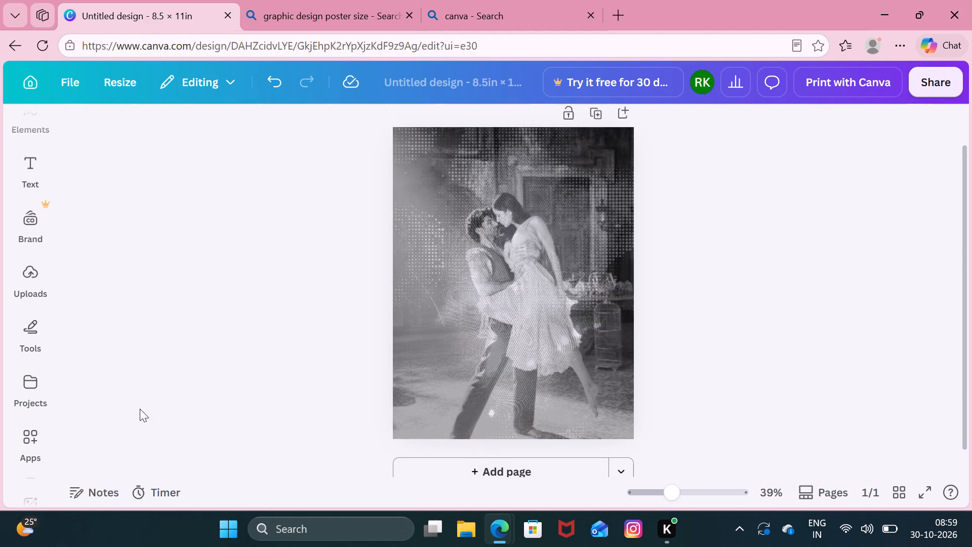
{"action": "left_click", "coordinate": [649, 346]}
Select the dancing-couple photo in the layer list and apply the Corduroy style of the Screen effect to it.
{"action": "left_click", "coordinate": [553, 350]}
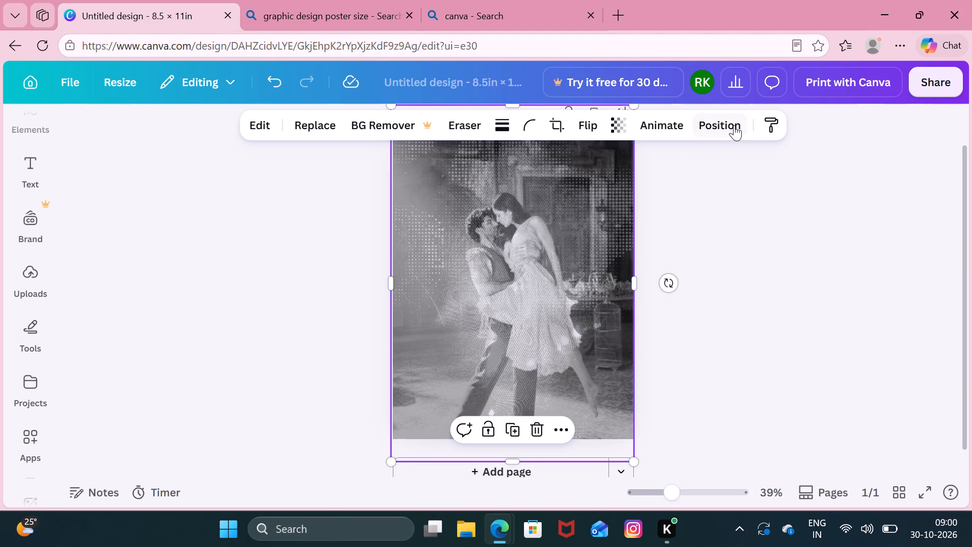
{"action": "left_click", "coordinate": [734, 125]}
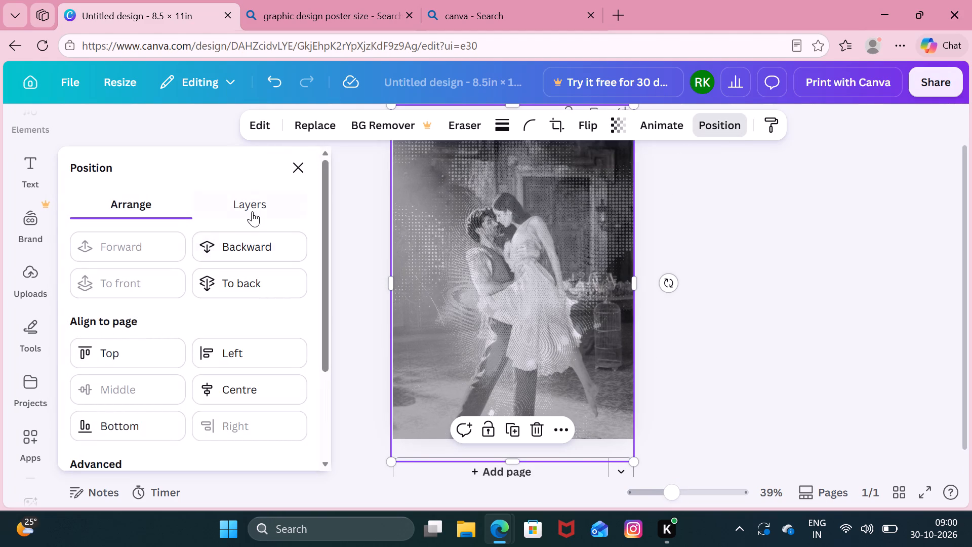
{"action": "left_click", "coordinate": [251, 205]}
{"action": "left_click", "coordinate": [253, 338]}
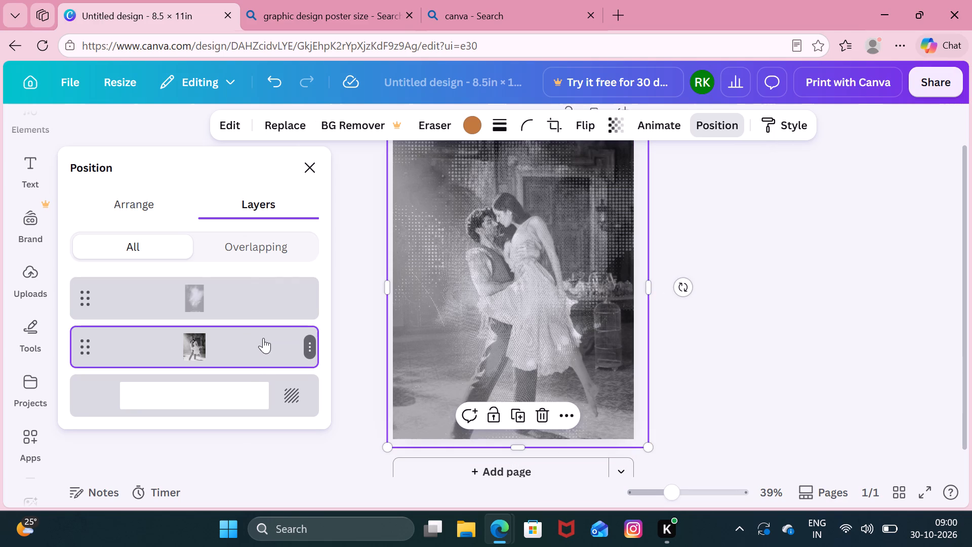
{"action": "left_click_drag", "start_coordinate": [225, 179], "coordinate": [340, 237]}
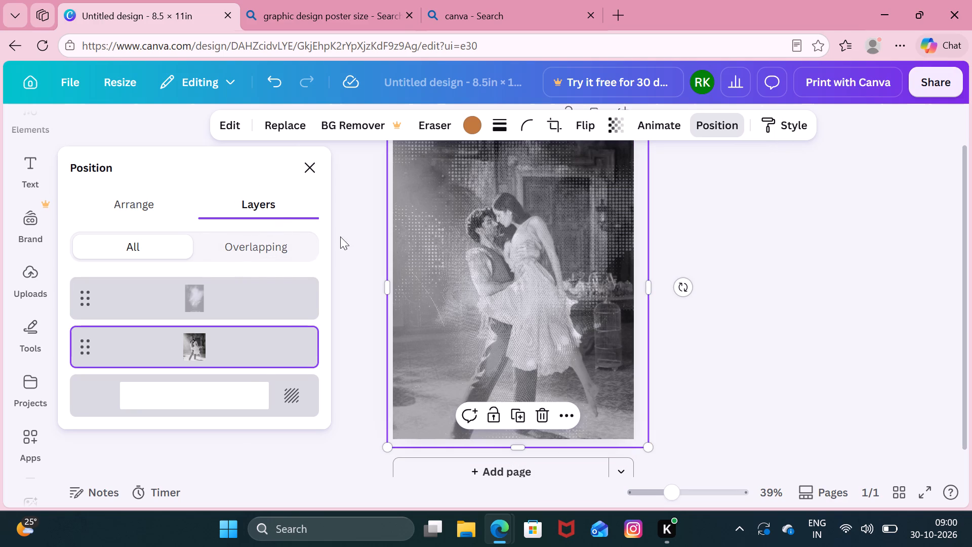
{"action": "left_click_drag", "start_coordinate": [340, 237], "coordinate": [349, 236]}
{"action": "left_click", "coordinate": [226, 120]}
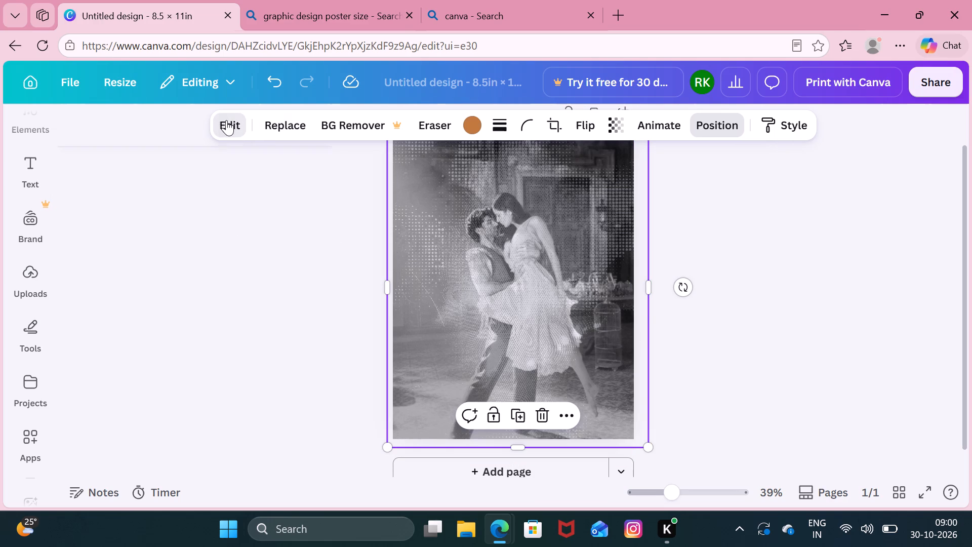
{"action": "scroll", "coordinate": [213, 299], "scroll_direction": "down", "scroll_amount": 4}
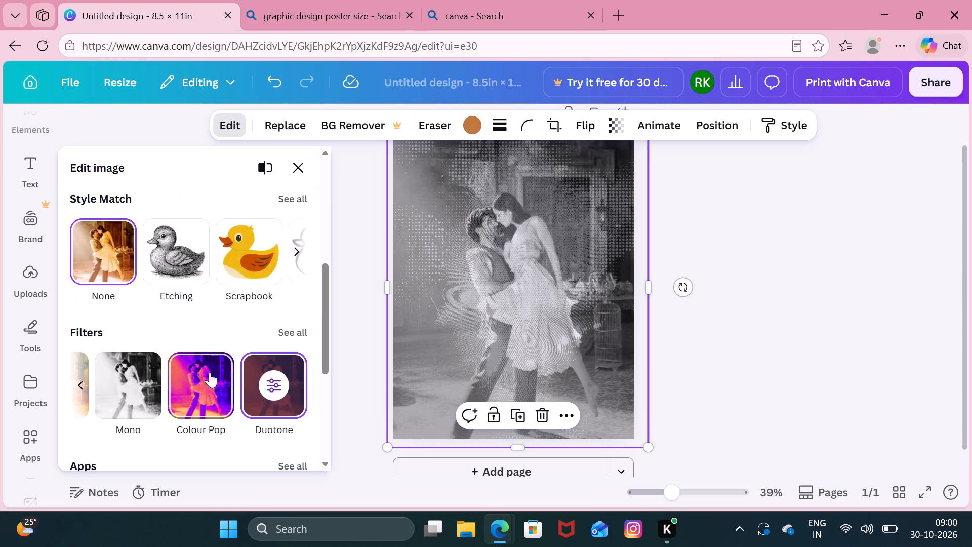
{"action": "scroll", "coordinate": [184, 348], "scroll_direction": "down", "scroll_amount": 3}
{"action": "left_click", "coordinate": [257, 294]}
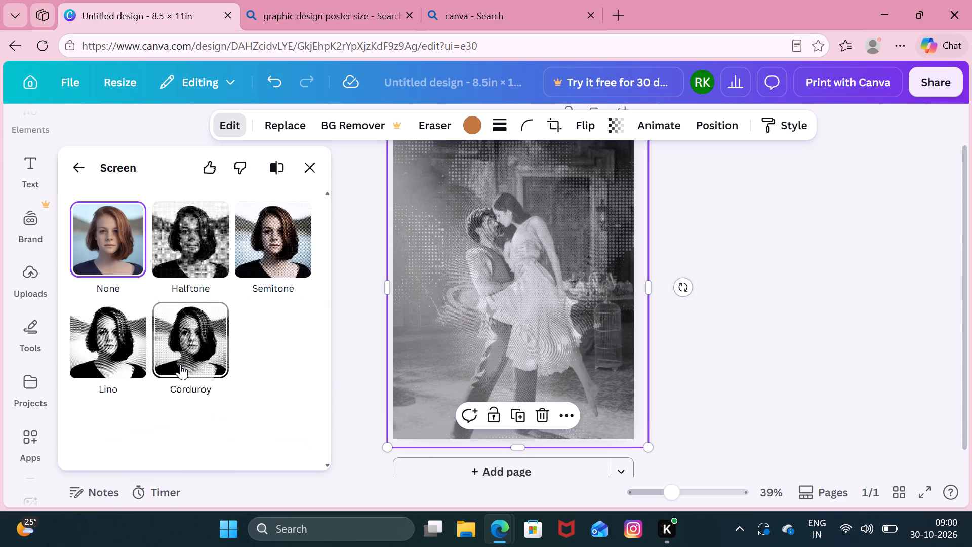
{"action": "left_click", "coordinate": [180, 364]}
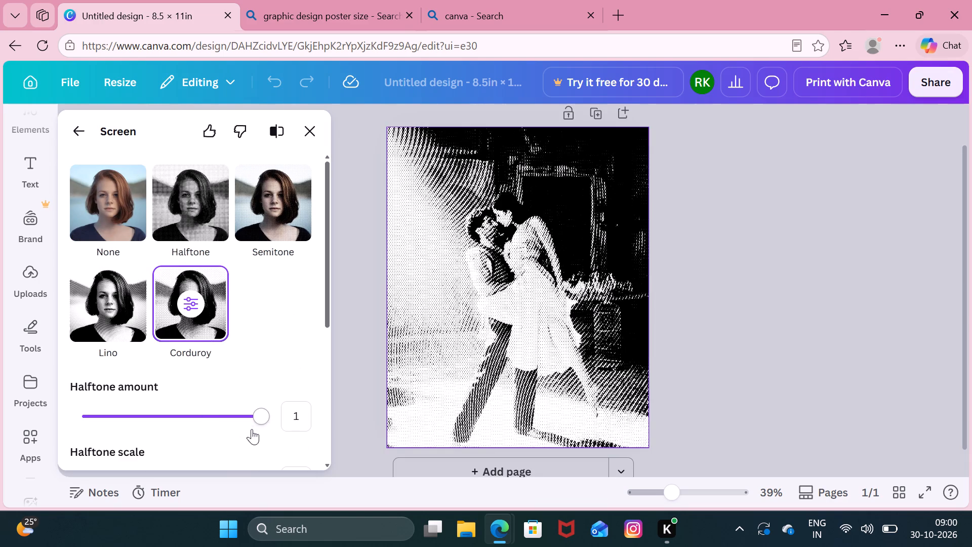
Adjust the Corduroy linocut settings on the photo to a linocut scale of 0.88 and a linocut amount of 0.13.
{"action": "left_click_drag", "start_coordinate": [265, 409], "coordinate": [272, 401]}
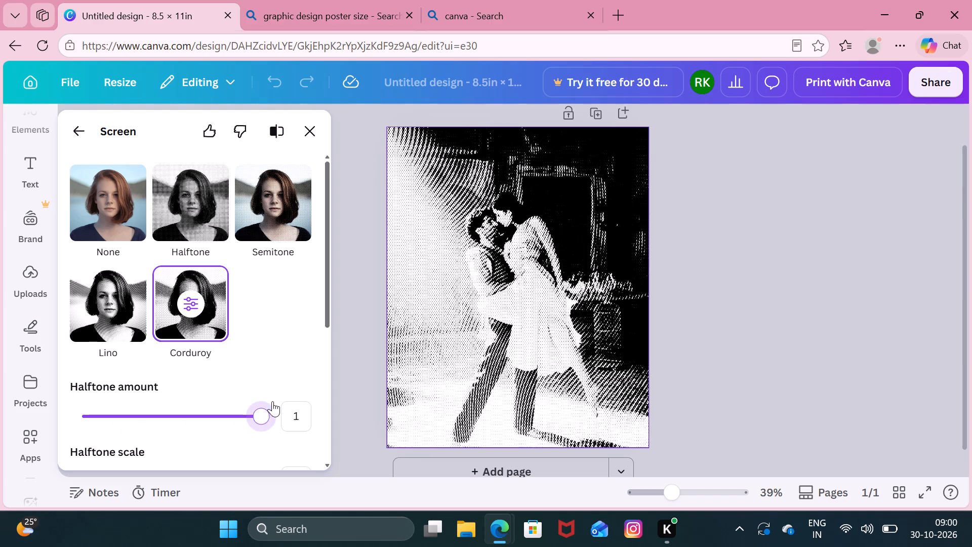
{"action": "left_click_drag", "start_coordinate": [272, 401], "coordinate": [348, 397]}
{"action": "scroll", "coordinate": [100, 320], "scroll_direction": "down", "scroll_amount": 3}
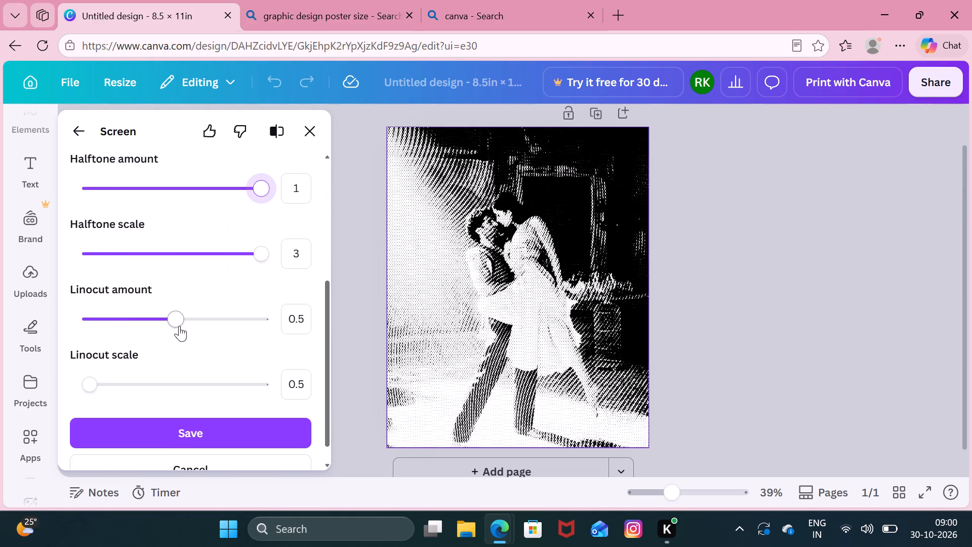
{"action": "left_click_drag", "start_coordinate": [172, 319], "coordinate": [341, 319]}
{"action": "left_click_drag", "start_coordinate": [101, 378], "coordinate": [185, 375]}
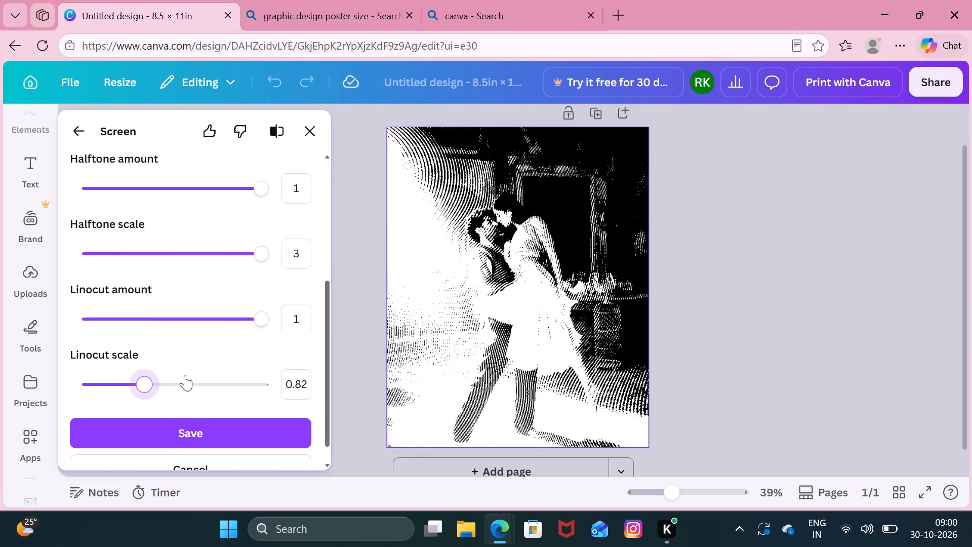
{"action": "left_click_drag", "start_coordinate": [185, 375], "coordinate": [247, 392]}
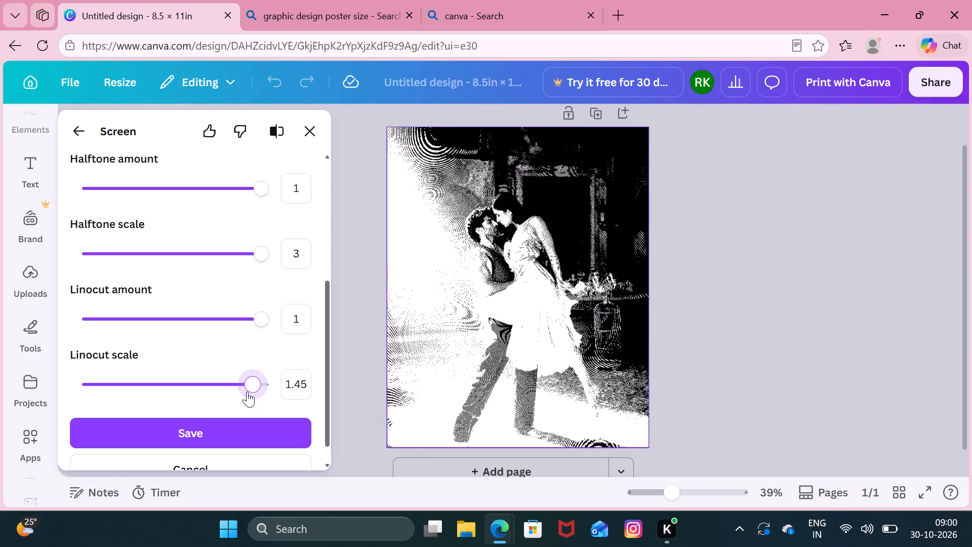
{"action": "left_click_drag", "start_coordinate": [247, 392], "coordinate": [155, 396]}
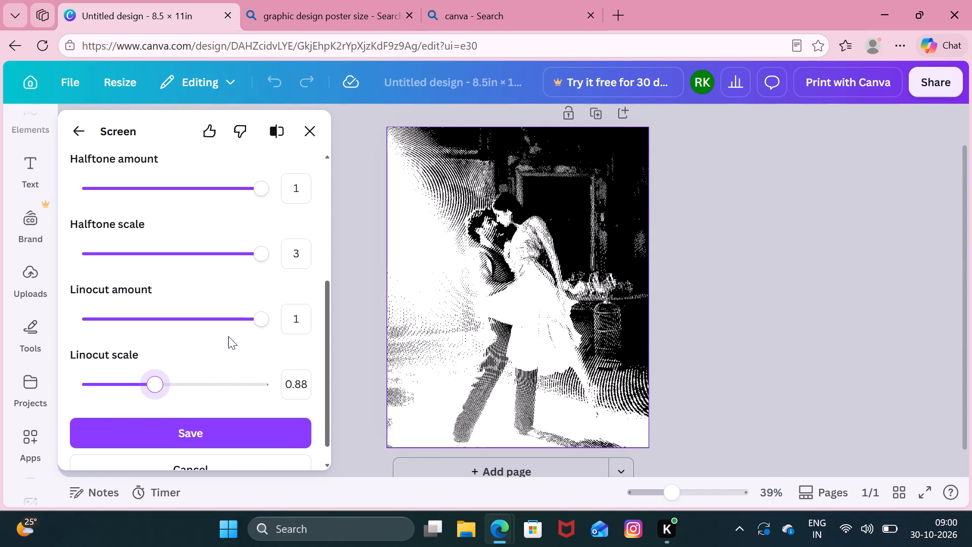
{"action": "left_click_drag", "start_coordinate": [258, 321], "coordinate": [193, 320]}
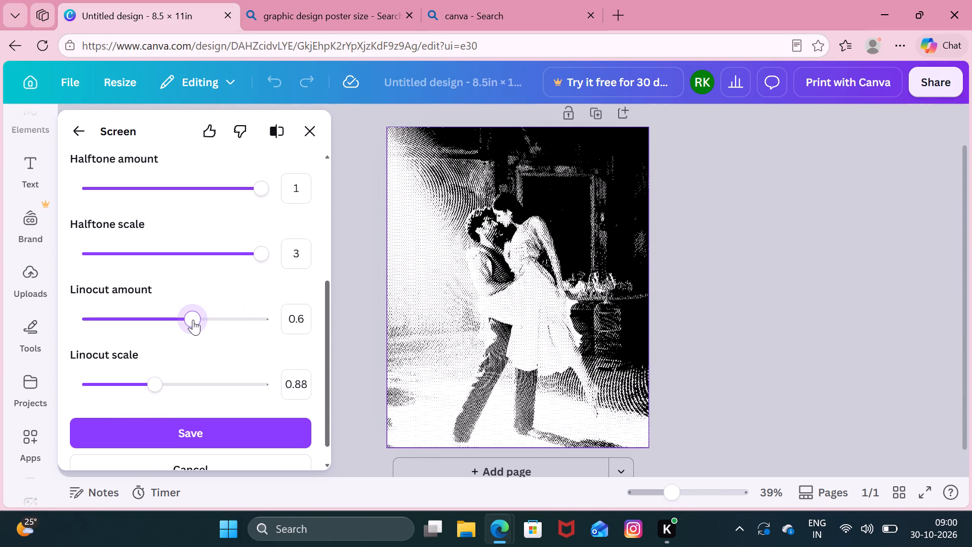
{"action": "left_click_drag", "start_coordinate": [193, 320], "coordinate": [85, 333]}
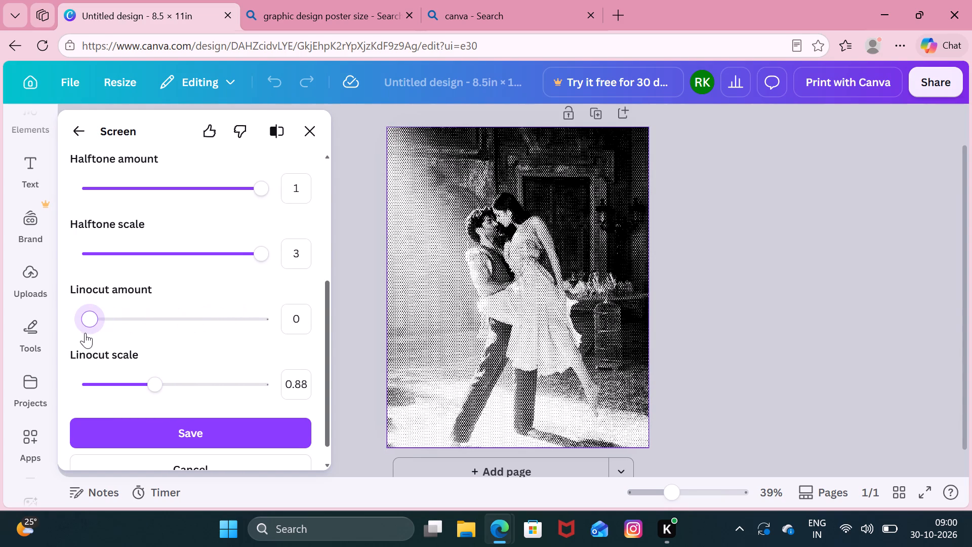
{"action": "left_click_drag", "start_coordinate": [85, 333], "coordinate": [111, 333]}
Try a smaller halftone scale, return it to 3, set the halftone amount to 0.14 and save the Corduroy effect.
{"action": "left_click_drag", "start_coordinate": [261, 263], "coordinate": [235, 261]}
{"action": "left_click_drag", "start_coordinate": [235, 261], "coordinate": [182, 266]}
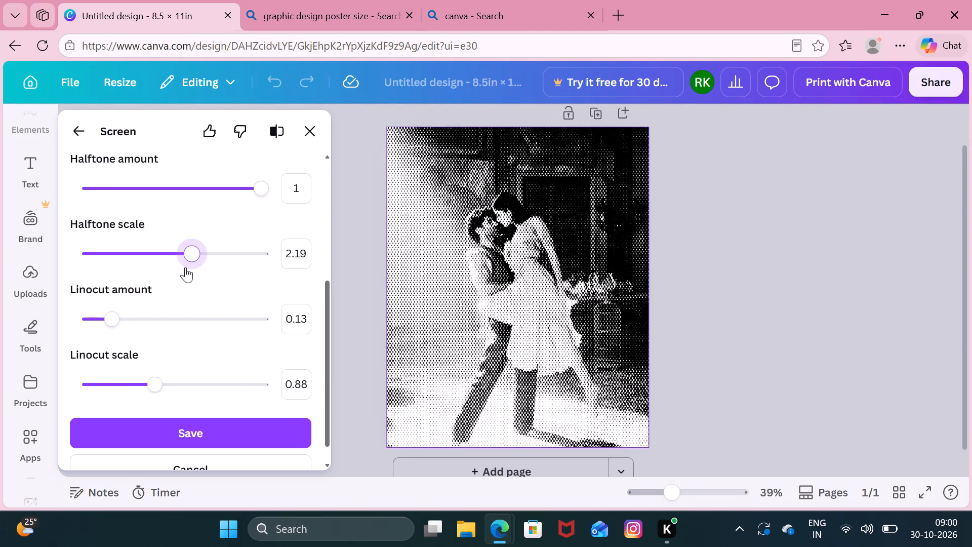
{"action": "left_click_drag", "start_coordinate": [181, 257], "coordinate": [347, 261]}
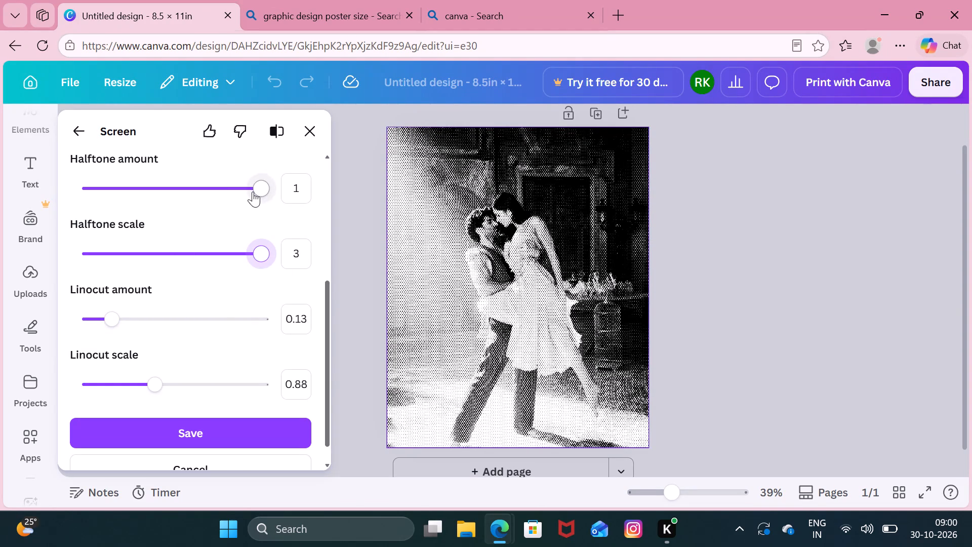
{"action": "left_click_drag", "start_coordinate": [253, 191], "coordinate": [149, 193]}
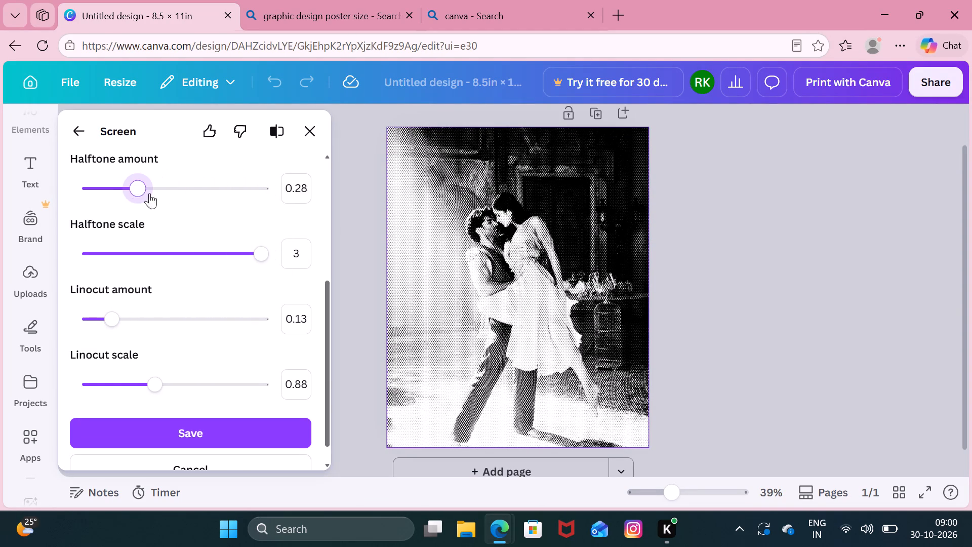
{"action": "left_click_drag", "start_coordinate": [149, 193], "coordinate": [113, 197]}
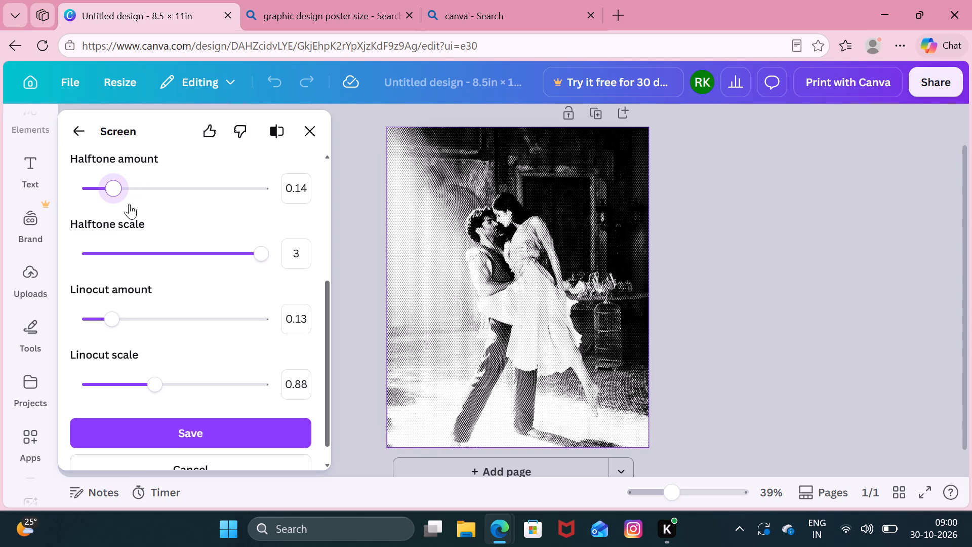
{"action": "scroll", "coordinate": [198, 344], "scroll_direction": "down", "scroll_amount": 5}
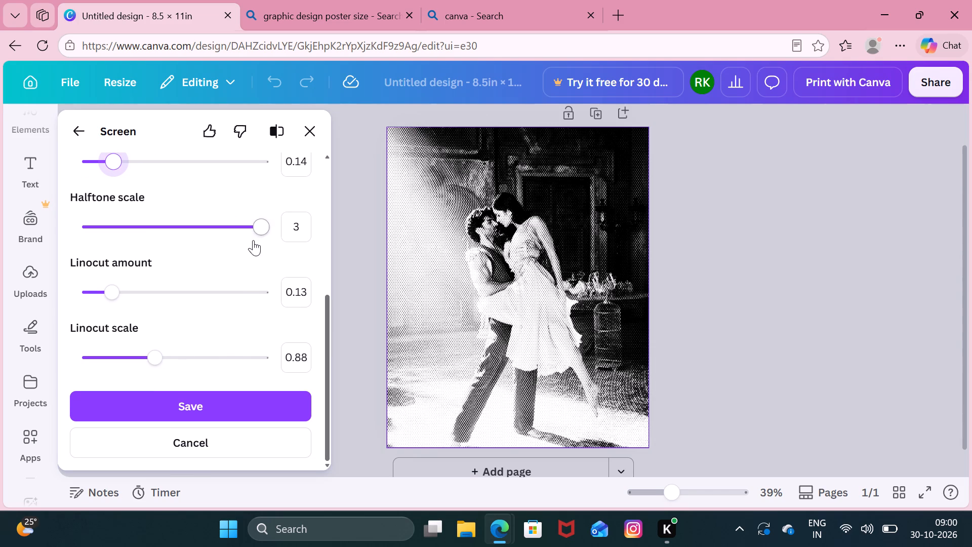
{"action": "left_click", "coordinate": [716, 163]}
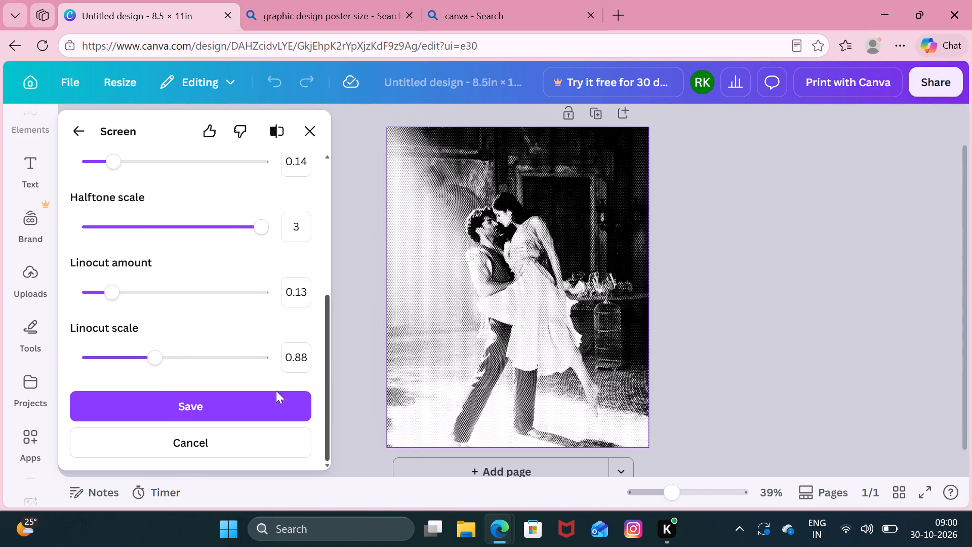
{"action": "left_click", "coordinate": [233, 407]}
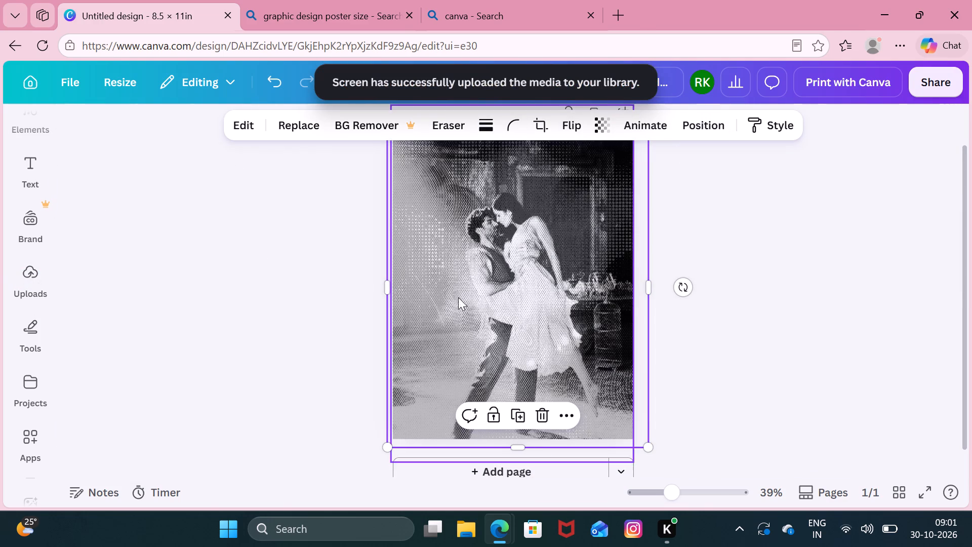
Try the Colour Pop filter Heatwave on the Corduroy photo, and apply Outrun instead.
{"action": "left_click", "coordinate": [250, 120]}
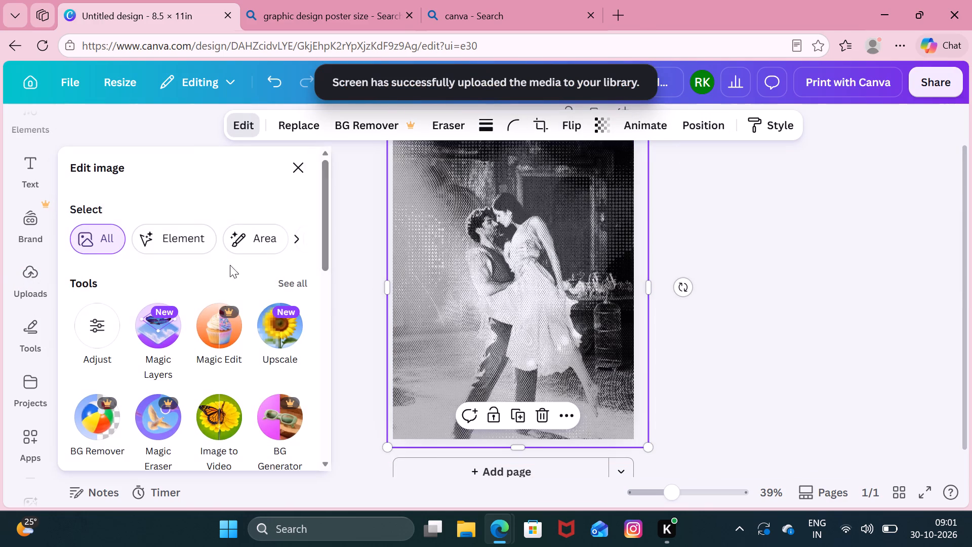
{"action": "scroll", "coordinate": [163, 282], "scroll_direction": "down", "scroll_amount": 4}
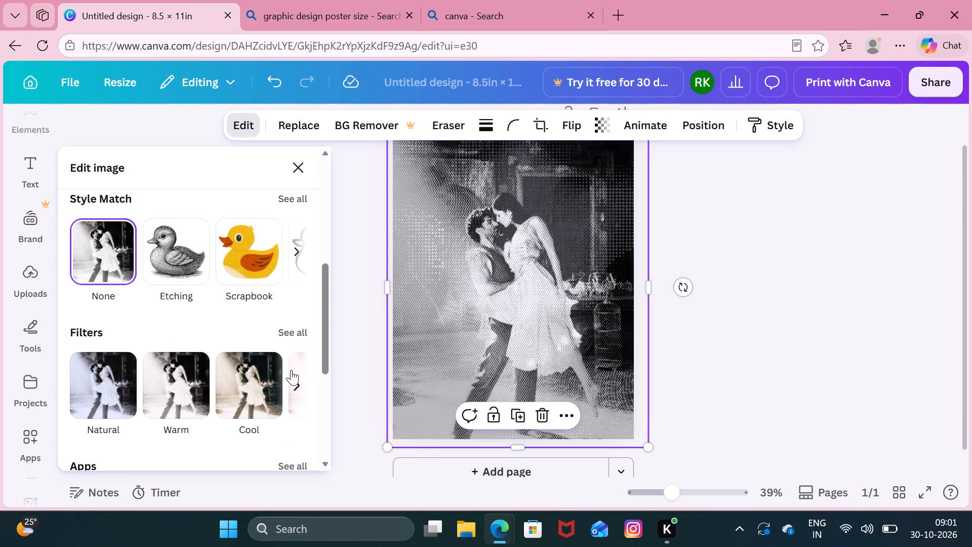
{"action": "left_click", "coordinate": [291, 329]}
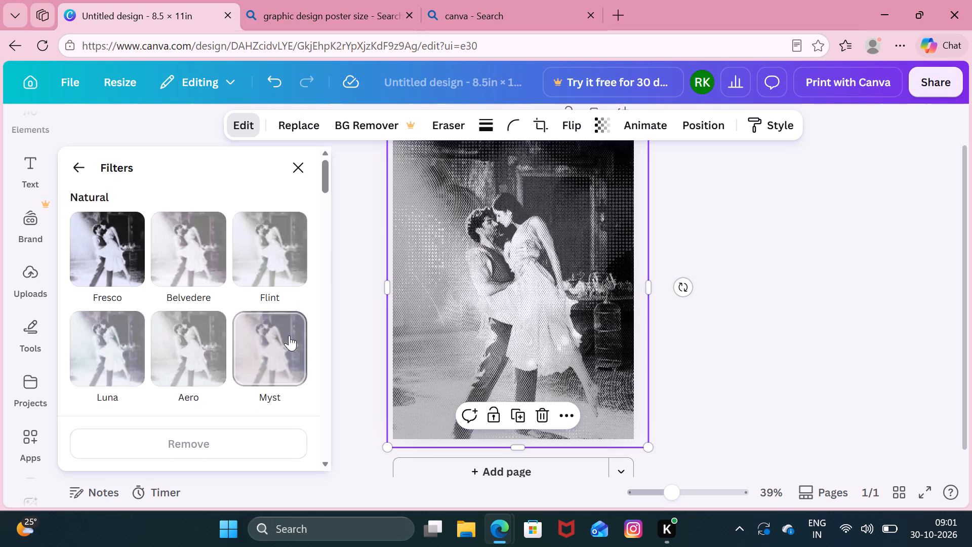
{"action": "scroll", "coordinate": [168, 266], "scroll_direction": "down", "scroll_amount": 5}
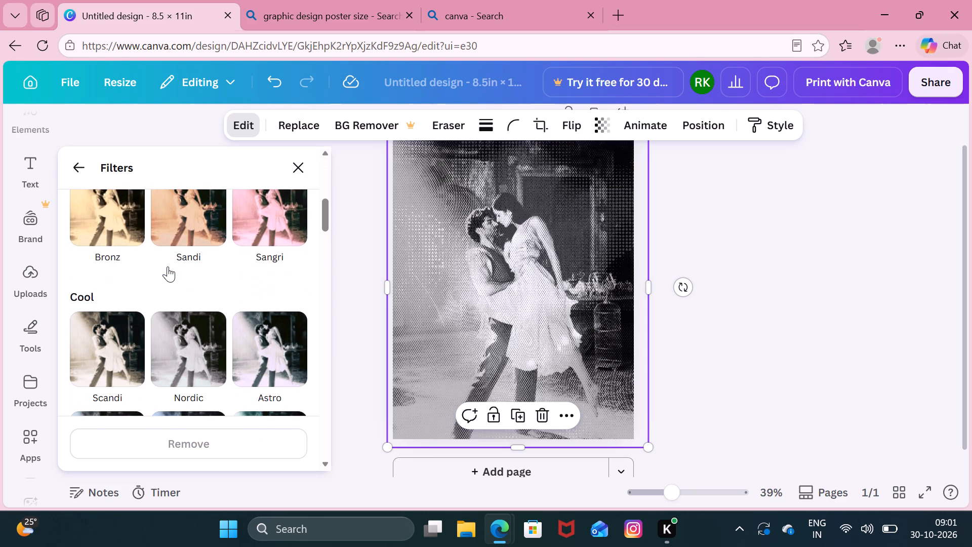
{"action": "scroll", "coordinate": [168, 266], "scroll_direction": "down", "scroll_amount": 11}
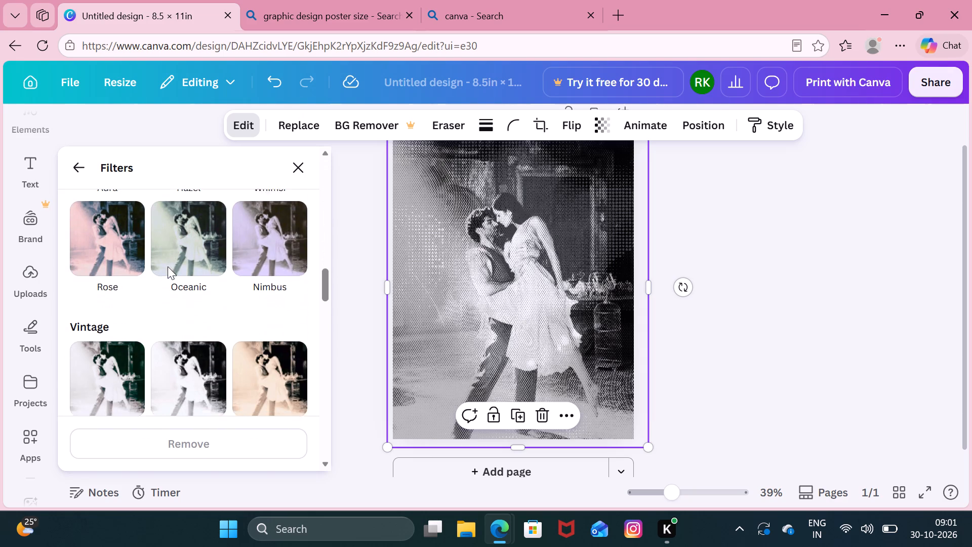
{"action": "scroll", "coordinate": [168, 266], "scroll_direction": "down", "scroll_amount": 6}
{"action": "left_click", "coordinate": [202, 273]}
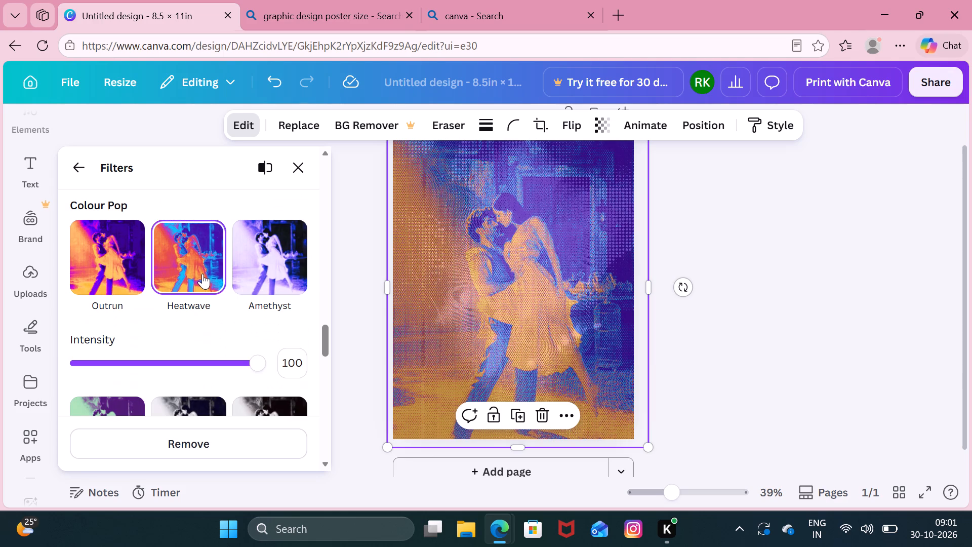
{"action": "left_click", "coordinate": [115, 271]}
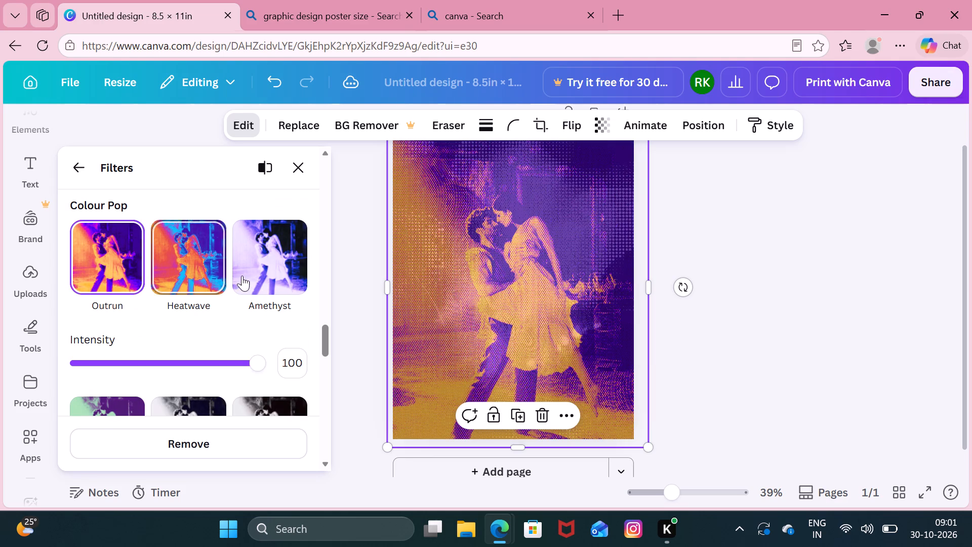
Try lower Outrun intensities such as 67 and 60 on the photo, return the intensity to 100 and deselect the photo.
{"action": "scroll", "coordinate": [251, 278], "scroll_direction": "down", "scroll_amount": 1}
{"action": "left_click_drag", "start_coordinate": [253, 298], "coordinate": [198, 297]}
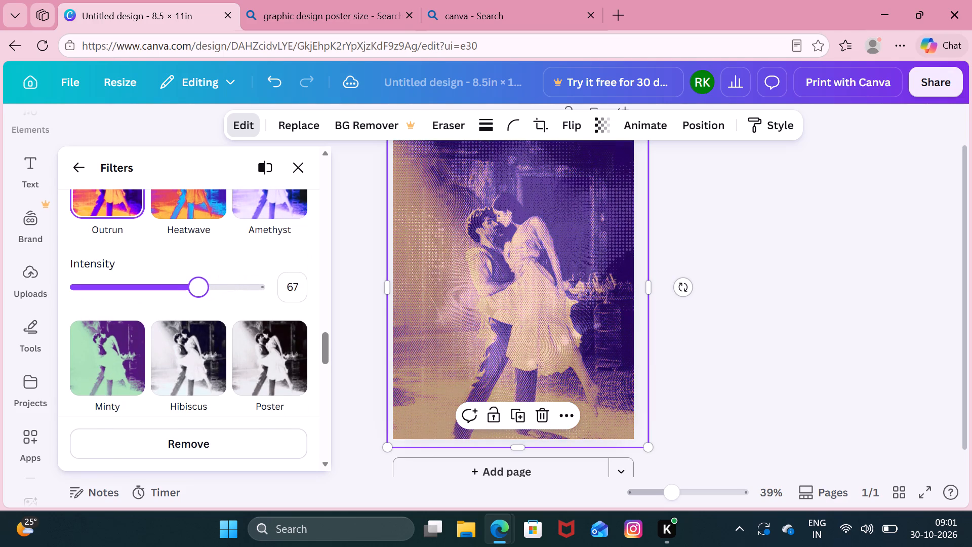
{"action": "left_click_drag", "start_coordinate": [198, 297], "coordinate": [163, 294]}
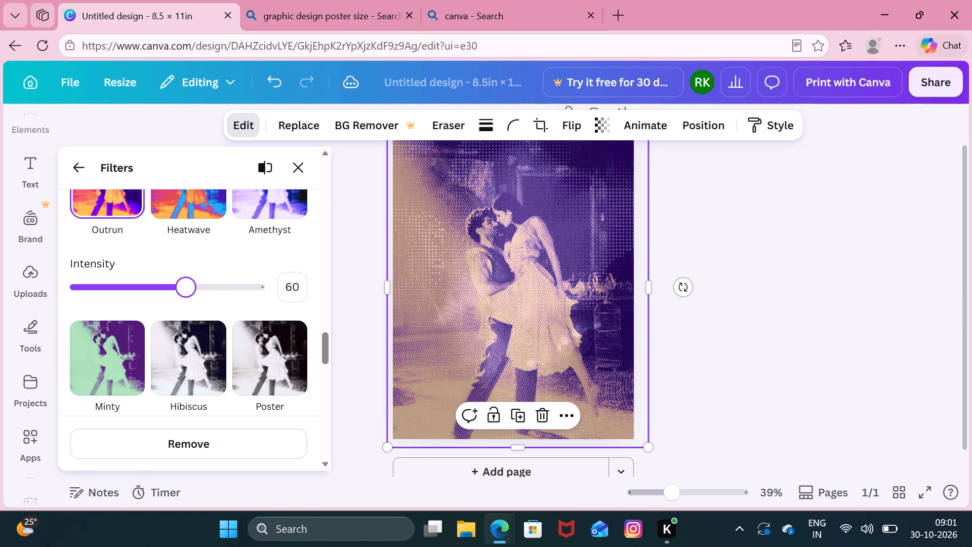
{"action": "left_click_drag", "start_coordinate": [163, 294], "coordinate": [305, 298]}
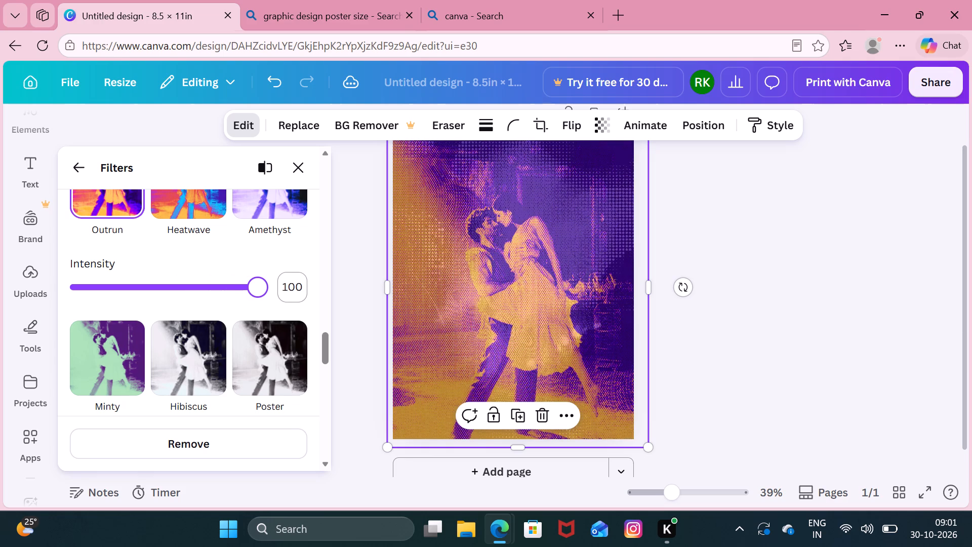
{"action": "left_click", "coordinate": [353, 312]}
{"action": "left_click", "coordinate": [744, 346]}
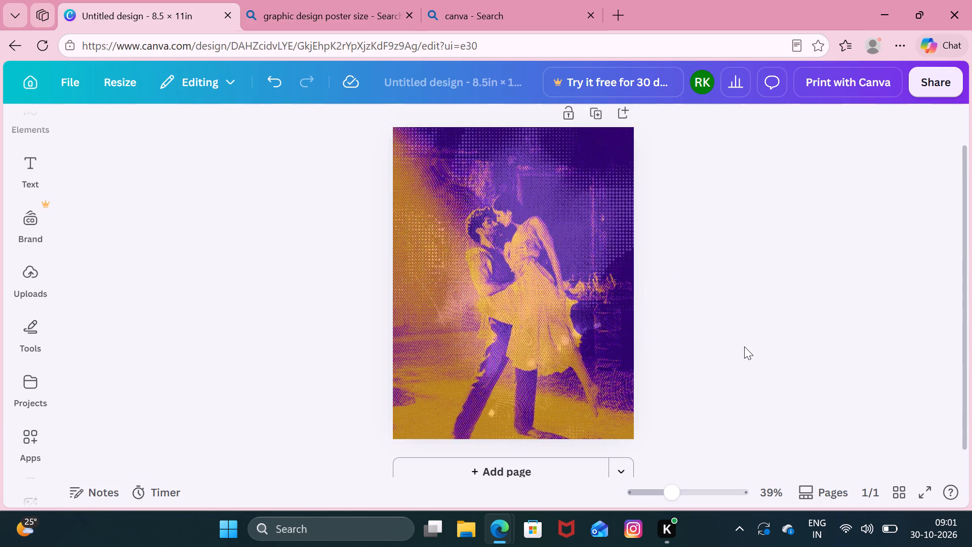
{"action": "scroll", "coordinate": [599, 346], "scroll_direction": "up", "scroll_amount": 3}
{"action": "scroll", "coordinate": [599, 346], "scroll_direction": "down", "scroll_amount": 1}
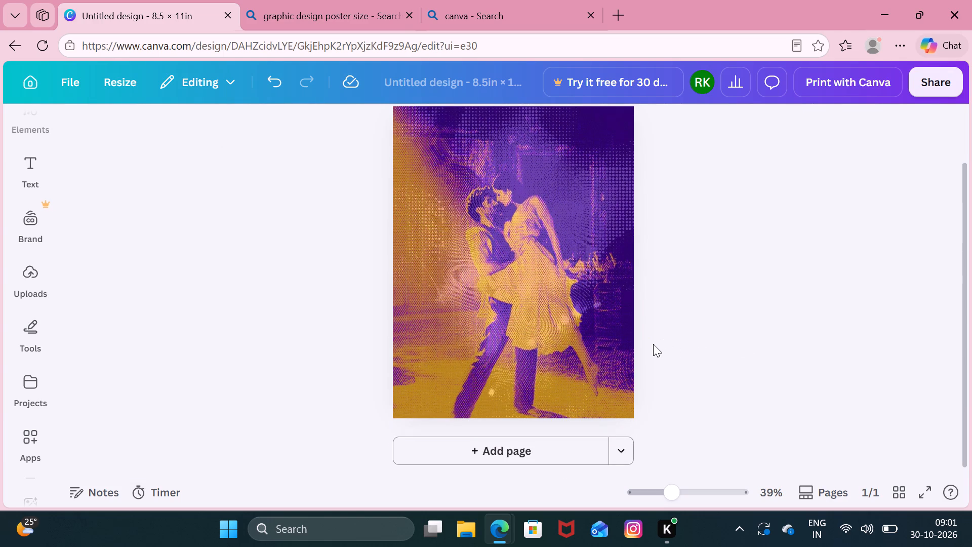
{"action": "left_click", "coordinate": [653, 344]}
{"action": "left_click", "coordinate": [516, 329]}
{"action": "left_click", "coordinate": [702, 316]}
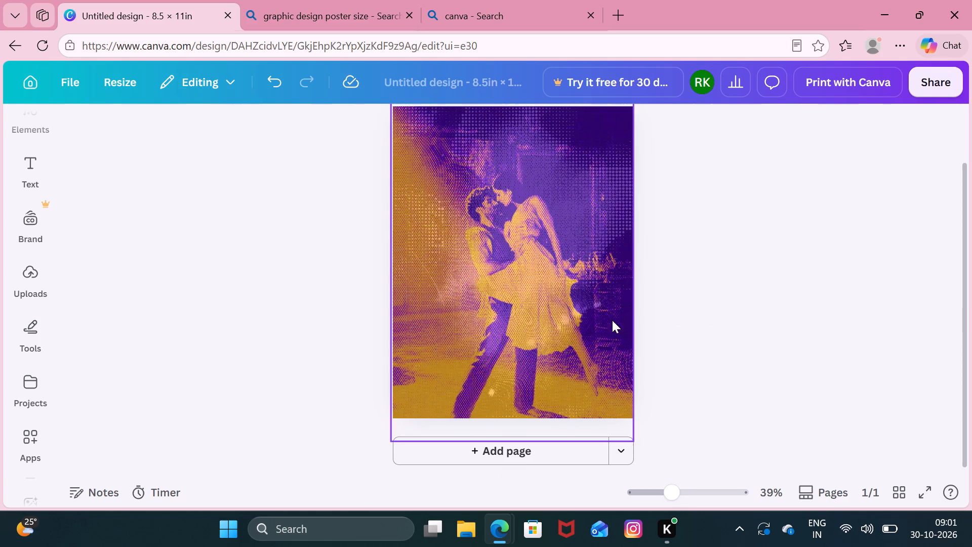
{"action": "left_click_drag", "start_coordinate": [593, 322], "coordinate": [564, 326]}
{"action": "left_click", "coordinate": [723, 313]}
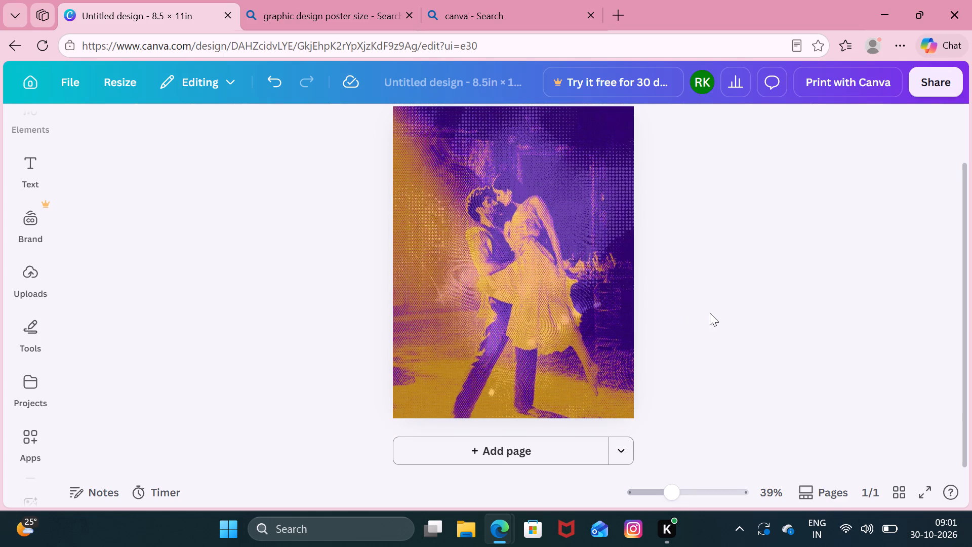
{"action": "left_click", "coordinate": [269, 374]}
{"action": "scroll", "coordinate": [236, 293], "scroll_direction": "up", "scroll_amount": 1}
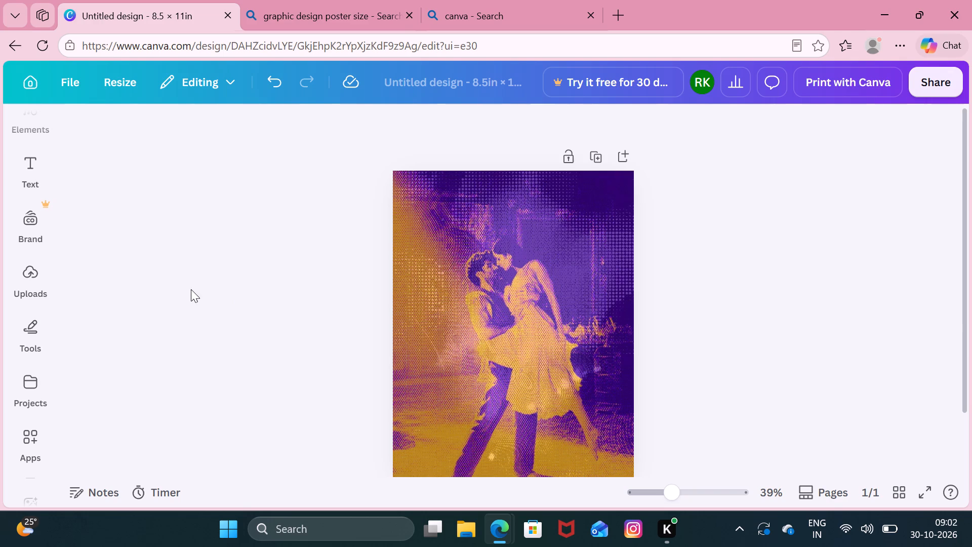
Look through the ready-made text styles and font combinations for a poster title design.
{"action": "left_click", "coordinate": [37, 179]}
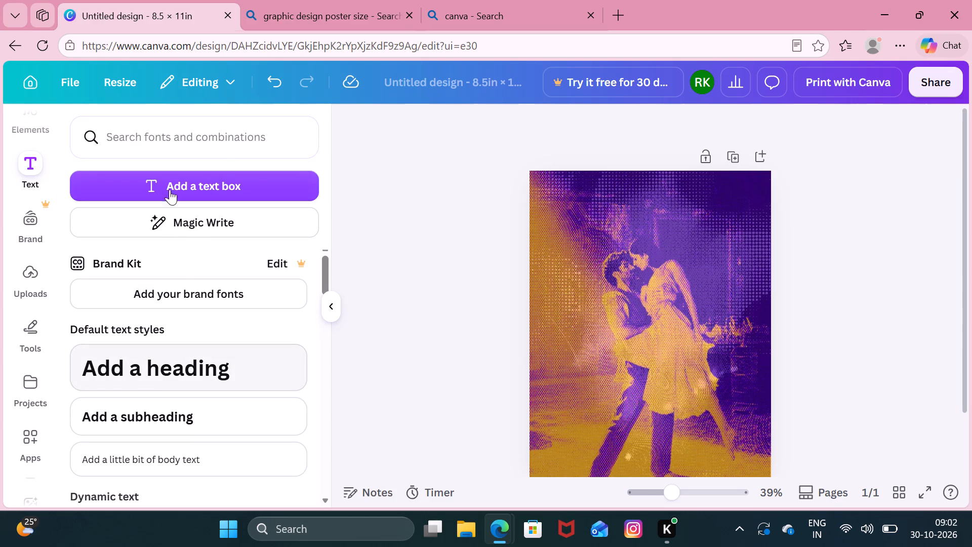
{"action": "scroll", "coordinate": [201, 365], "scroll_direction": "down", "scroll_amount": 8}
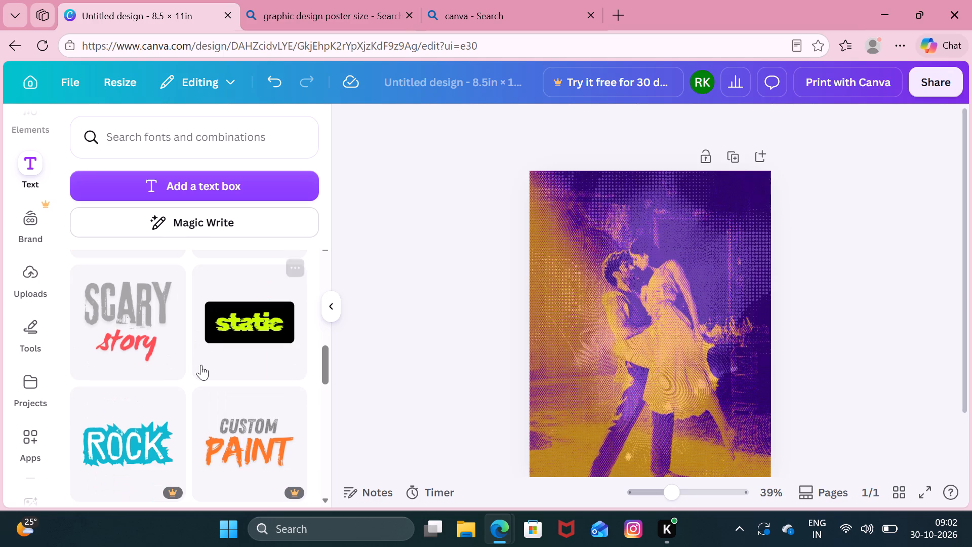
{"action": "scroll", "coordinate": [204, 351], "scroll_direction": "down", "scroll_amount": 3}
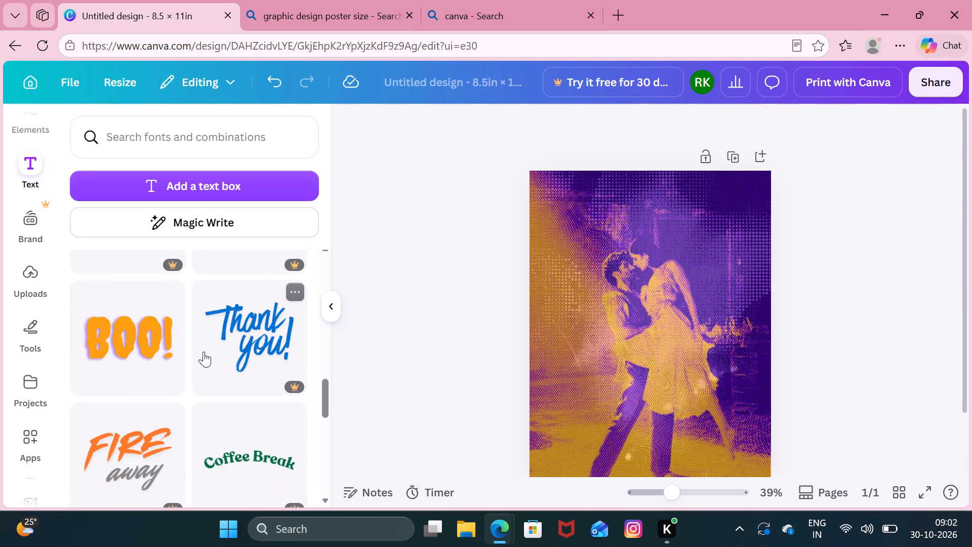
{"action": "scroll", "coordinate": [204, 351], "scroll_direction": "down", "scroll_amount": 6}
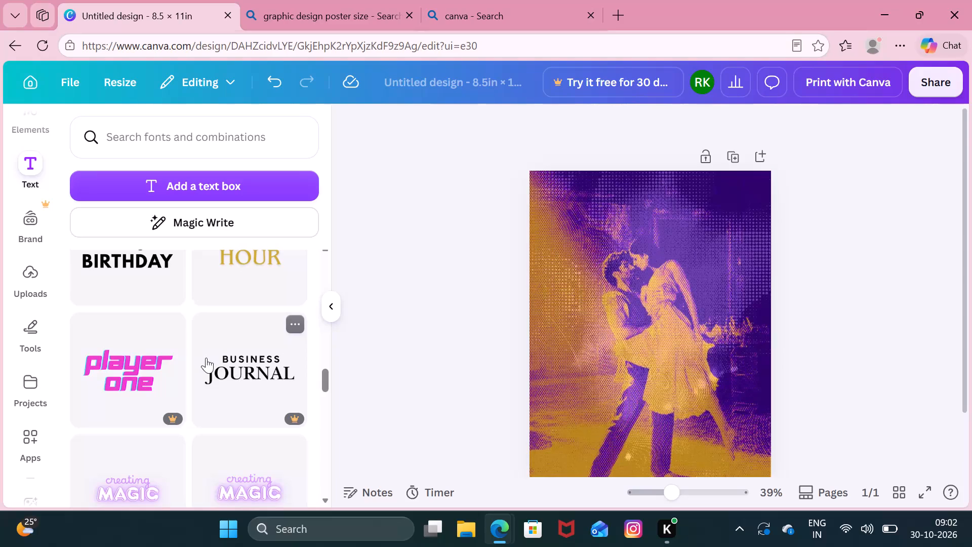
{"action": "scroll", "coordinate": [182, 405], "scroll_direction": "down", "scroll_amount": 5}
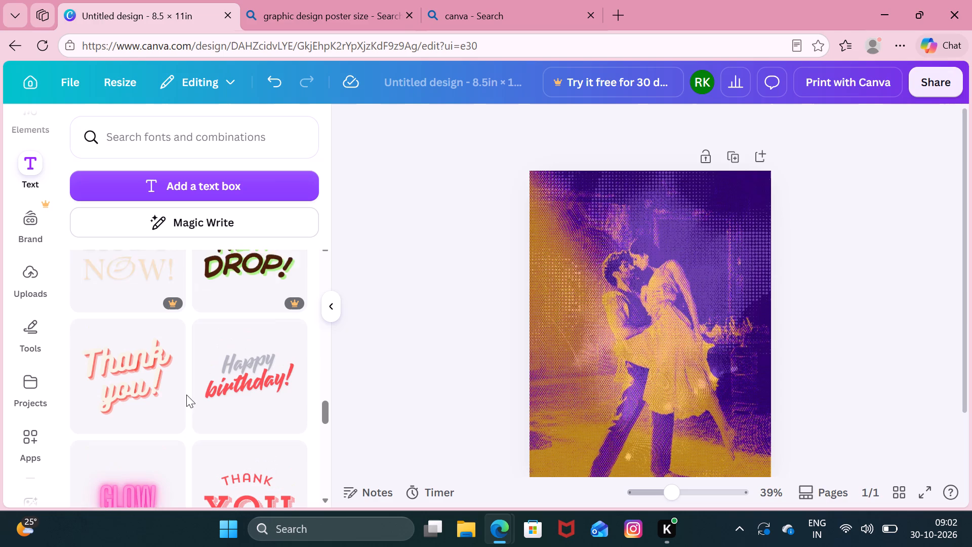
{"action": "scroll", "coordinate": [237, 292], "scroll_direction": "up", "scroll_amount": 9}
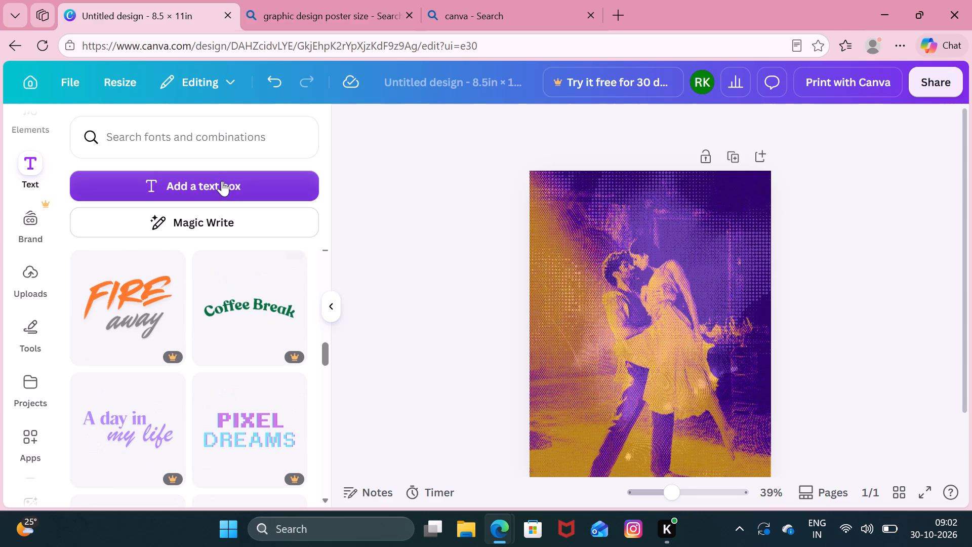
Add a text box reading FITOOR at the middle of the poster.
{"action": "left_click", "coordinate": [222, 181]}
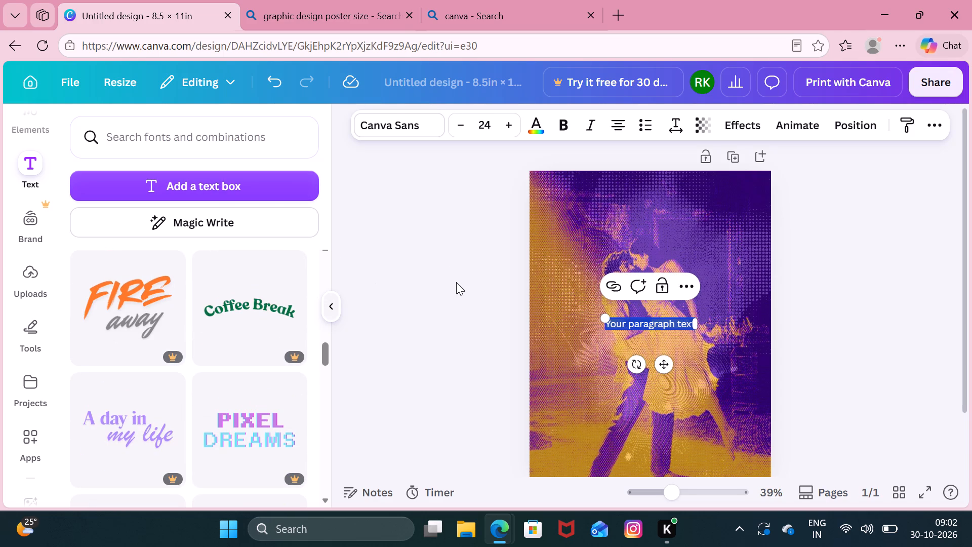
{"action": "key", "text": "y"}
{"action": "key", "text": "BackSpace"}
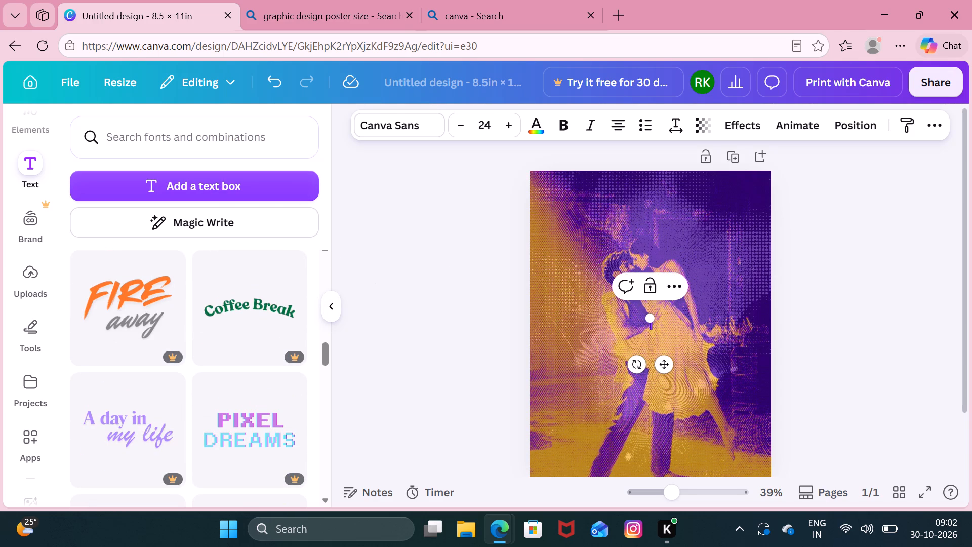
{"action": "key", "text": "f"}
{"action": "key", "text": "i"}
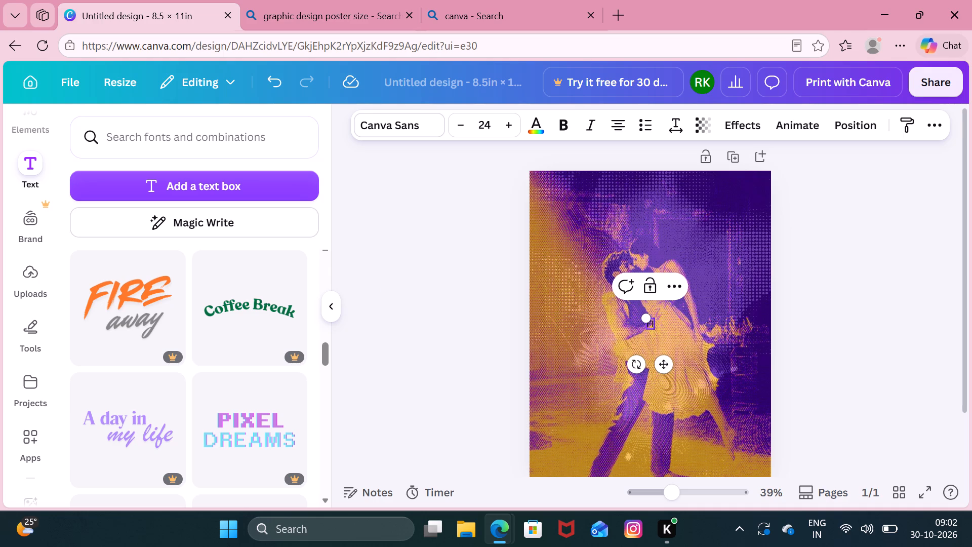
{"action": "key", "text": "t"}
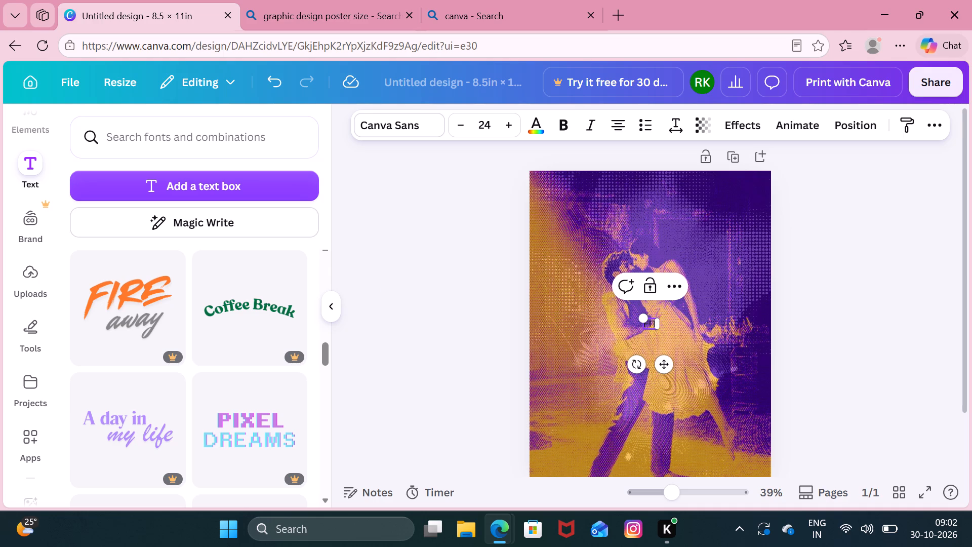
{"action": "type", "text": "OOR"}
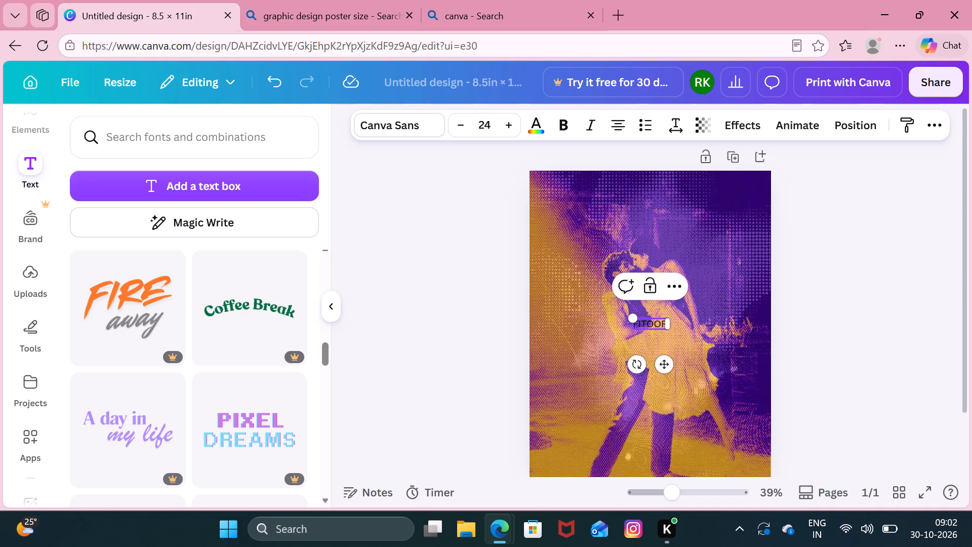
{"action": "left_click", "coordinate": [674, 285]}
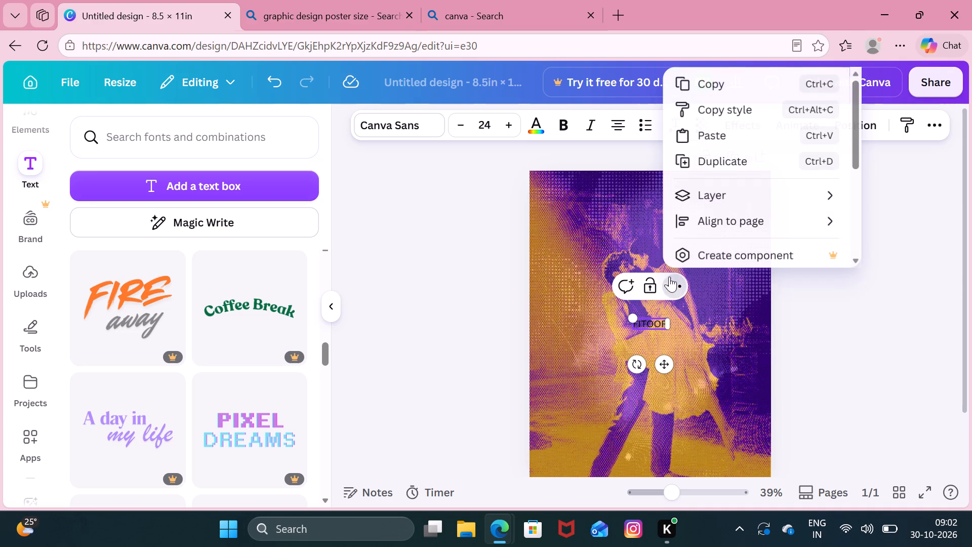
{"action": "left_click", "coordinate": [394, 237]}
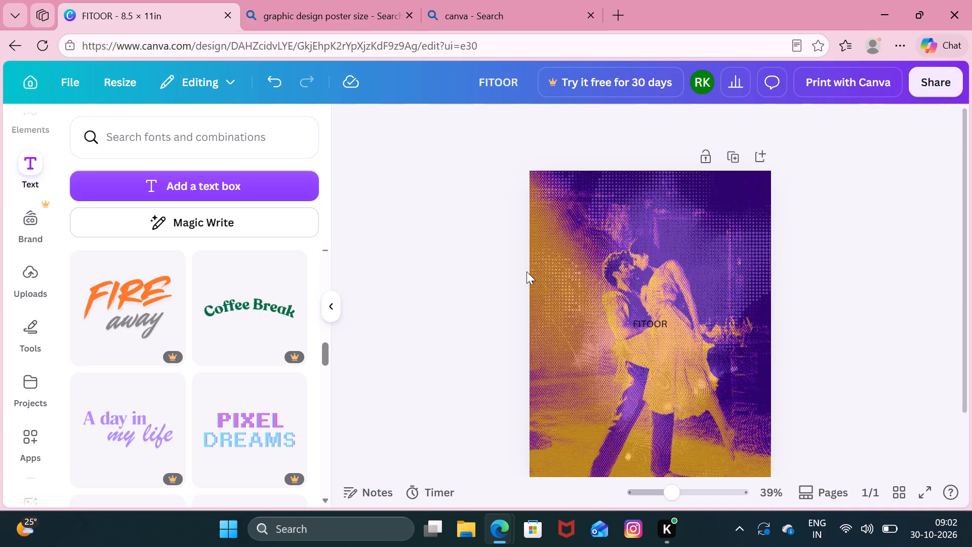
Select the FITOOR text and examine further font combinations for a suitable title style.
{"action": "left_click", "coordinate": [651, 317]}
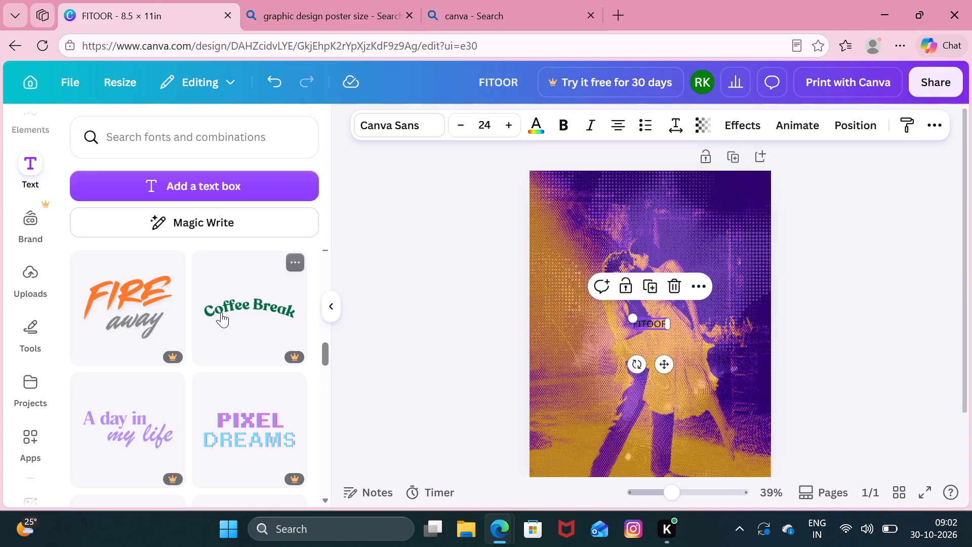
{"action": "scroll", "coordinate": [221, 312], "scroll_direction": "down", "scroll_amount": 11}
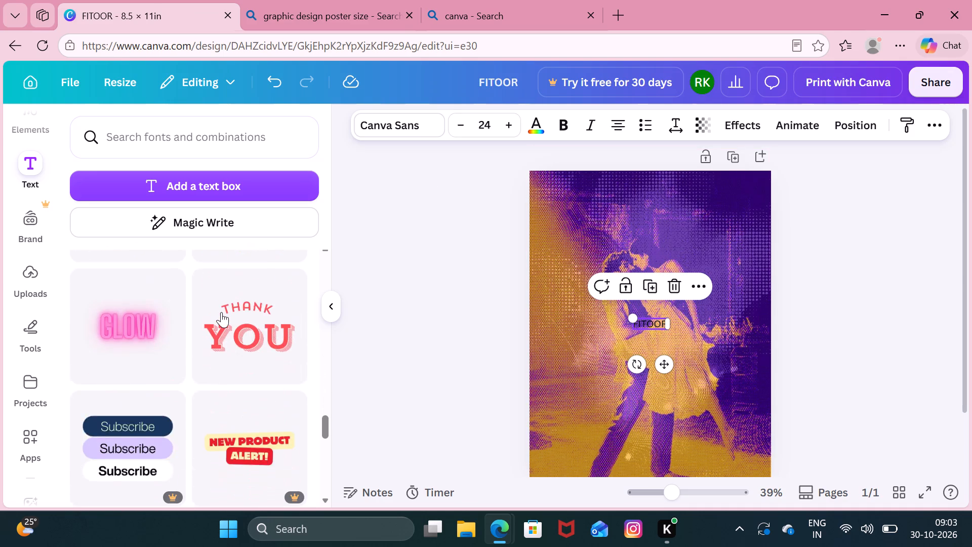
{"action": "scroll", "coordinate": [221, 312], "scroll_direction": "down", "scroll_amount": 12}
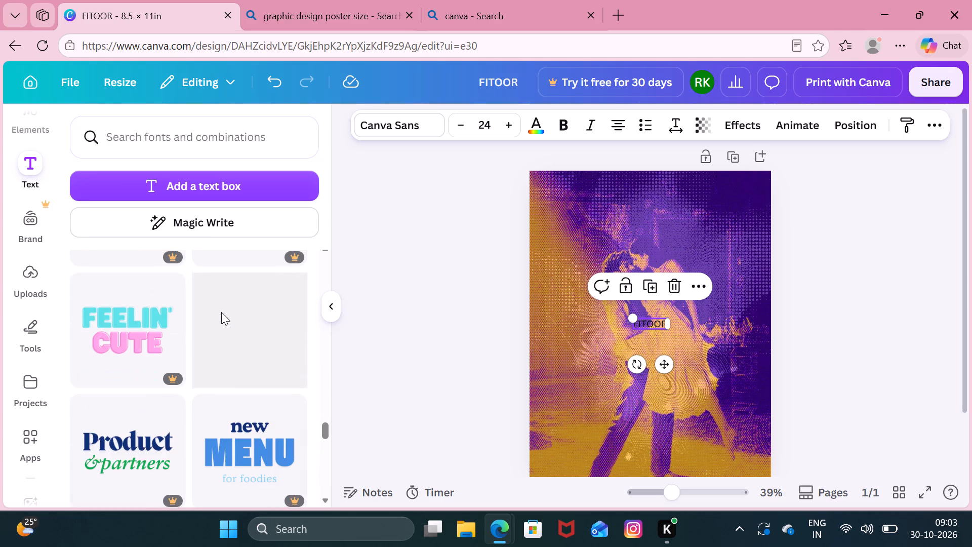
{"action": "scroll", "coordinate": [221, 312], "scroll_direction": "down", "scroll_amount": 8}
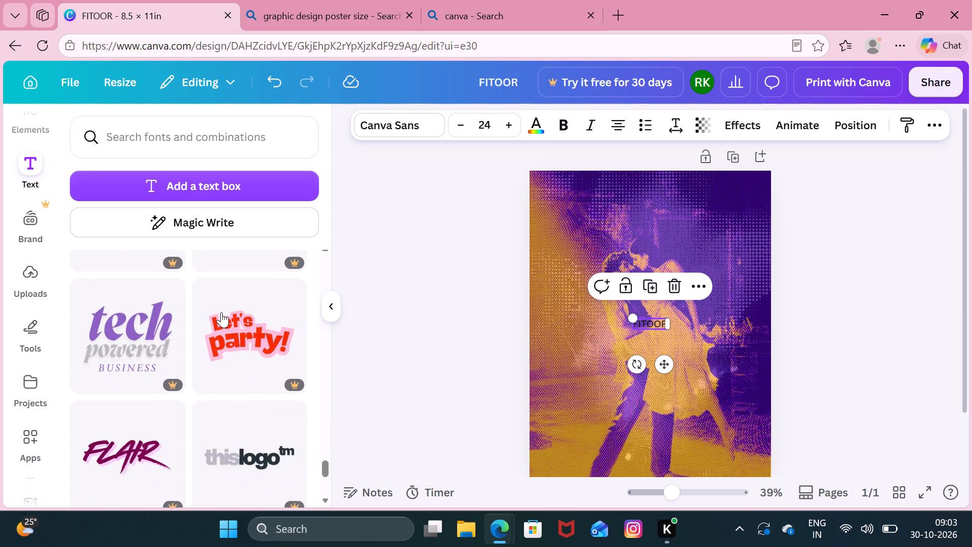
{"action": "scroll", "coordinate": [221, 312], "scroll_direction": "down", "scroll_amount": 7}
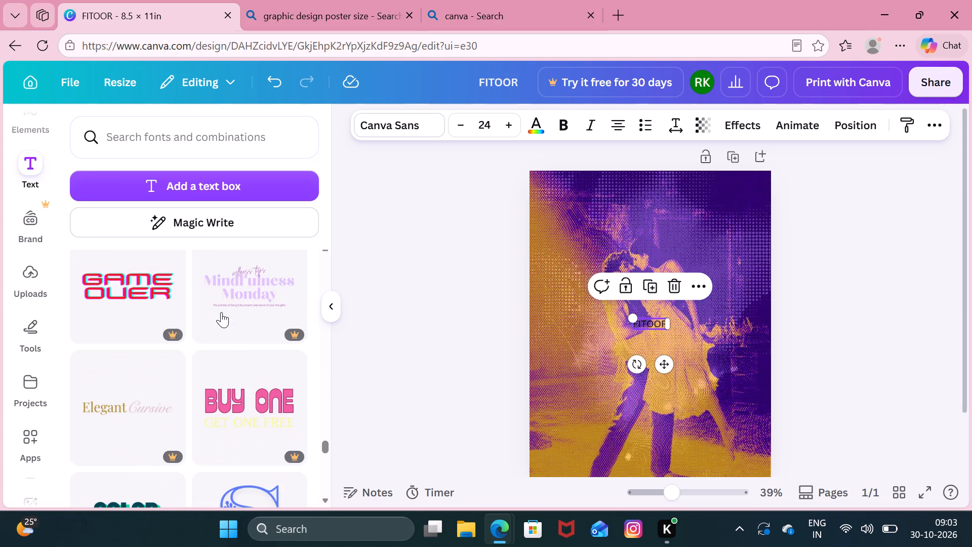
{"action": "scroll", "coordinate": [221, 312], "scroll_direction": "down", "scroll_amount": 9}
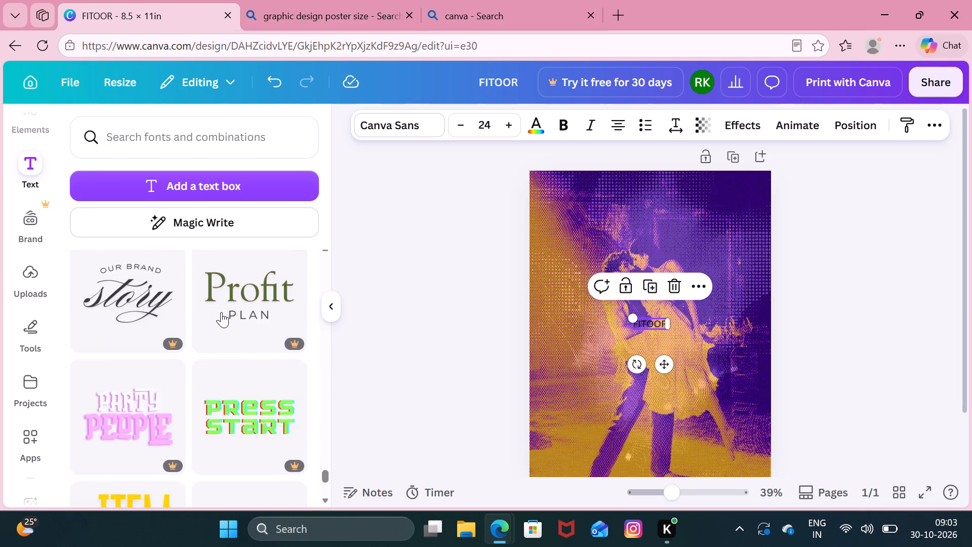
{"action": "scroll", "coordinate": [221, 312], "scroll_direction": "down", "scroll_amount": 10}
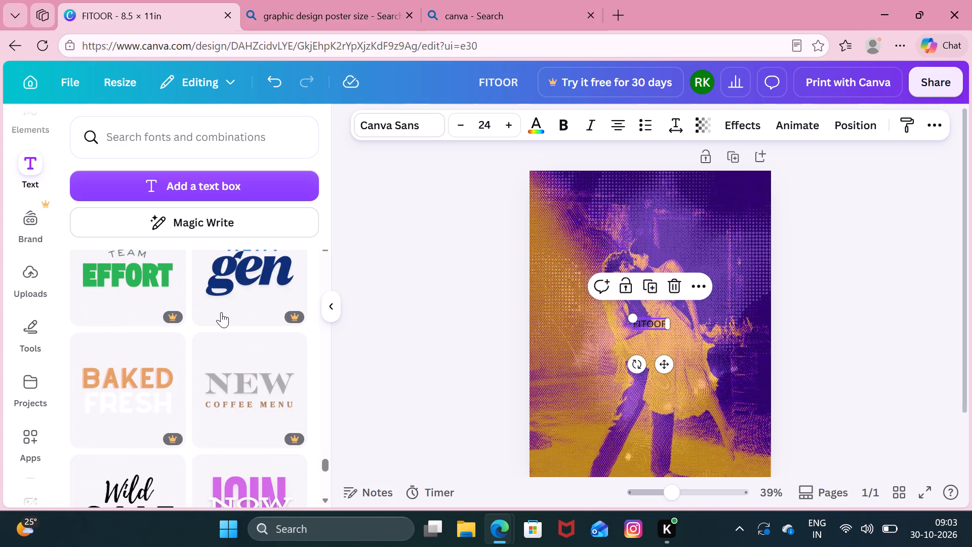
{"action": "scroll", "coordinate": [221, 312], "scroll_direction": "down", "scroll_amount": 10}
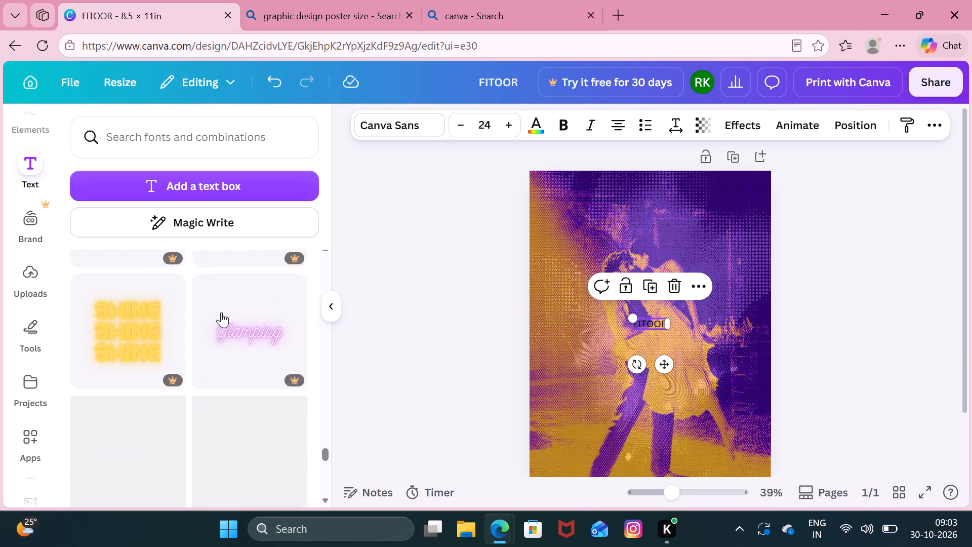
{"action": "scroll", "coordinate": [221, 312], "scroll_direction": "down", "scroll_amount": 6}
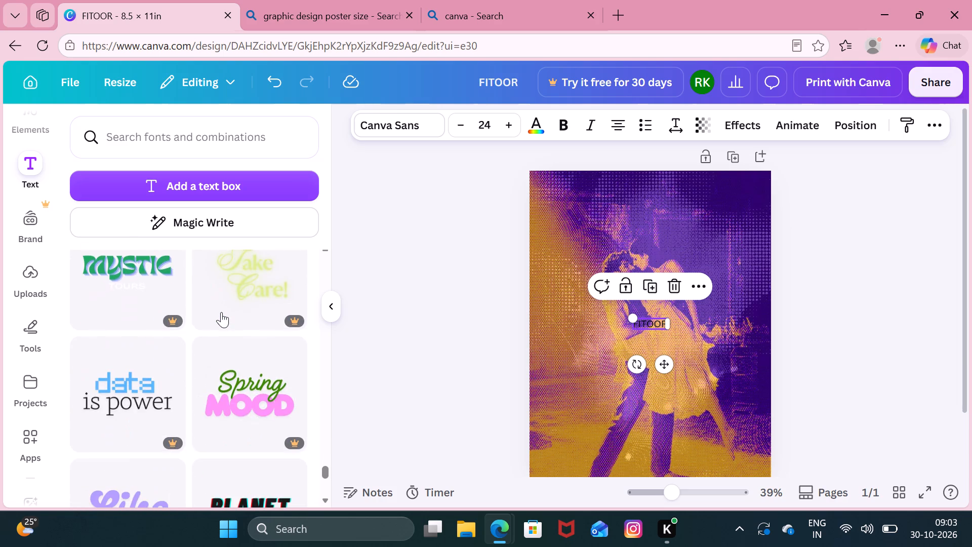
{"action": "scroll", "coordinate": [221, 312], "scroll_direction": "down", "scroll_amount": 2}
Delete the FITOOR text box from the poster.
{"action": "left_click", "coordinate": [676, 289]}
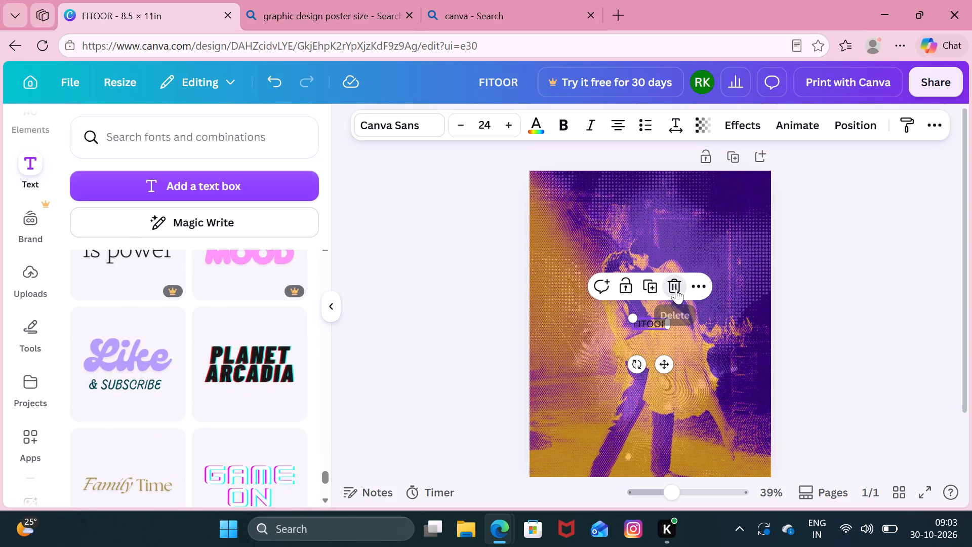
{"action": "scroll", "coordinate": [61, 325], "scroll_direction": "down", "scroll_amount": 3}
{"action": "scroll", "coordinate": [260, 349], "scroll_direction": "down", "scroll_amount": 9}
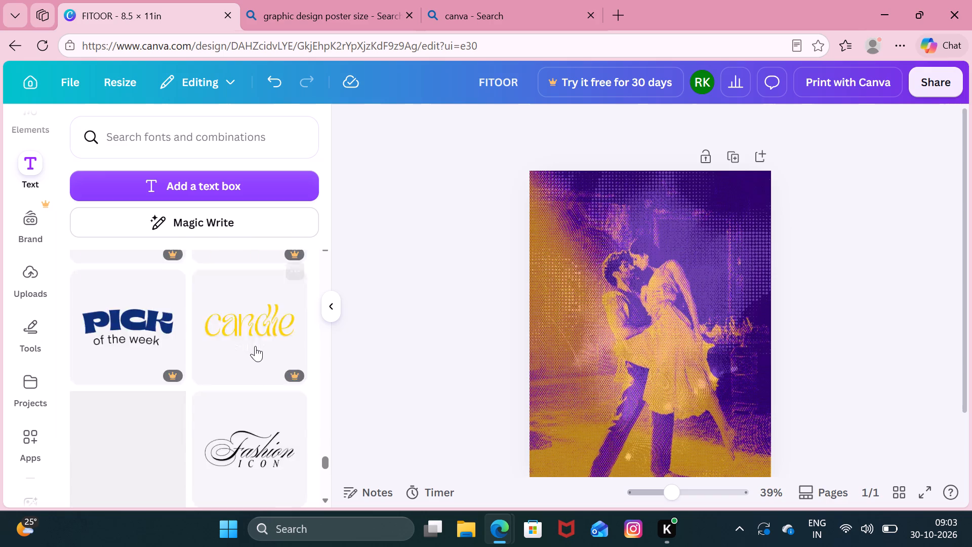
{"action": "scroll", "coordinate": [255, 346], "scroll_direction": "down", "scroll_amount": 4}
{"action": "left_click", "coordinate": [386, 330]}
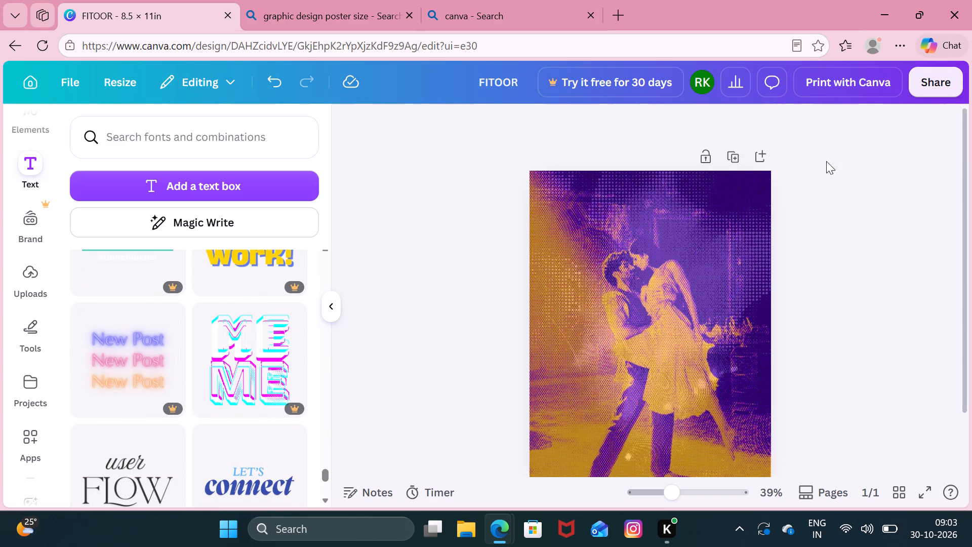
Download the poster as a high-quality PNG at 1,545 × 2,000 px.
{"action": "left_click", "coordinate": [934, 88]}
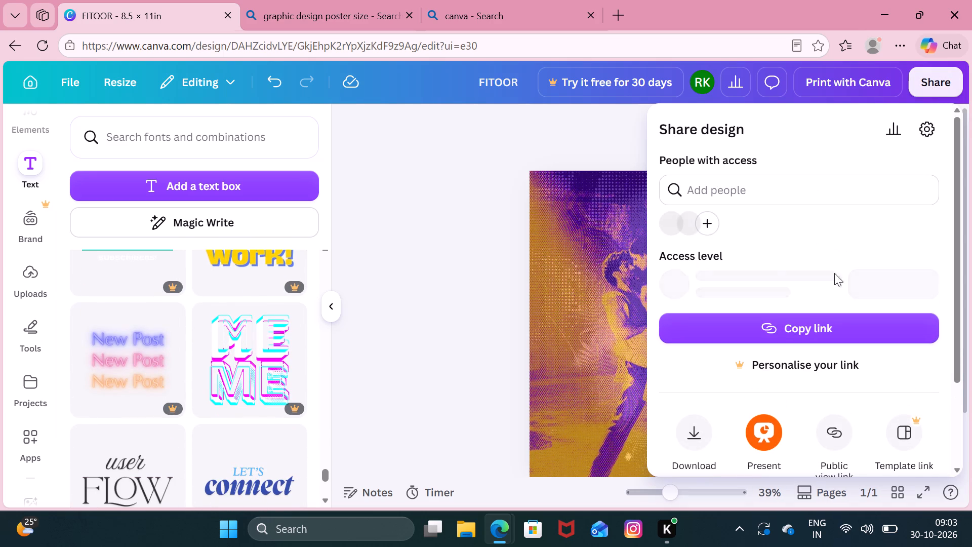
{"action": "scroll", "coordinate": [779, 269], "scroll_direction": "down", "scroll_amount": 2}
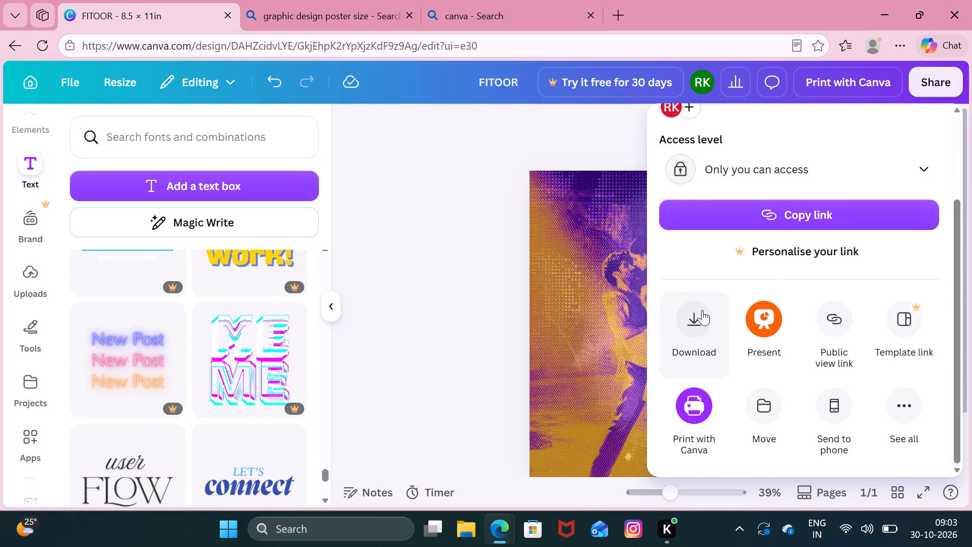
{"action": "left_click", "coordinate": [702, 310]}
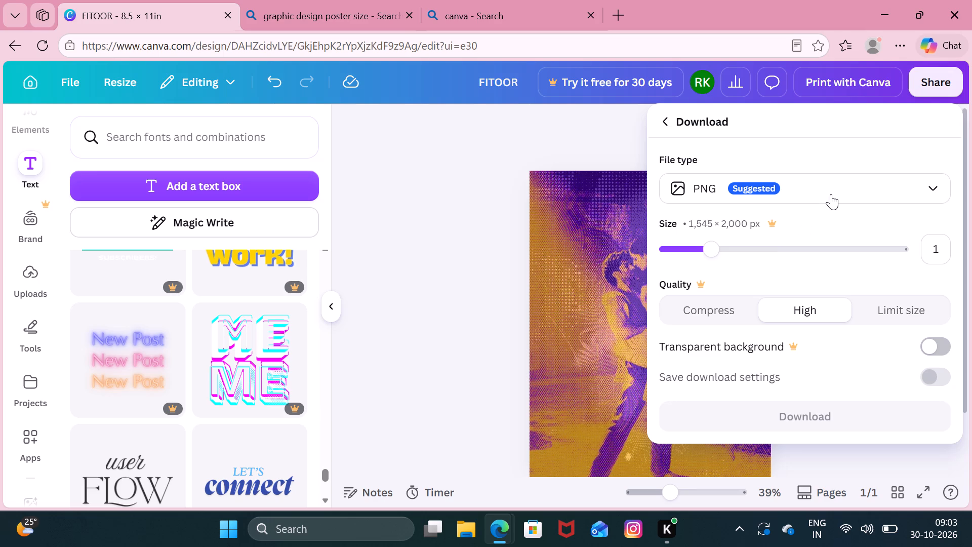
{"action": "left_click", "coordinate": [832, 193]}
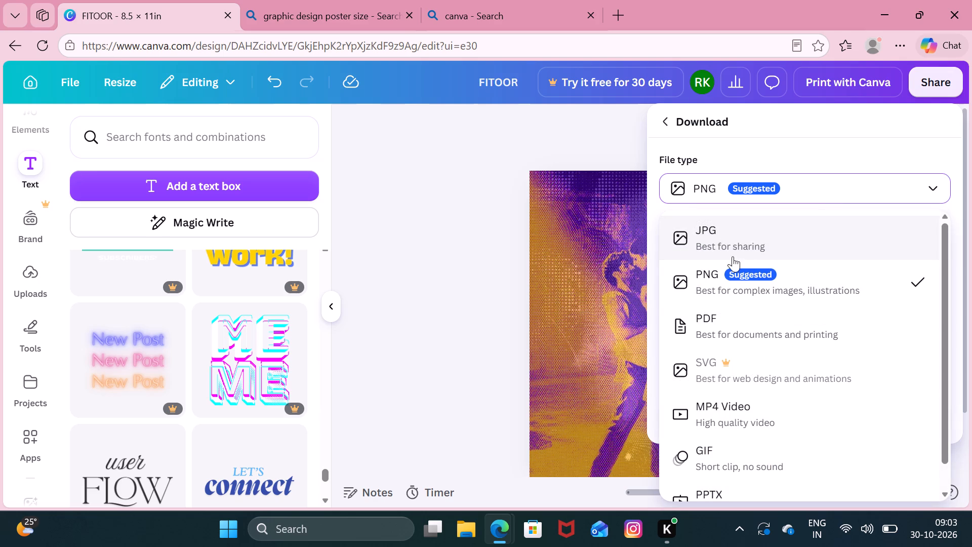
{"action": "left_click", "coordinate": [716, 272]}
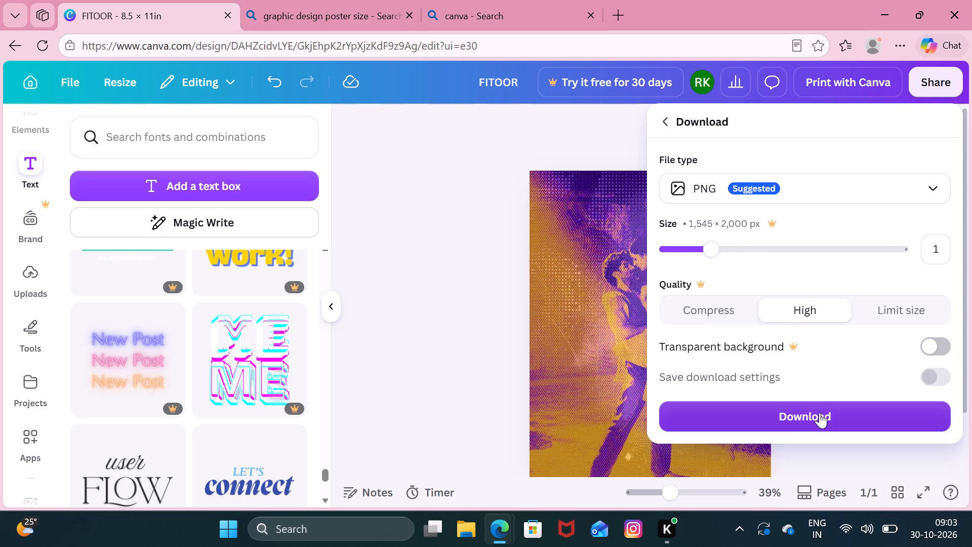
{"action": "left_click", "coordinate": [820, 413]}
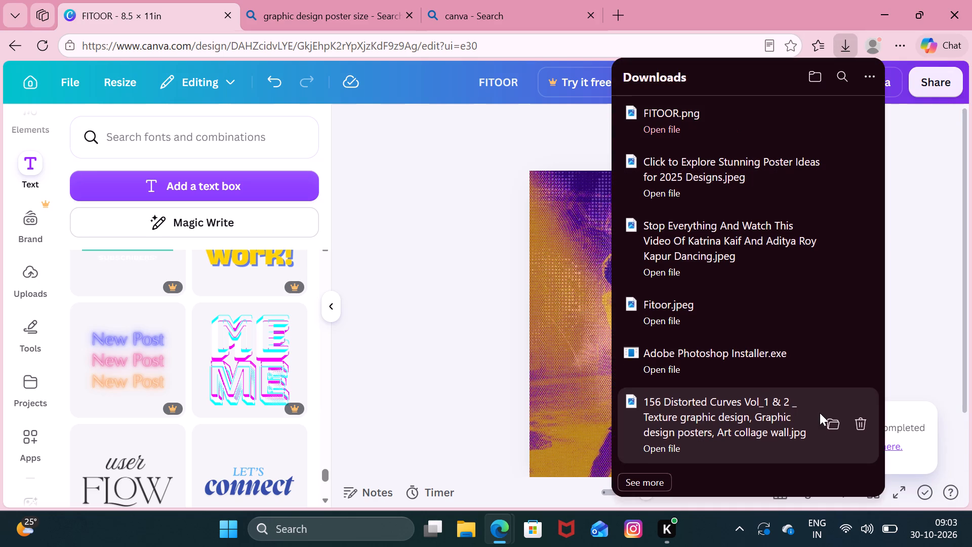
{"action": "left_click", "coordinate": [424, 349]}
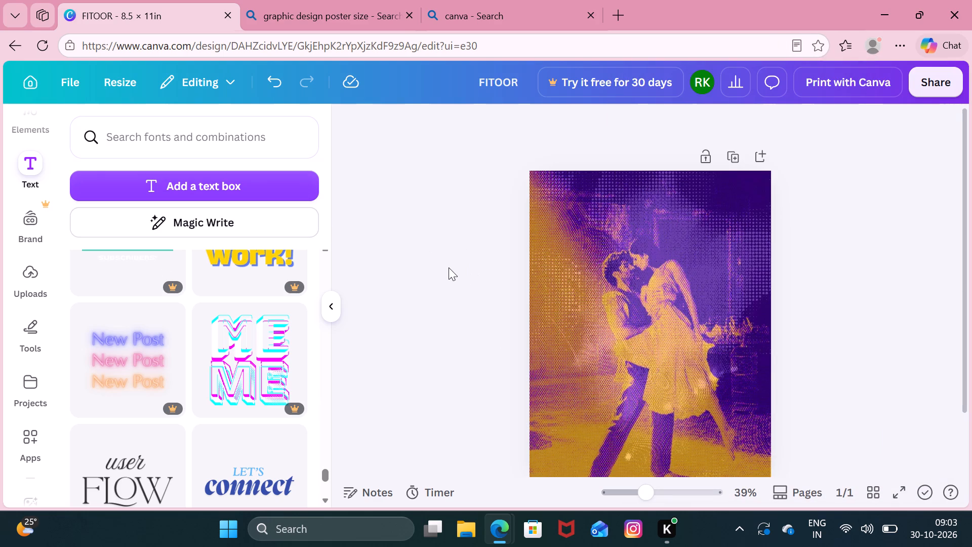
{"action": "left_click", "coordinate": [449, 267]}
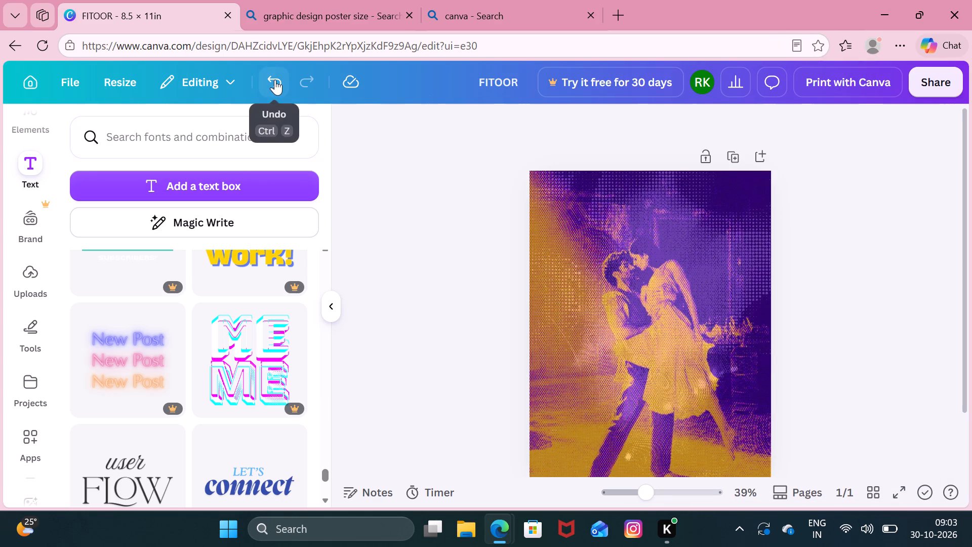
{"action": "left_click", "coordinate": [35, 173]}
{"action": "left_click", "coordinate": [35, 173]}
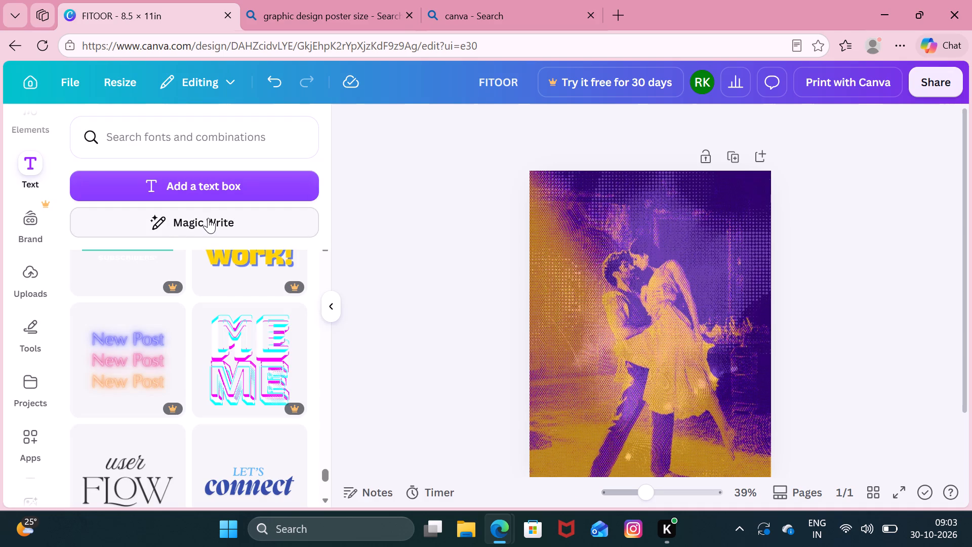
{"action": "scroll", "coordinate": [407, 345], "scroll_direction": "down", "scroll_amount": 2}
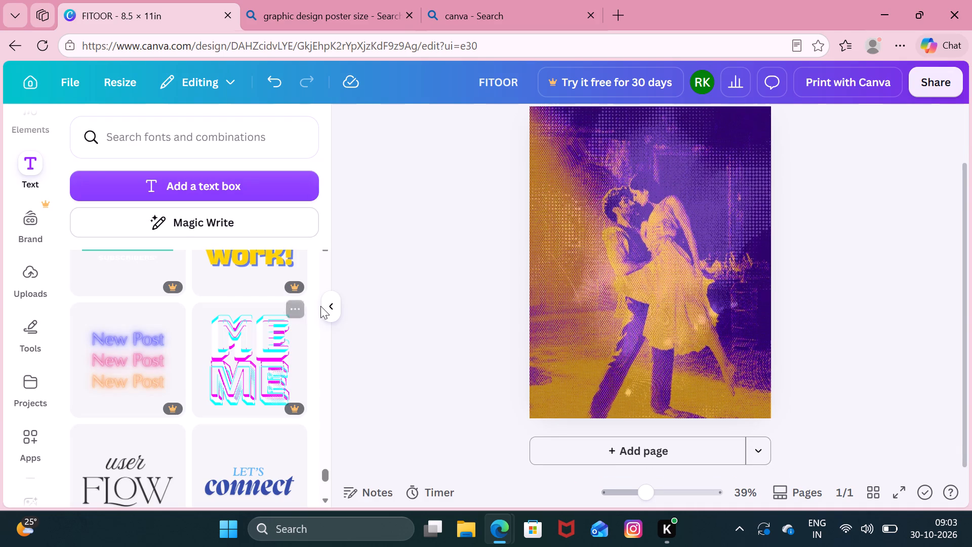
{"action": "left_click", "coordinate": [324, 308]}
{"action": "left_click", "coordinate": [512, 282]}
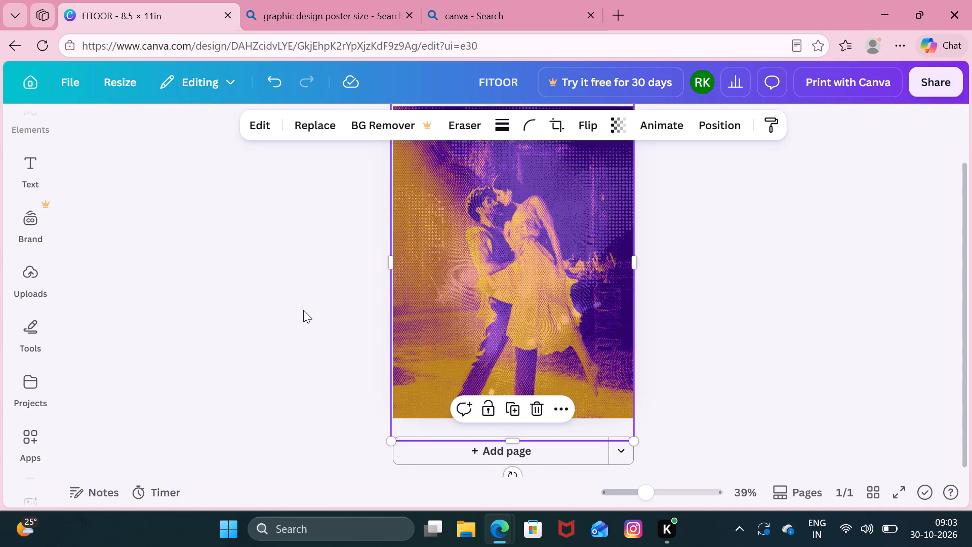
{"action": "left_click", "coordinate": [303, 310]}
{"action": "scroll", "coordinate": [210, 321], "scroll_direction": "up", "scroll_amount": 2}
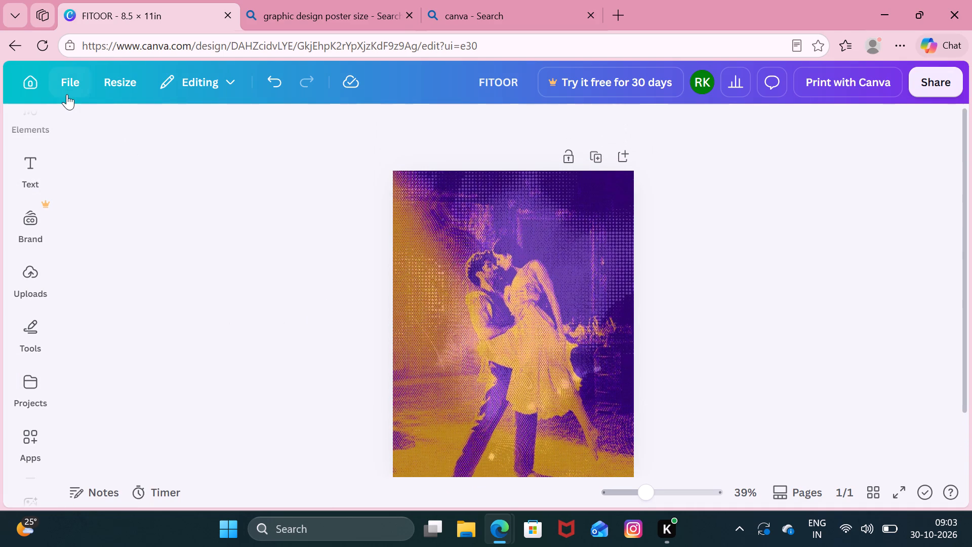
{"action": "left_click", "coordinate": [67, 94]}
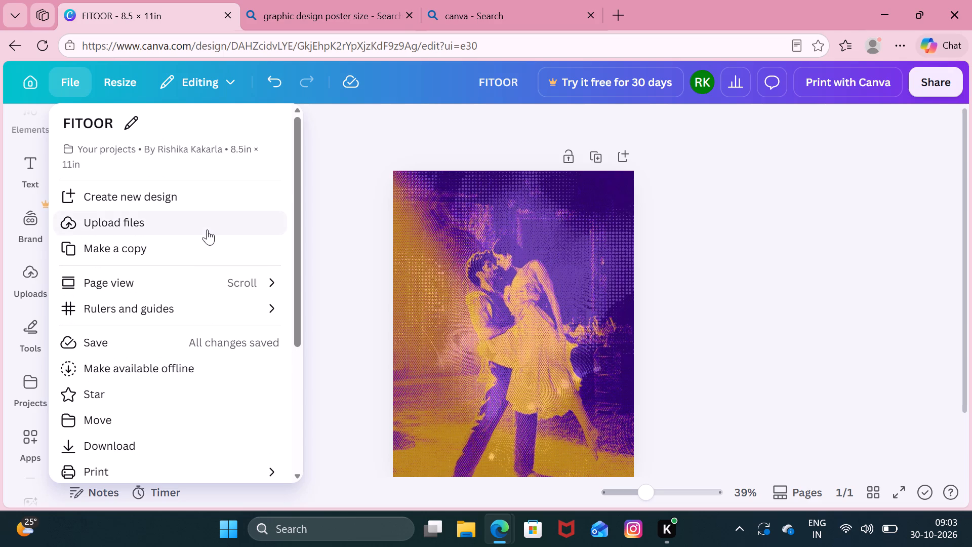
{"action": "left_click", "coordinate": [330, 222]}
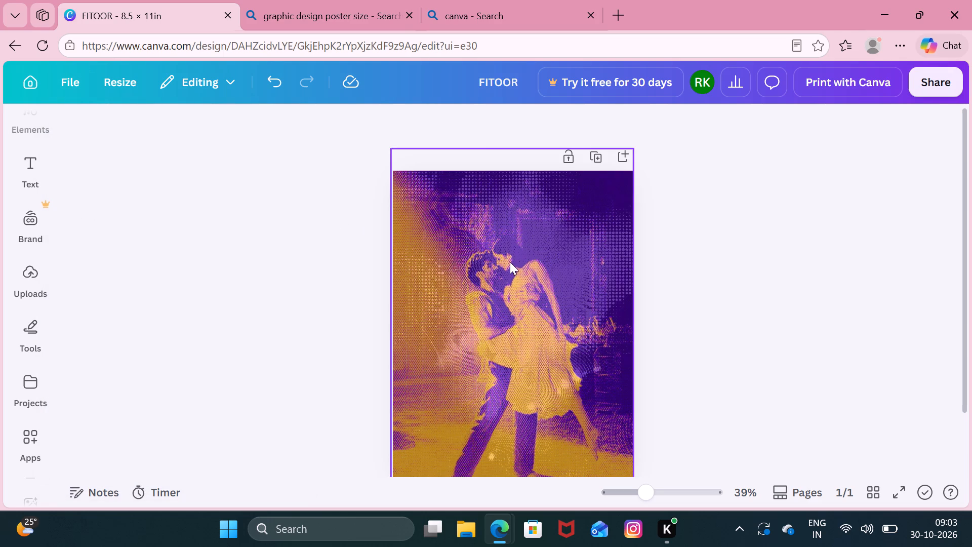
Show the page's layers and select the dancing-couple photo layer beneath the grey texture overlay.
{"action": "left_click", "coordinate": [511, 263]}
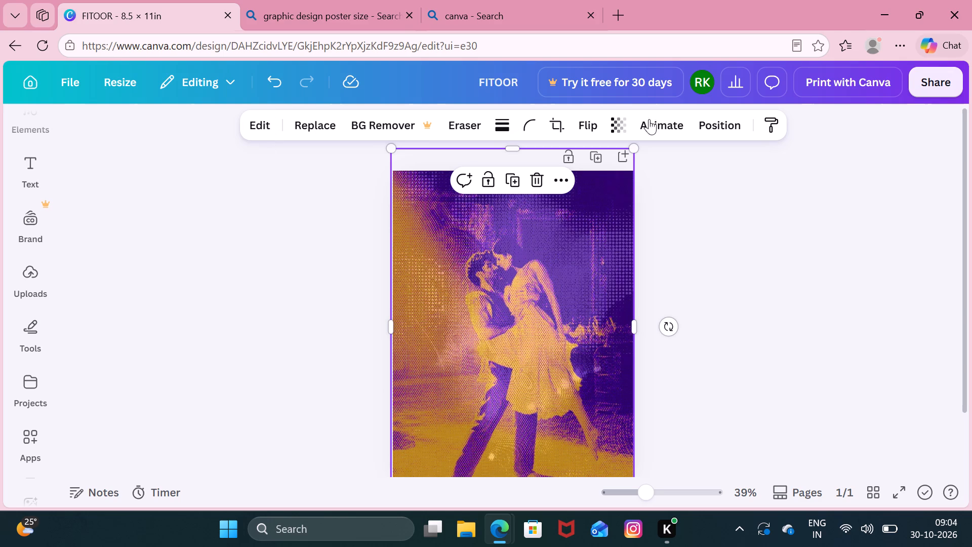
{"action": "left_click", "coordinate": [561, 179]}
{"action": "scroll", "coordinate": [614, 345], "scroll_direction": "down", "scroll_amount": 3}
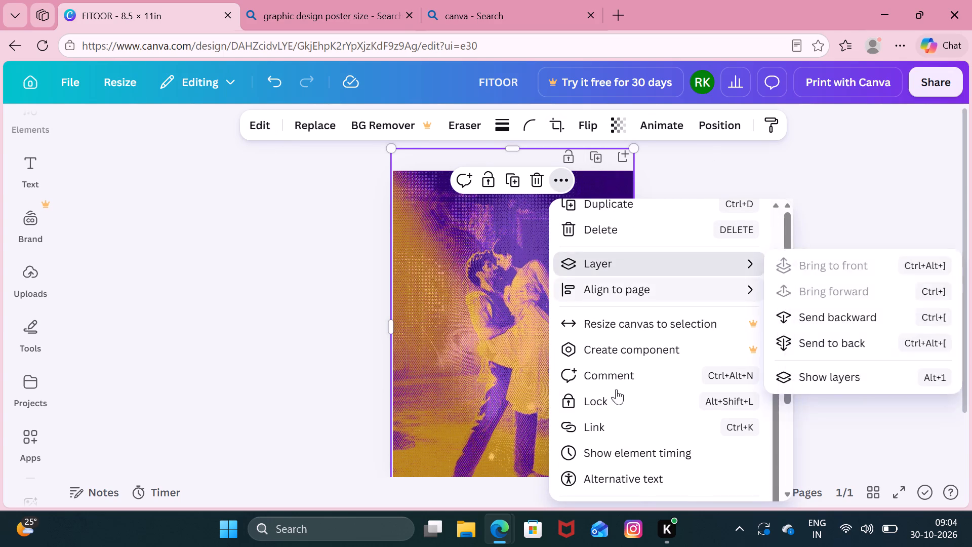
{"action": "scroll", "coordinate": [652, 324], "scroll_direction": "down", "scroll_amount": 2}
{"action": "scroll", "coordinate": [647, 308], "scroll_direction": "up", "scroll_amount": 2}
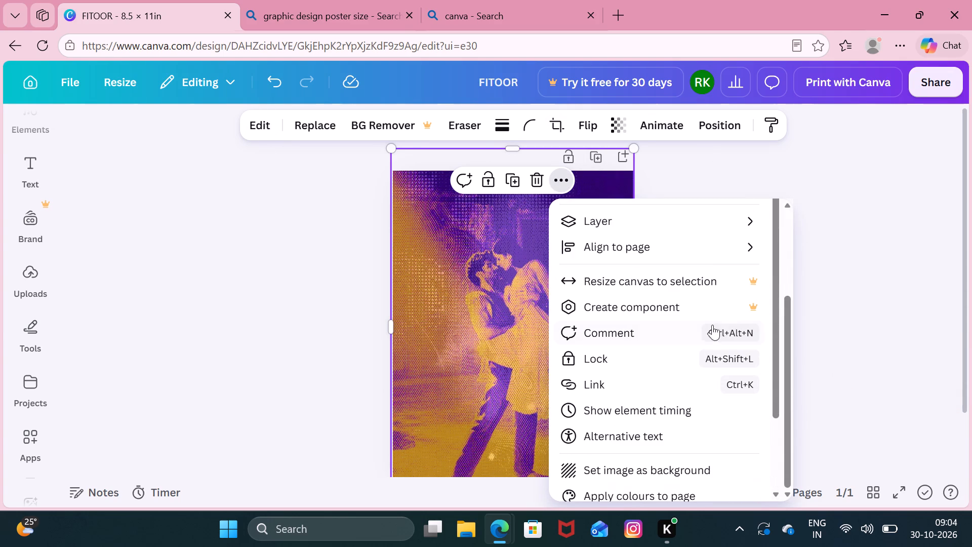
{"action": "left_click", "coordinate": [730, 223]}
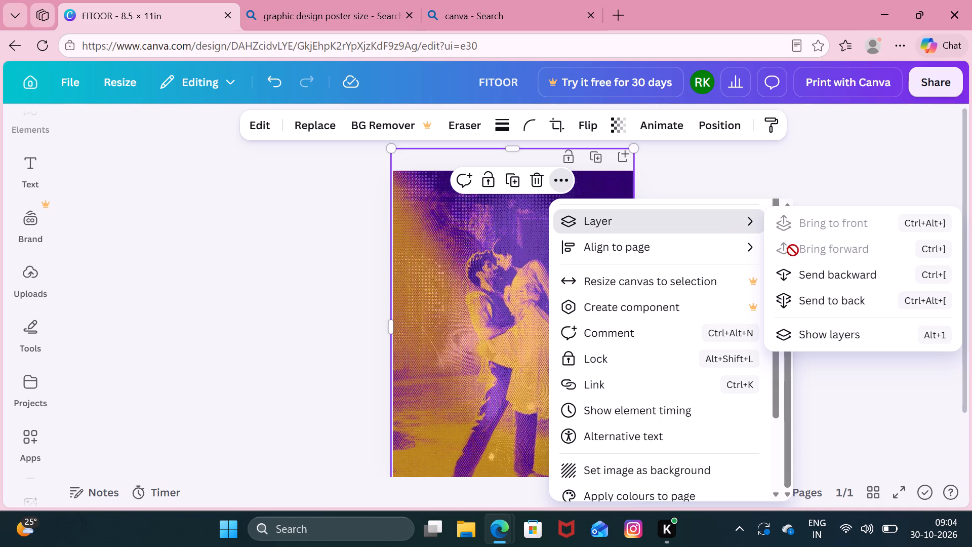
{"action": "left_click", "coordinate": [817, 343]}
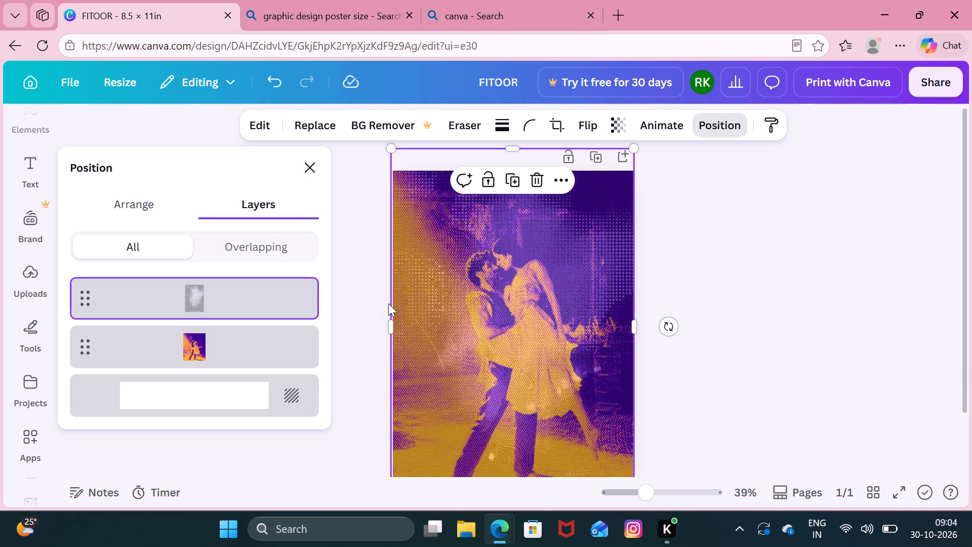
{"action": "left_click", "coordinate": [229, 341]}
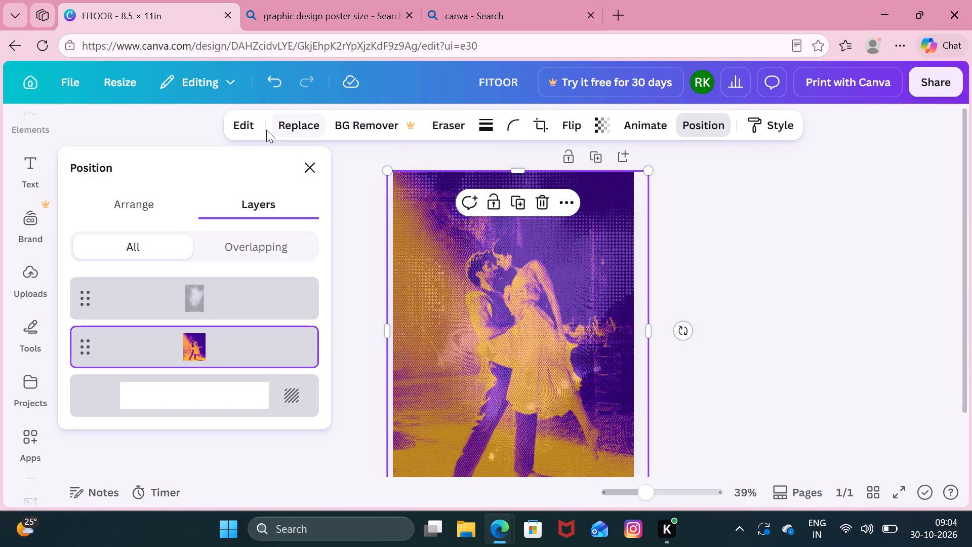
Look through the full range of image filters for an alternative colour treatment of the dancing-couple photo.
{"action": "left_click", "coordinate": [254, 126]}
{"action": "scroll", "coordinate": [204, 327], "scroll_direction": "down", "scroll_amount": 4}
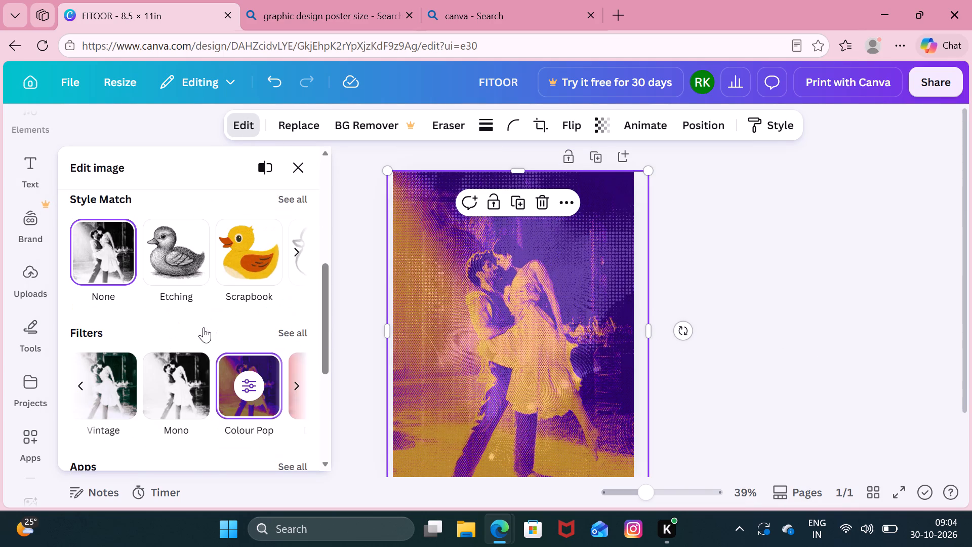
{"action": "left_click", "coordinate": [294, 331]}
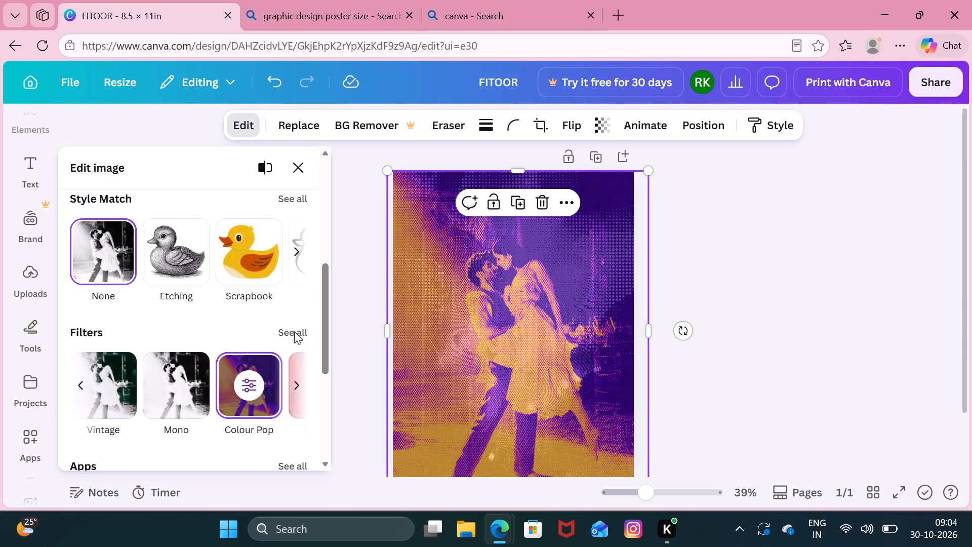
{"action": "scroll", "coordinate": [212, 343], "scroll_direction": "up", "scroll_amount": 3}
{"action": "scroll", "coordinate": [212, 343], "scroll_direction": "down", "scroll_amount": 2}
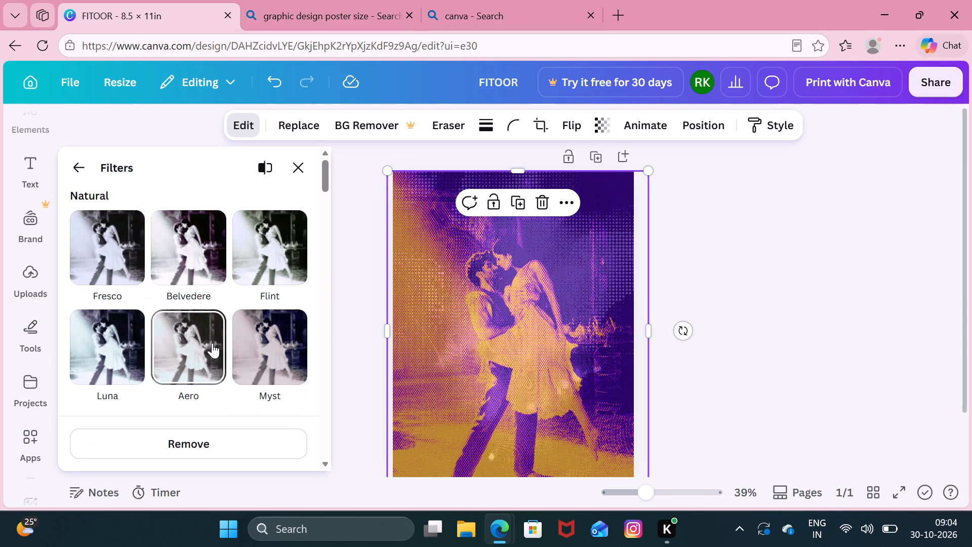
{"action": "scroll", "coordinate": [212, 343], "scroll_direction": "down", "scroll_amount": 10}
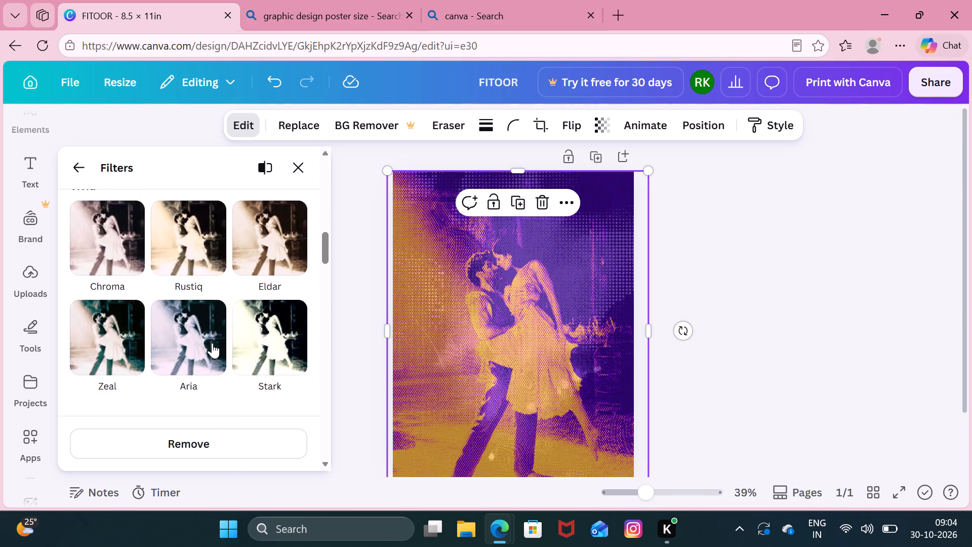
{"action": "scroll", "coordinate": [212, 343], "scroll_direction": "down", "scroll_amount": 7}
{"action": "scroll", "coordinate": [212, 343], "scroll_direction": "up", "scroll_amount": 9}
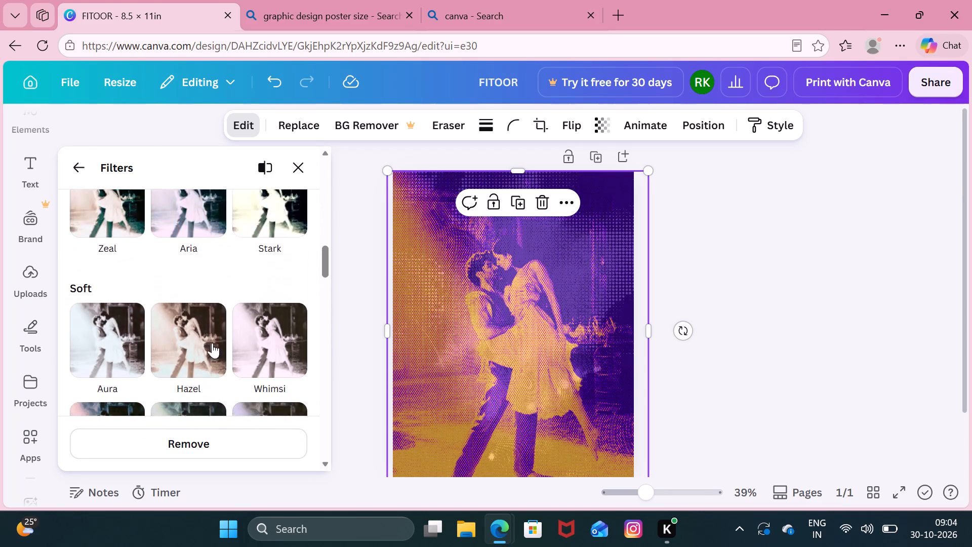
{"action": "scroll", "coordinate": [212, 343], "scroll_direction": "up", "scroll_amount": 11}
{"action": "scroll", "coordinate": [212, 343], "scroll_direction": "down", "scroll_amount": 6}
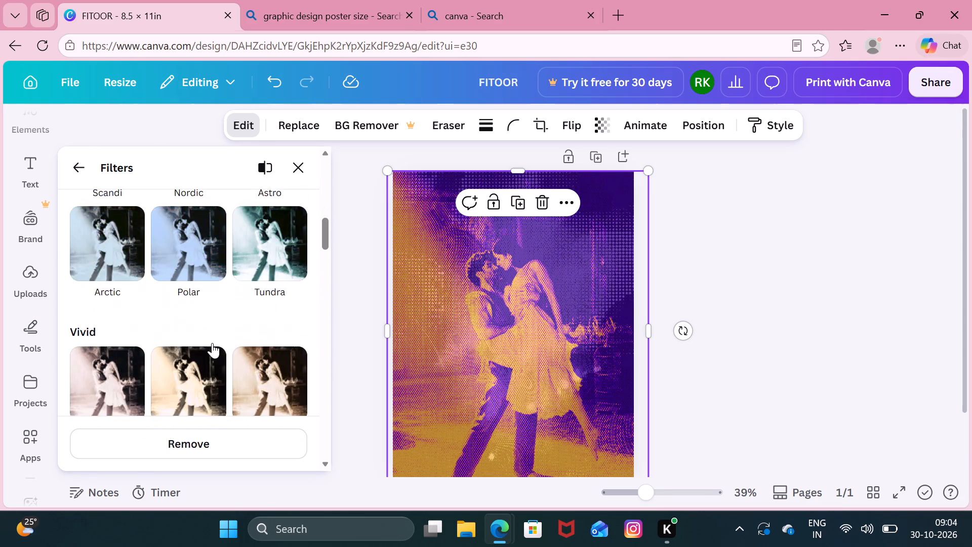
{"action": "scroll", "coordinate": [212, 343], "scroll_direction": "down", "scroll_amount": 19}
{"action": "scroll", "coordinate": [233, 327], "scroll_direction": "up", "scroll_amount": 2}
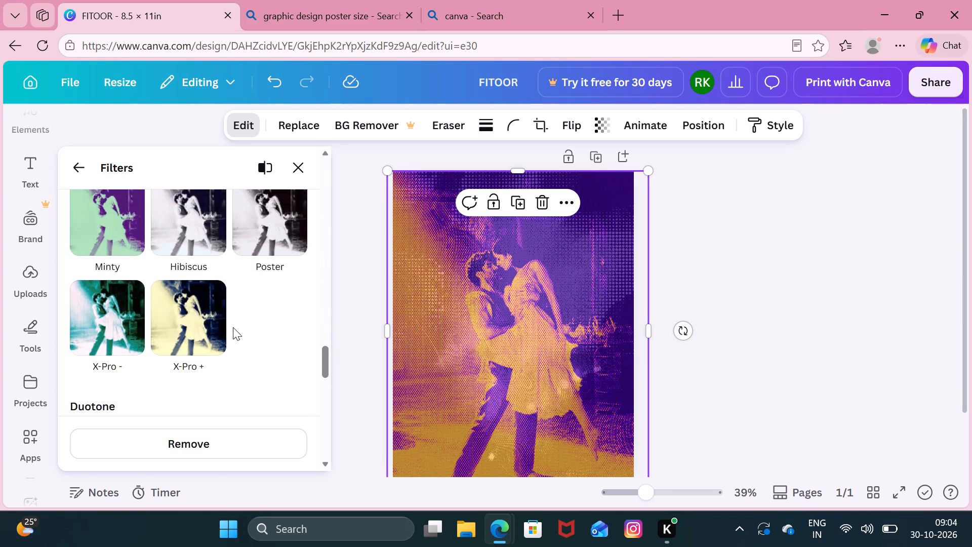
{"action": "scroll", "coordinate": [233, 327], "scroll_direction": "up", "scroll_amount": 1}
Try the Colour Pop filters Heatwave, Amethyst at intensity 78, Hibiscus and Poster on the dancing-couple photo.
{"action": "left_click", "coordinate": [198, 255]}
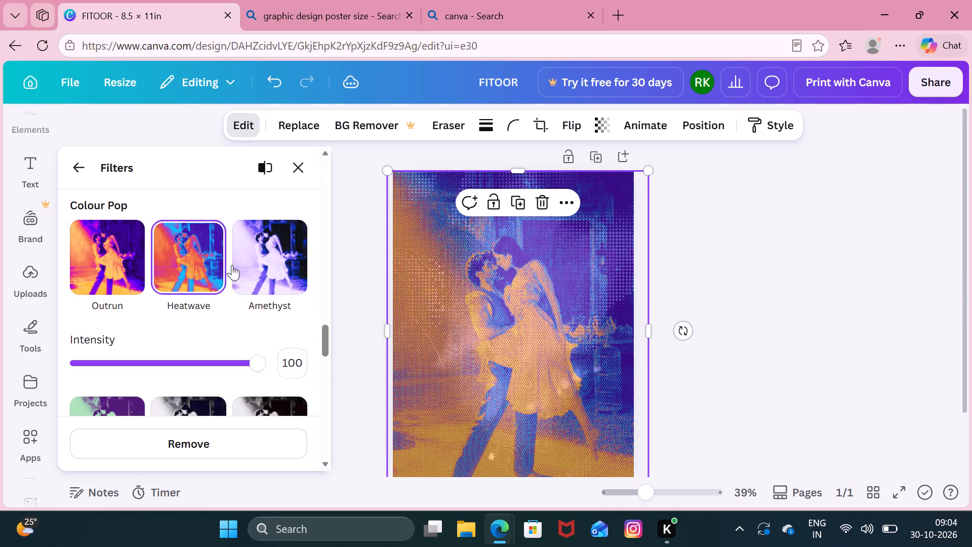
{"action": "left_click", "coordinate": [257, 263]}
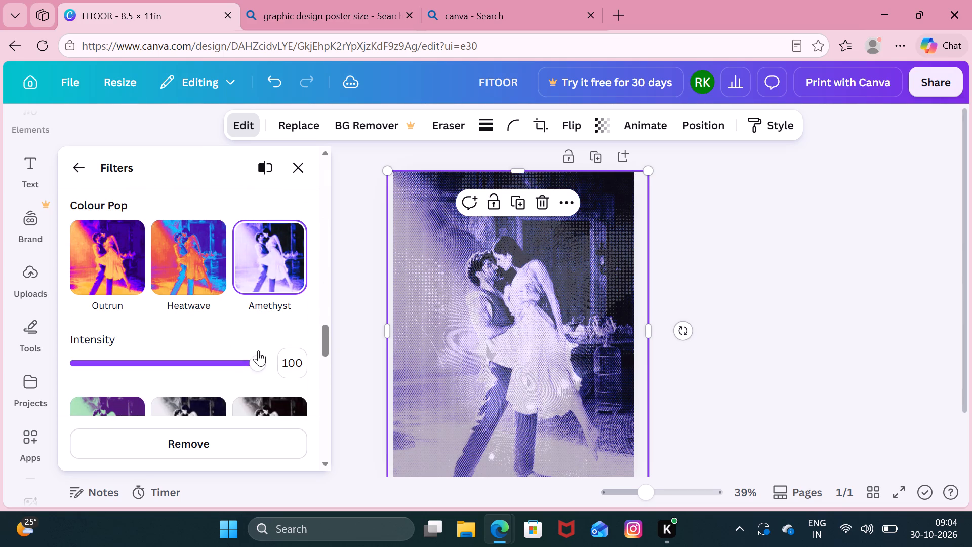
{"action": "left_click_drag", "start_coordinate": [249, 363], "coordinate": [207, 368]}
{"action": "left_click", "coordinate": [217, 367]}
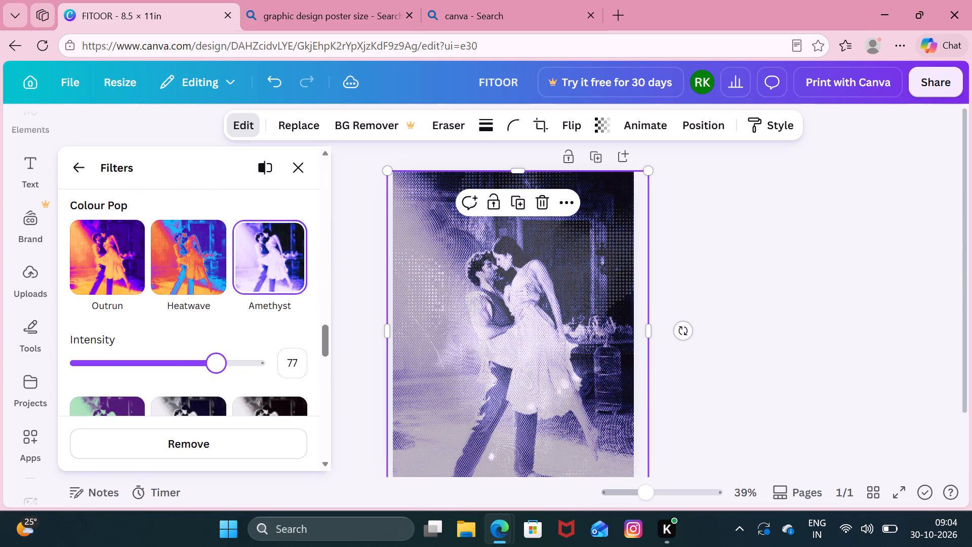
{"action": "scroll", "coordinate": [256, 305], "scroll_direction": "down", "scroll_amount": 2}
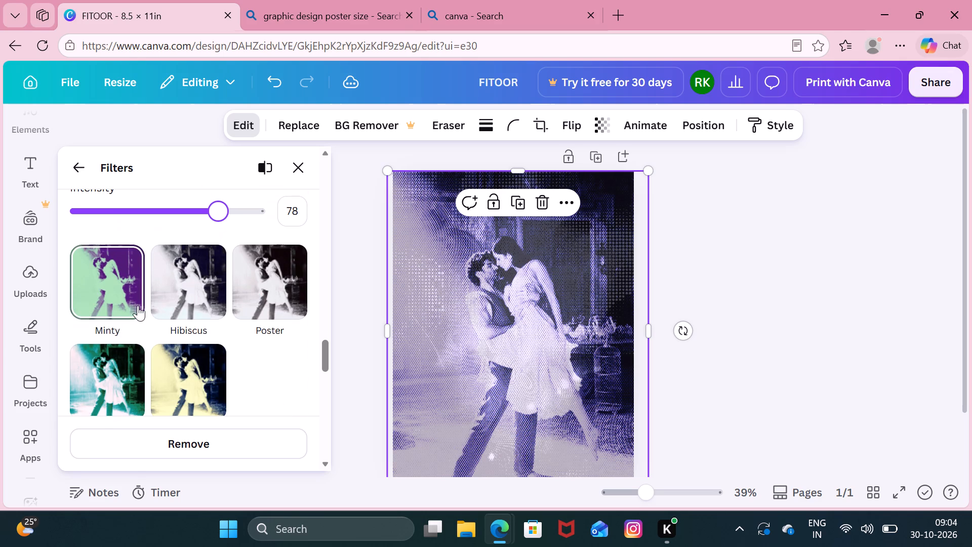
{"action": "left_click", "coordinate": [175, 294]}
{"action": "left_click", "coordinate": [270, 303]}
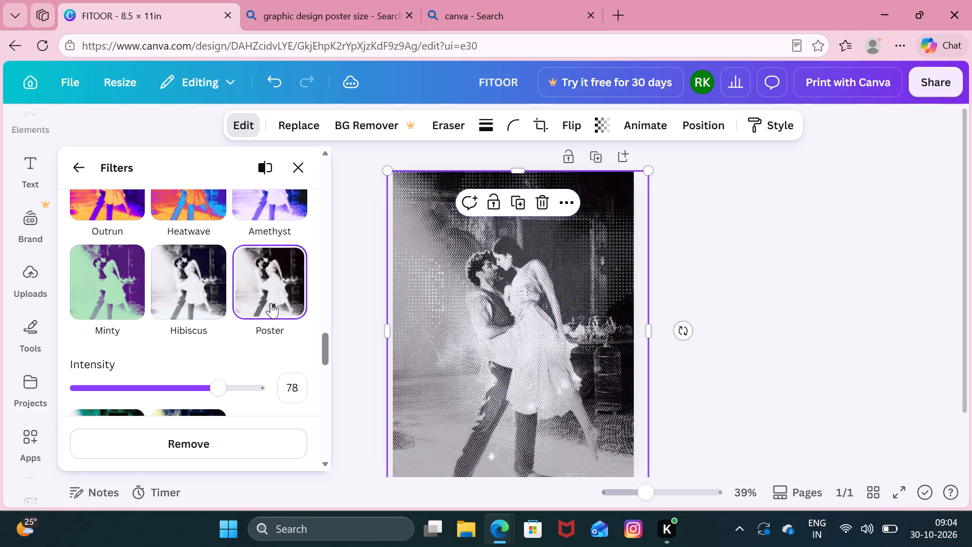
Try the Cherry duotone filter on the dancing-couple photo and replace it with the Fuchsia duotone.
{"action": "scroll", "coordinate": [198, 307], "scroll_direction": "down", "scroll_amount": 3}
{"action": "left_click", "coordinate": [197, 354]}
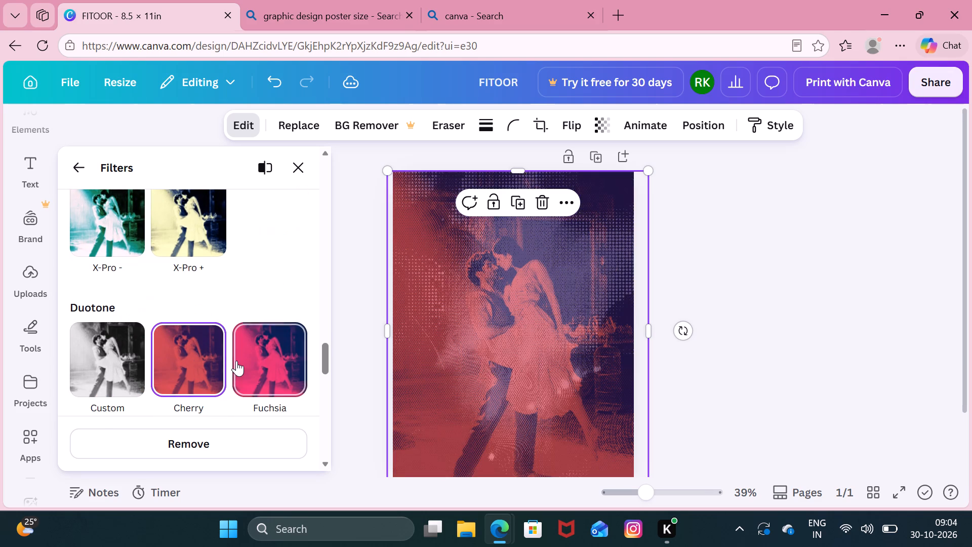
{"action": "left_click", "coordinate": [236, 361]}
{"action": "scroll", "coordinate": [209, 302], "scroll_direction": "down", "scroll_amount": 3}
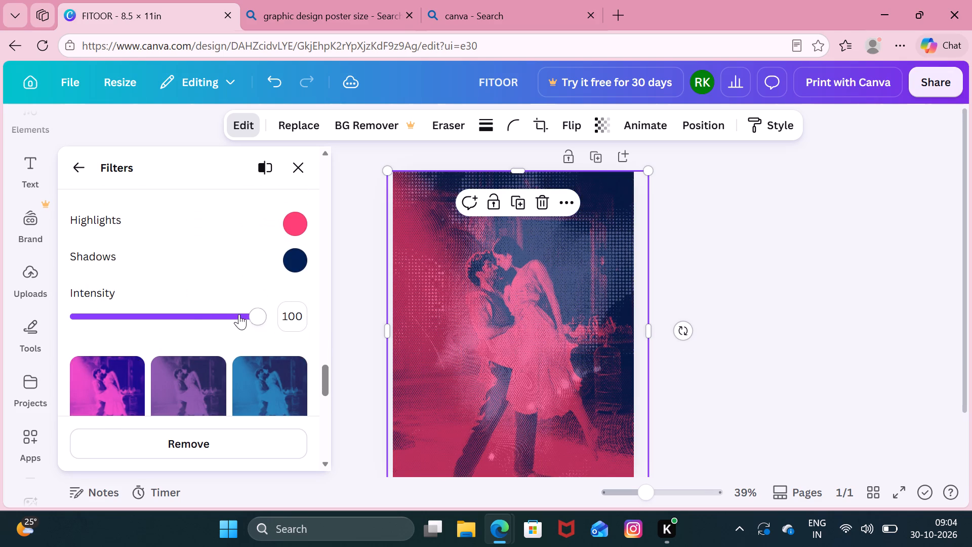
{"action": "scroll", "coordinate": [248, 278], "scroll_direction": "up", "scroll_amount": 3}
{"action": "scroll", "coordinate": [267, 327], "scroll_direction": "down", "scroll_amount": 3}
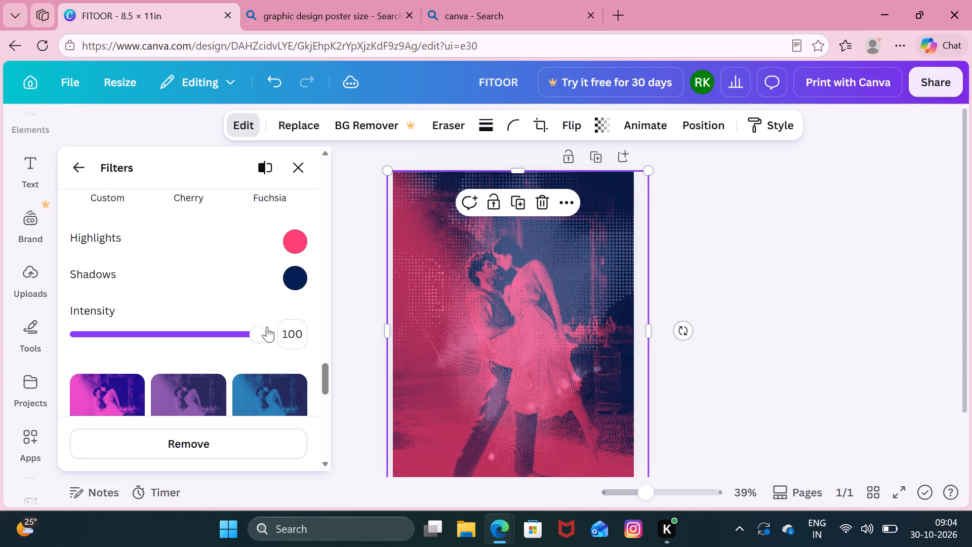
Reduce the Fuchsia duotone's intensity on the dancing-couple photo to a muted dusty pink over dark navy.
{"action": "left_click_drag", "start_coordinate": [259, 326], "coordinate": [168, 330]}
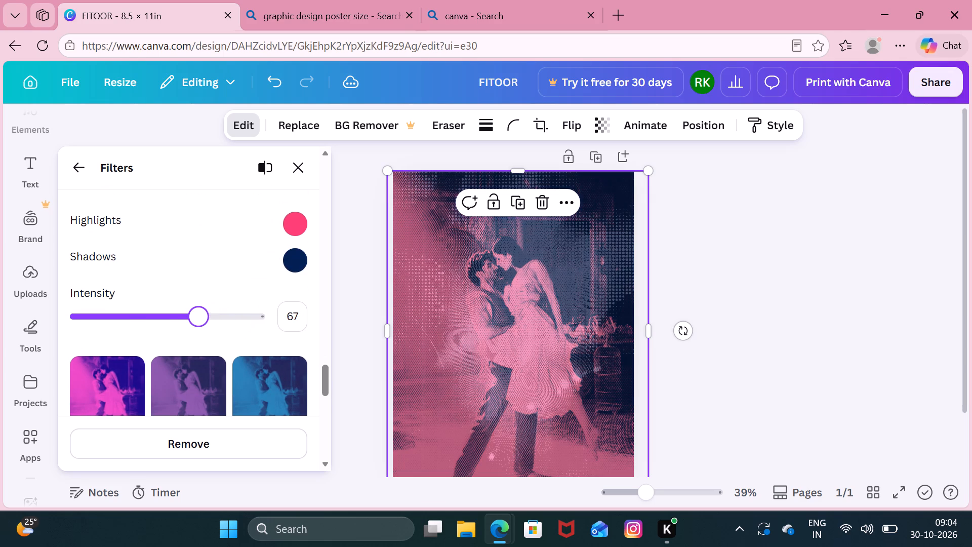
{"action": "left_click_drag", "start_coordinate": [168, 330], "coordinate": [145, 333]}
Look through the remaining duotone filters after Fuchsia, then close the filters and deselect the photo.
{"action": "scroll", "coordinate": [218, 280], "scroll_direction": "down", "scroll_amount": 3}
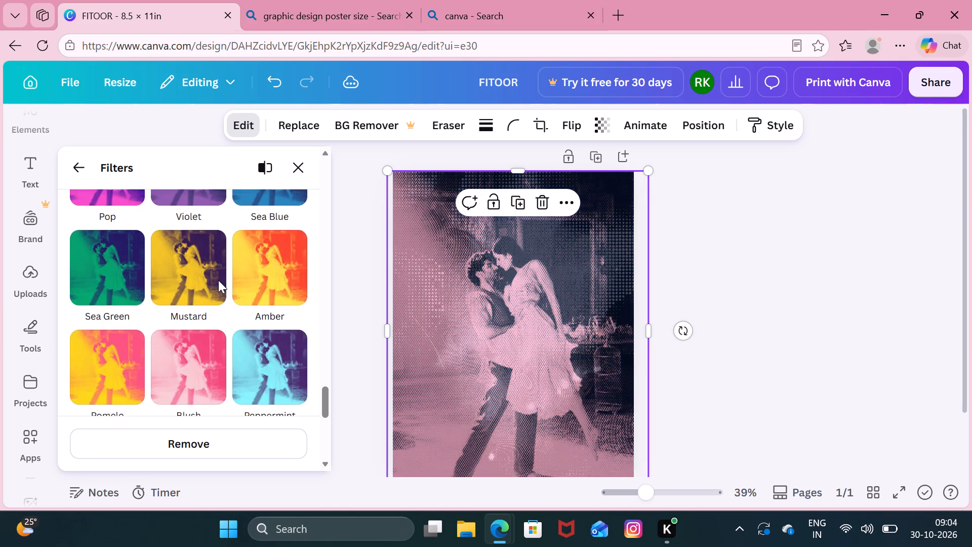
{"action": "scroll", "coordinate": [218, 280], "scroll_direction": "down", "scroll_amount": 4}
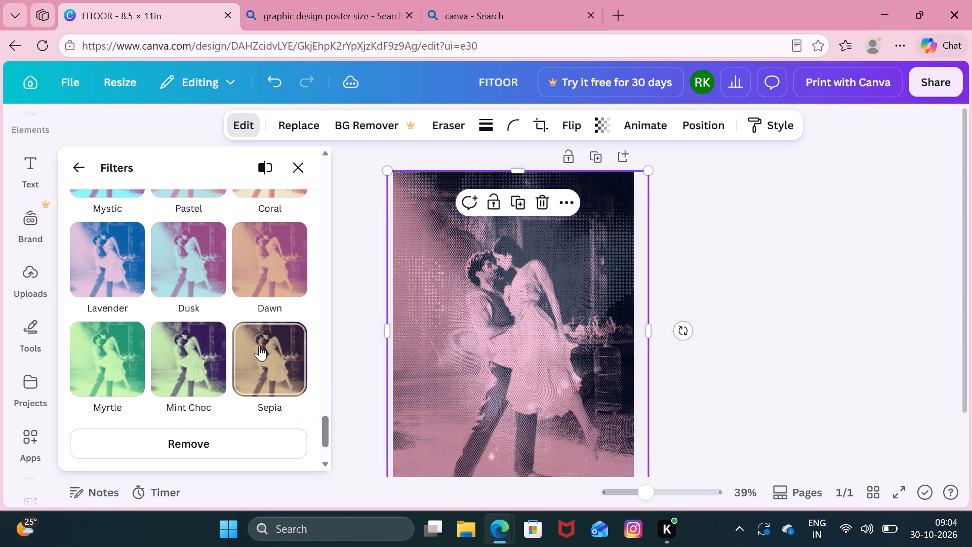
{"action": "scroll", "coordinate": [259, 345], "scroll_direction": "down", "scroll_amount": 6}
{"action": "scroll", "coordinate": [251, 329], "scroll_direction": "up", "scroll_amount": 2}
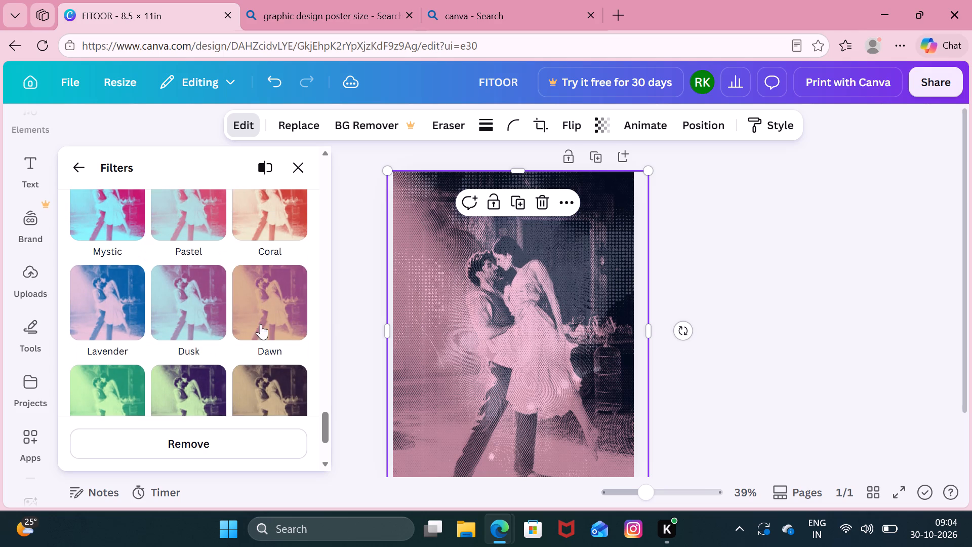
{"action": "left_click", "coordinate": [779, 340]}
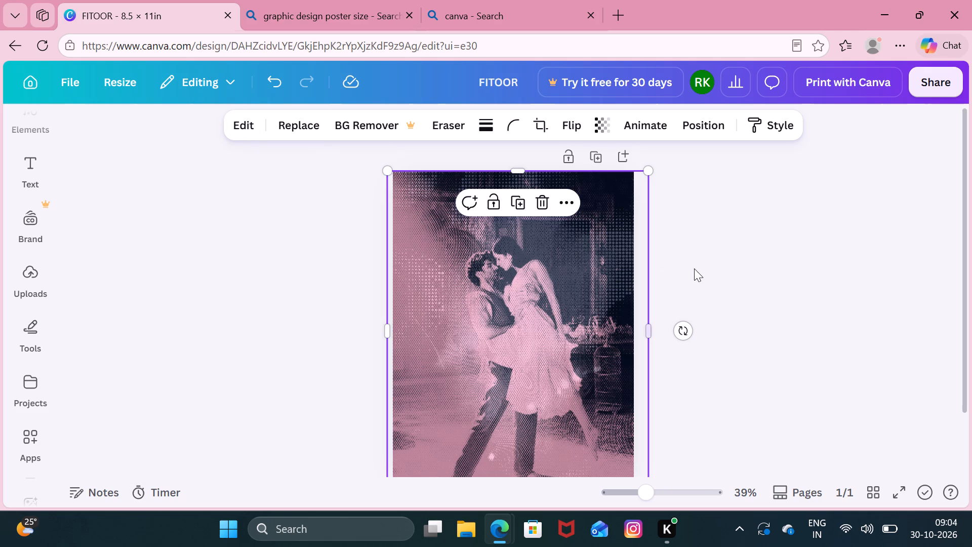
{"action": "left_click", "coordinate": [694, 268]}
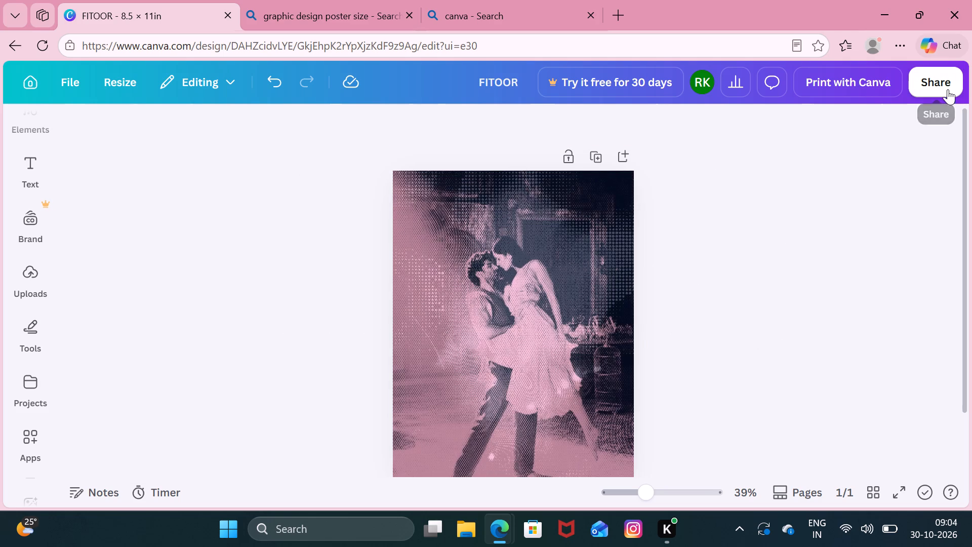
Download the dusty-pink FITOOR poster as a high-quality PNG at 1,545 × 2,000 px.
{"action": "left_click", "coordinate": [948, 89]}
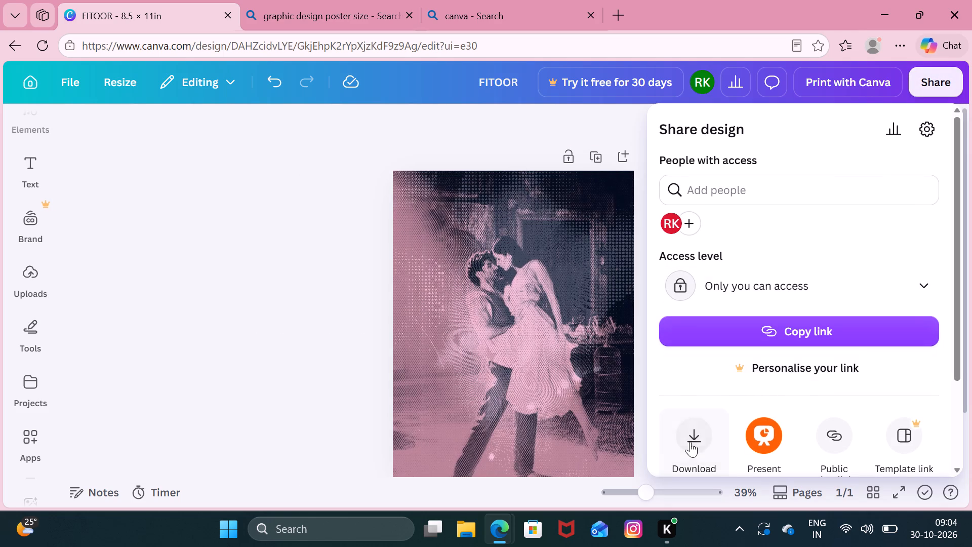
{"action": "left_click", "coordinate": [699, 438]}
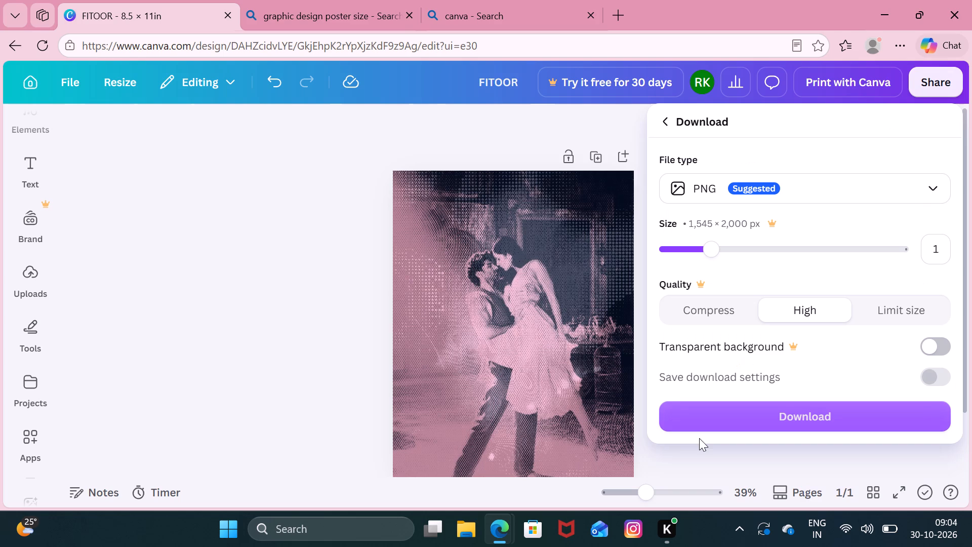
{"action": "left_click", "coordinate": [744, 410]}
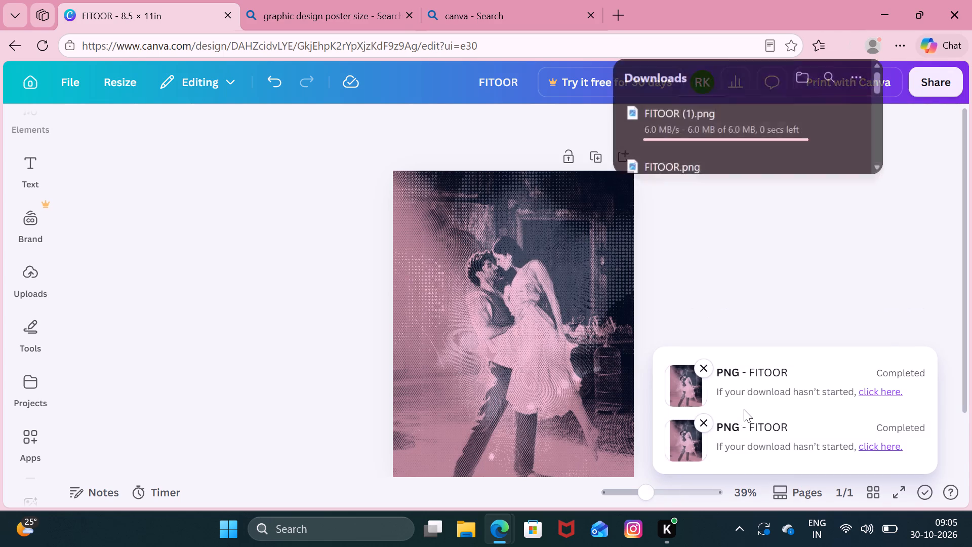
{"action": "left_click", "coordinate": [291, 307]}
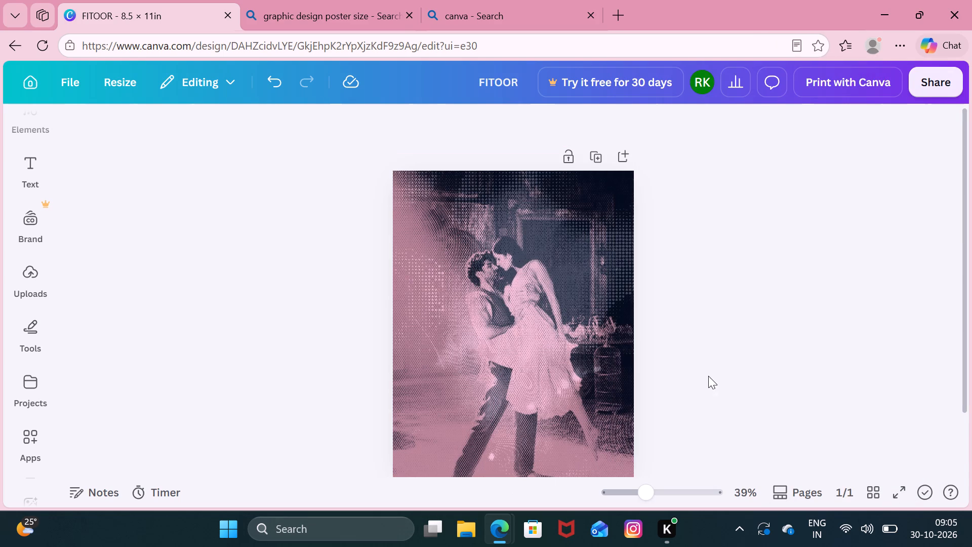
{"action": "scroll", "coordinate": [831, 374], "scroll_direction": "down", "scroll_amount": 2}
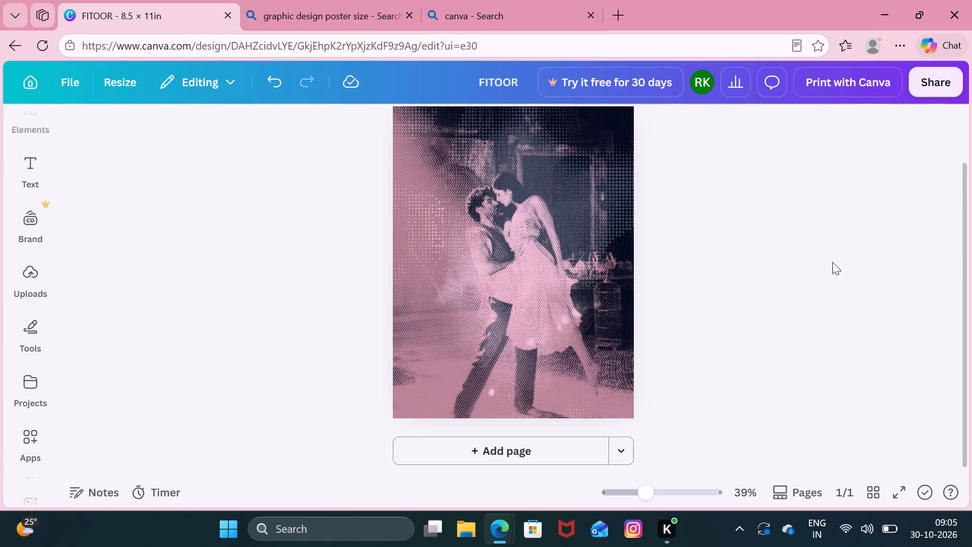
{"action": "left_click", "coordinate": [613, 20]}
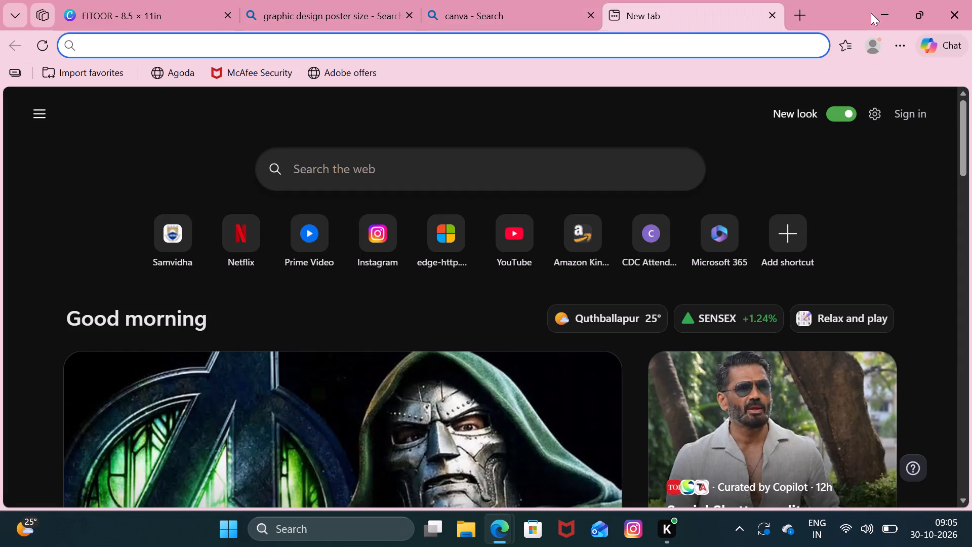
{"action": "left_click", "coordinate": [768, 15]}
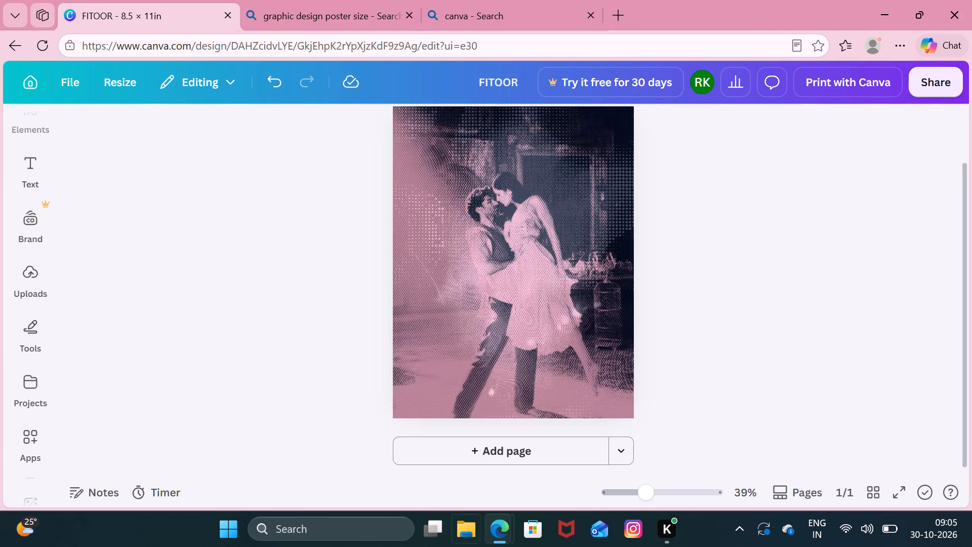
Find and launch ibisPaint on the computer and agree to the collection of data for analytics.
{"action": "left_click", "coordinate": [397, 543]}
{"action": "left_click", "coordinate": [386, 536]}
{"action": "type", "text": "IB"}
{"action": "left_click", "coordinate": [573, 253]}
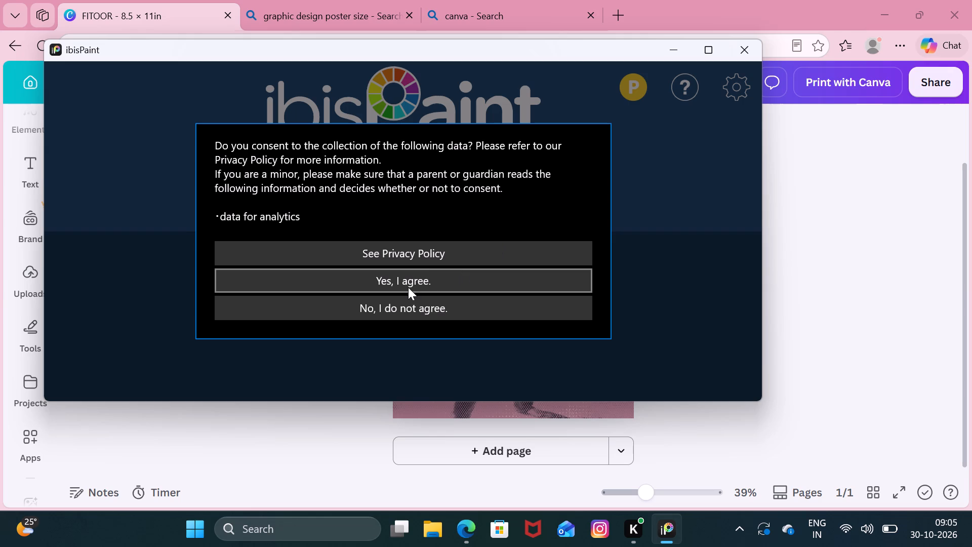
{"action": "left_click", "coordinate": [407, 286]}
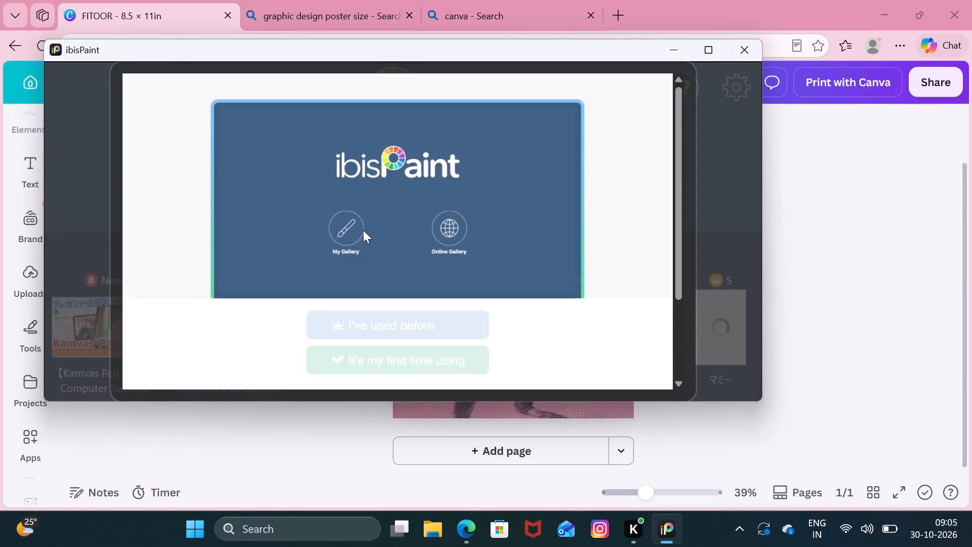
Go through ibisPaint's introduction as a first-time user up to the choice of plans.
{"action": "left_click", "coordinate": [448, 324]}
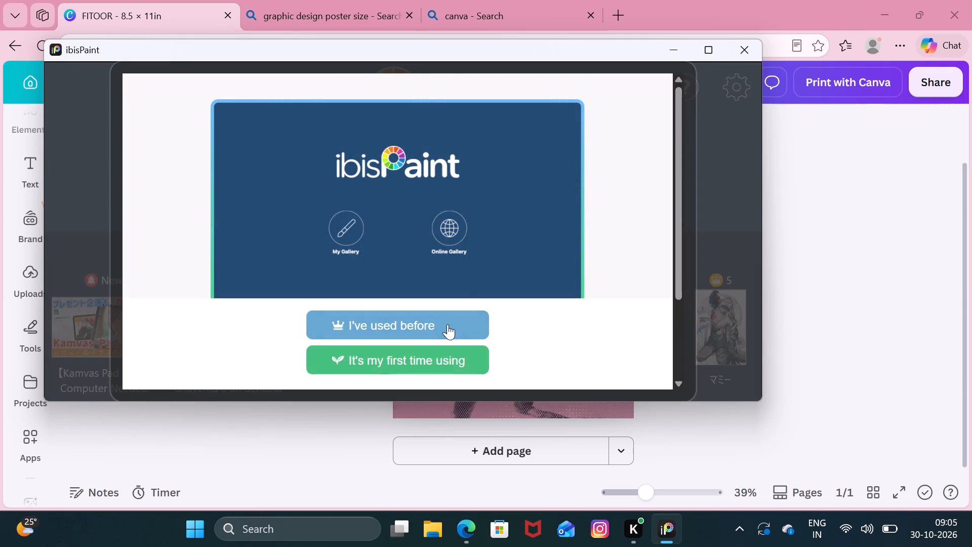
{"action": "left_click", "coordinate": [410, 360]}
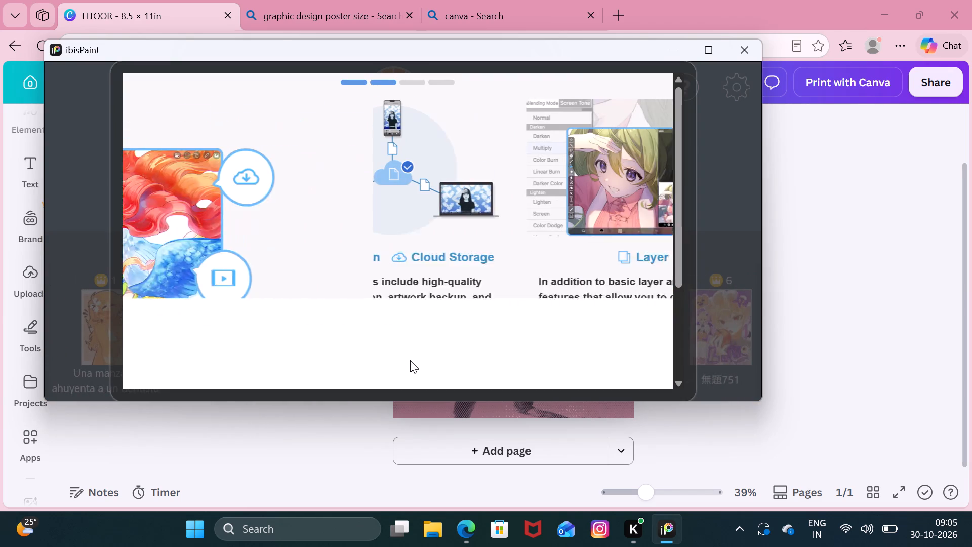
{"action": "left_click", "coordinate": [420, 334]}
{"action": "left_click", "coordinate": [420, 334]}
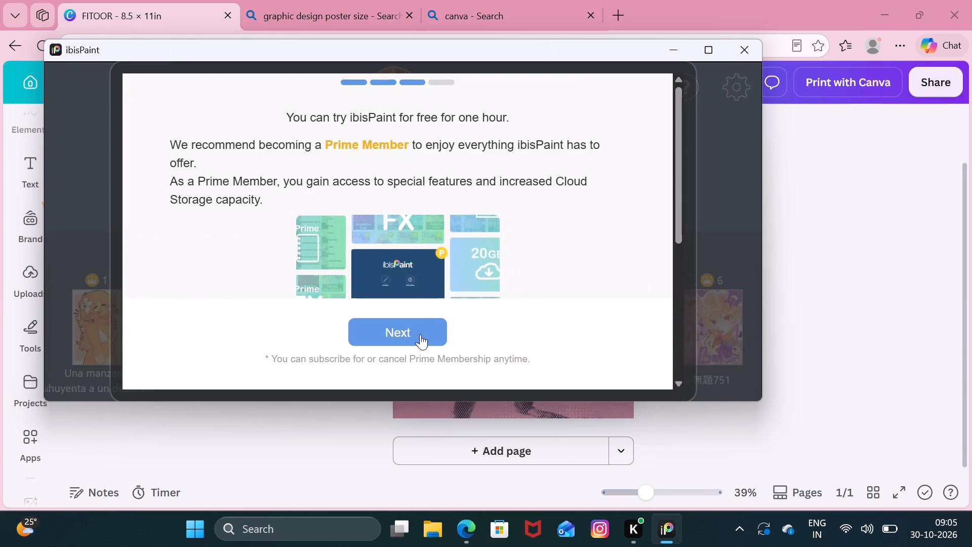
{"action": "left_click", "coordinate": [424, 321]}
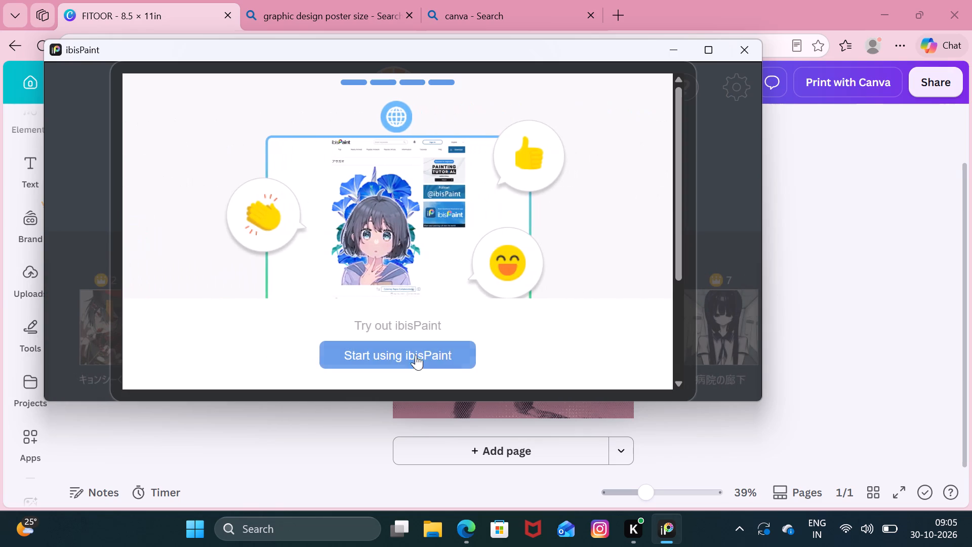
{"action": "left_click", "coordinate": [421, 356]}
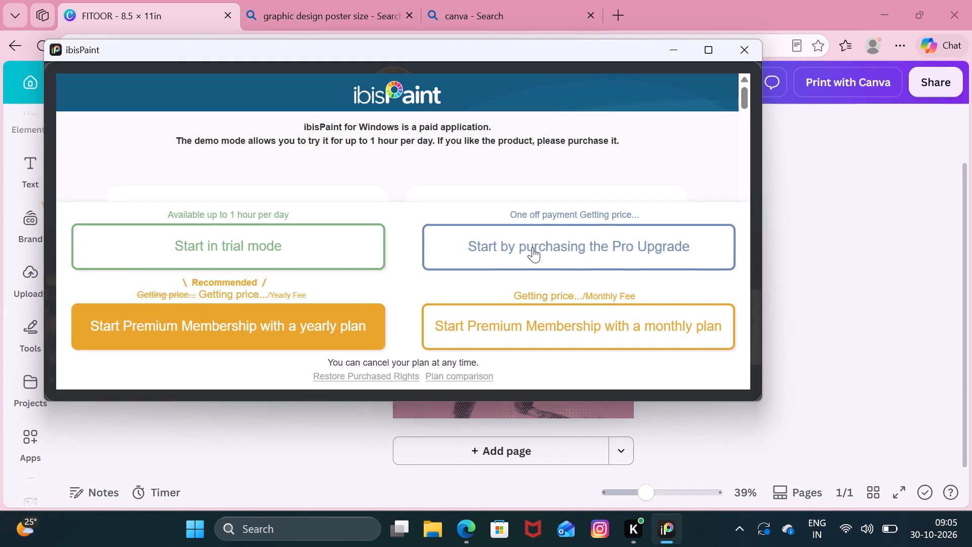
Compare the features of ibisPaint's trial mode, Pro Upgrade and Premium Membership.
{"action": "scroll", "coordinate": [540, 186], "scroll_direction": "down", "scroll_amount": 3}
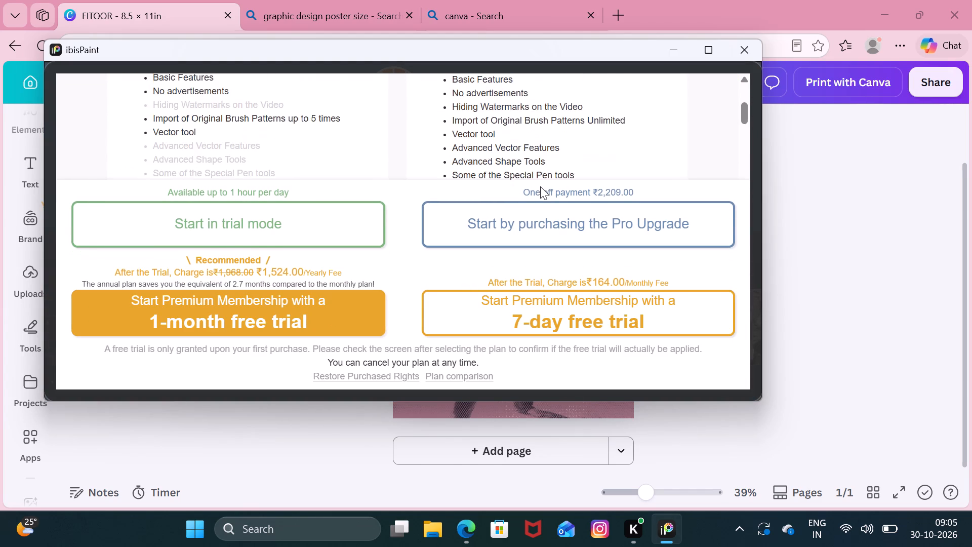
{"action": "scroll", "coordinate": [540, 186], "scroll_direction": "down", "scroll_amount": 5}
{"action": "scroll", "coordinate": [387, 285], "scroll_direction": "up", "scroll_amount": 6}
{"action": "scroll", "coordinate": [419, 175], "scroll_direction": "up", "scroll_amount": 2}
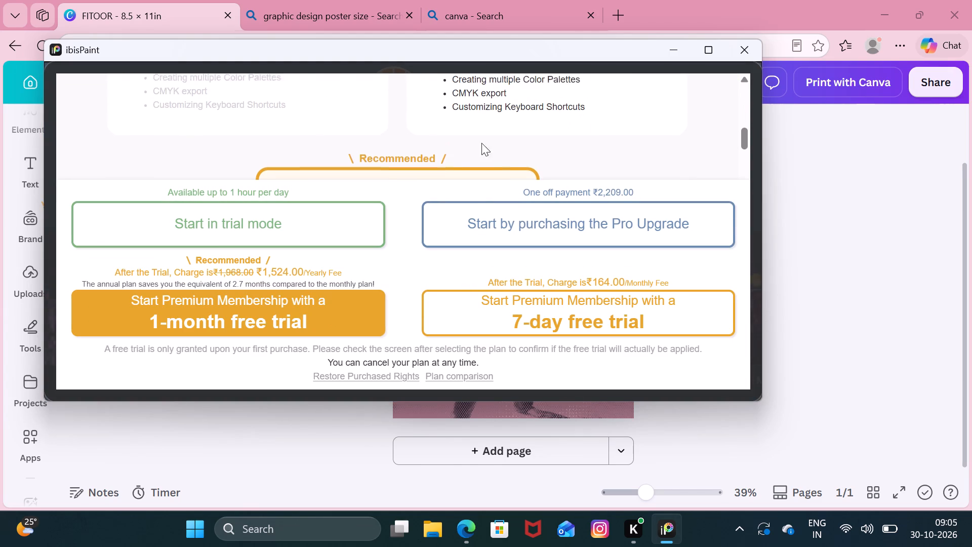
{"action": "scroll", "coordinate": [481, 143], "scroll_direction": "up", "scroll_amount": 1}
{"action": "scroll", "coordinate": [522, 148], "scroll_direction": "up", "scroll_amount": 10}
{"action": "scroll", "coordinate": [528, 148], "scroll_direction": "down", "scroll_amount": 4}
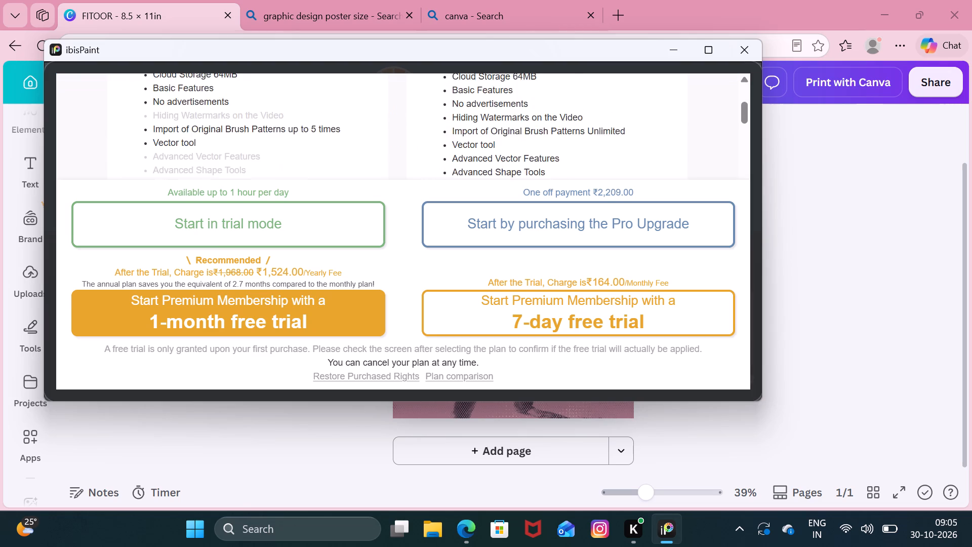
{"action": "scroll", "coordinate": [528, 148], "scroll_direction": "down", "scroll_amount": 12}
{"action": "scroll", "coordinate": [467, 353], "scroll_direction": "down", "scroll_amount": 4}
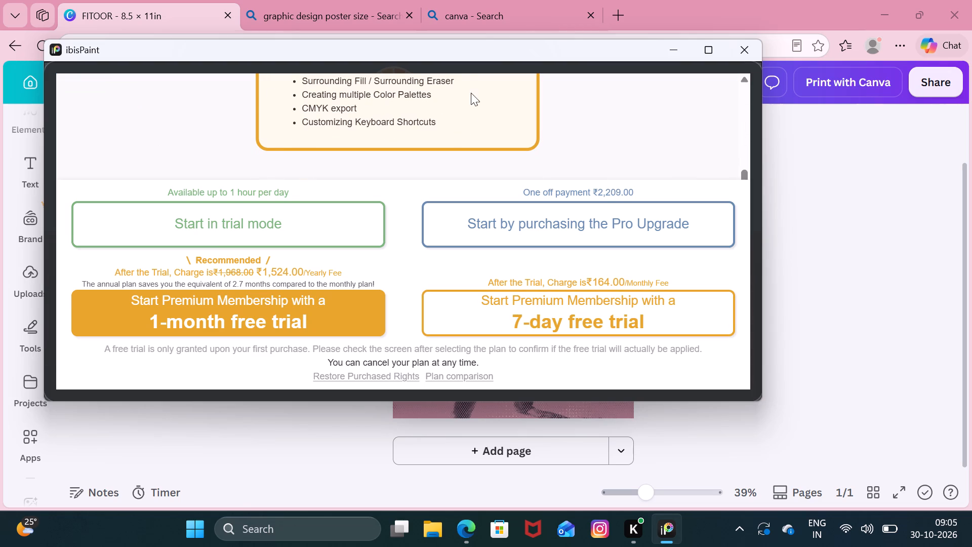
{"action": "scroll", "coordinate": [383, 125], "scroll_direction": "up", "scroll_amount": 5}
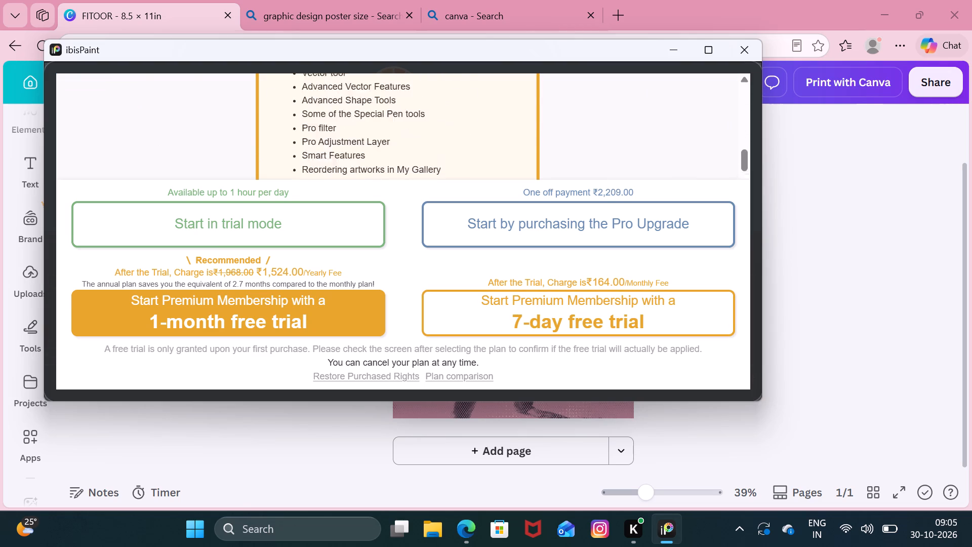
{"action": "scroll", "coordinate": [383, 125], "scroll_direction": "up", "scroll_amount": 14}
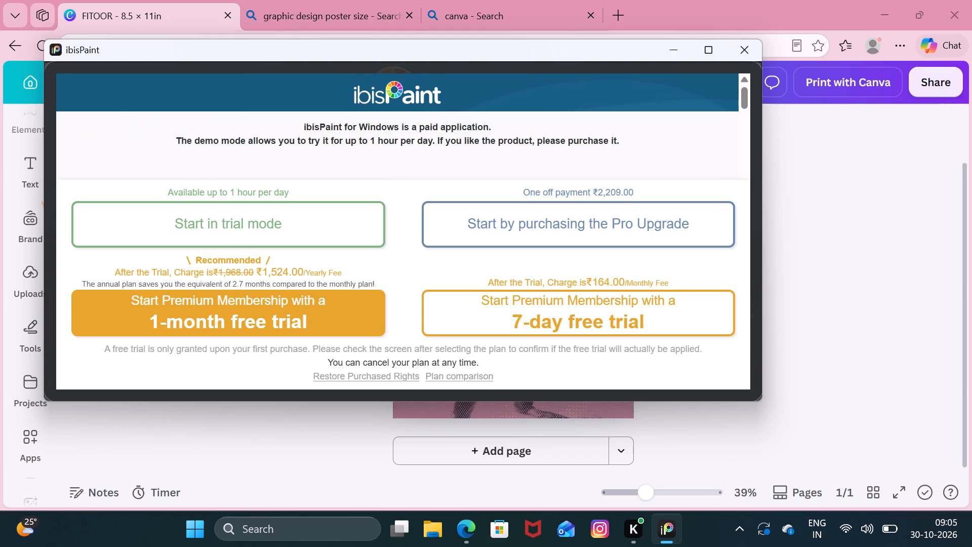
Start ibisPaint in trial mode and open My Gallery, dismissing the beginner tips.
{"action": "left_click", "coordinate": [265, 222]}
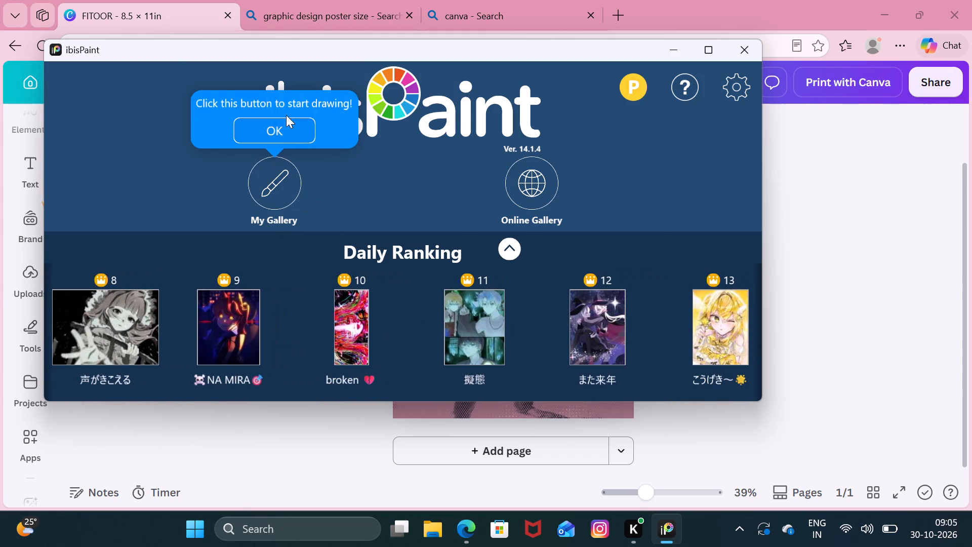
{"action": "left_click", "coordinate": [277, 131]}
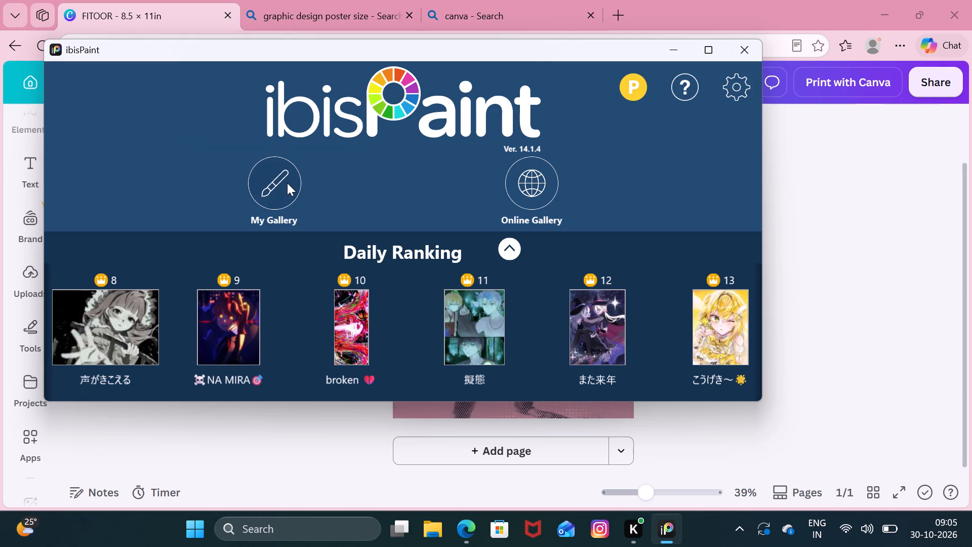
{"action": "left_click", "coordinate": [265, 196]}
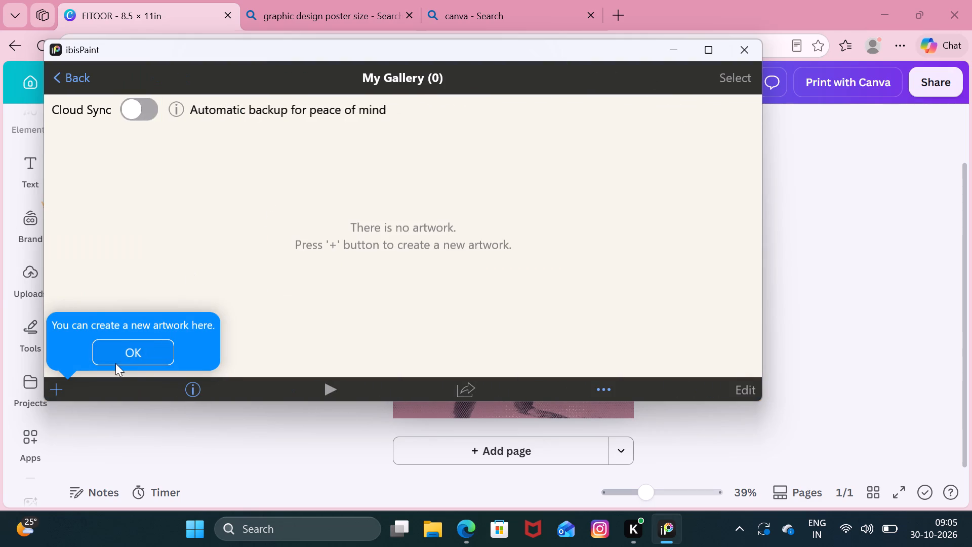
{"action": "left_click", "coordinate": [121, 350]}
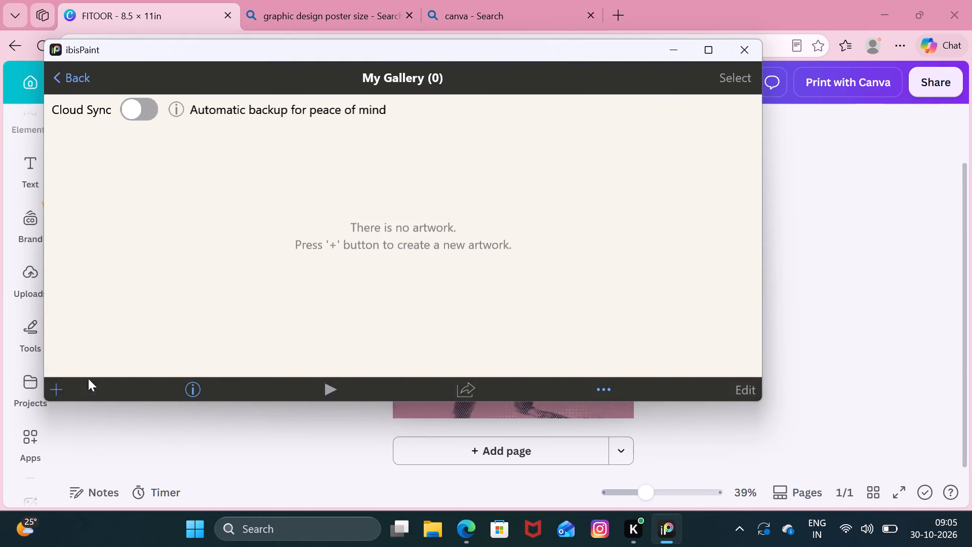
Import the FITOOR picture from the Downloads folder as a new artwork.
{"action": "left_click", "coordinate": [55, 389]}
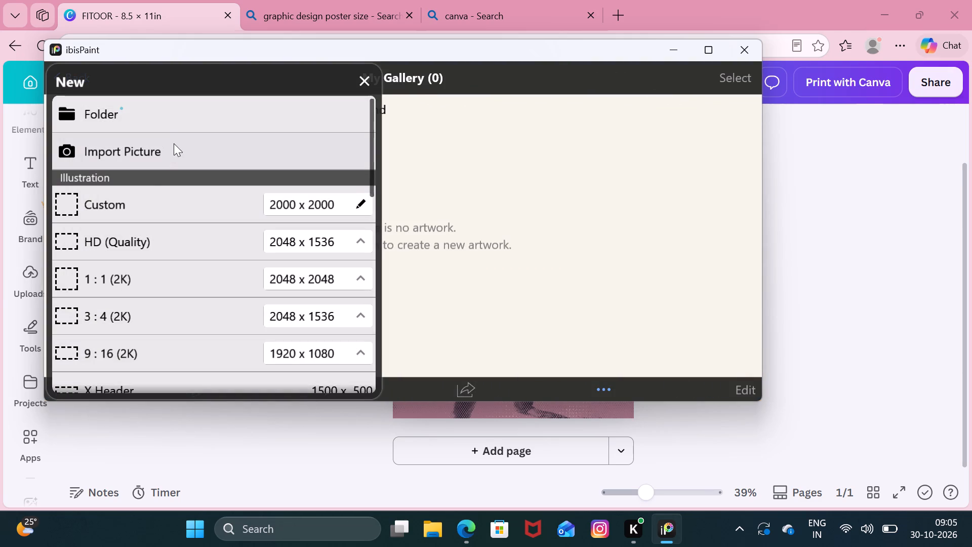
{"action": "left_click", "coordinate": [174, 143]}
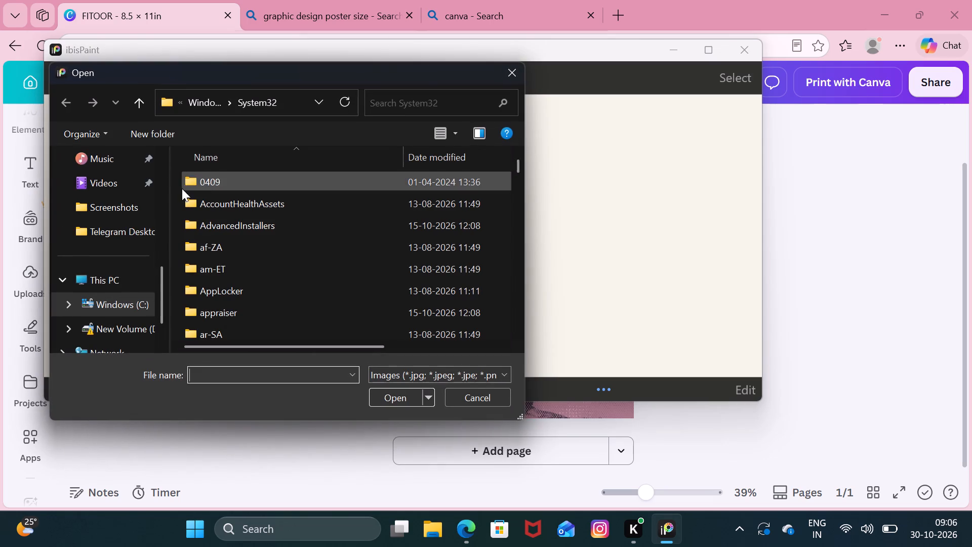
{"action": "scroll", "coordinate": [121, 267], "scroll_direction": "down", "scroll_amount": 1}
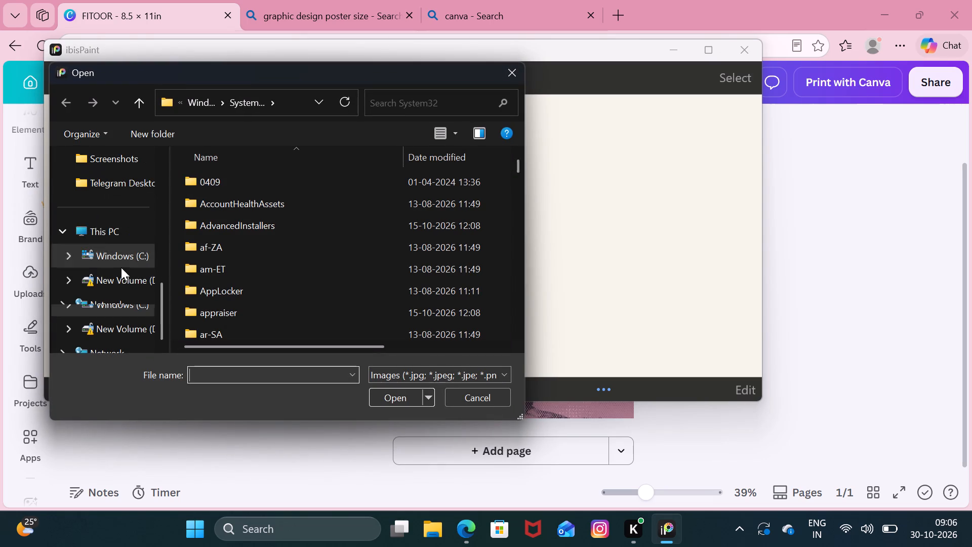
{"action": "scroll", "coordinate": [121, 267], "scroll_direction": "down", "scroll_amount": 2}
{"action": "scroll", "coordinate": [128, 229], "scroll_direction": "up", "scroll_amount": 4}
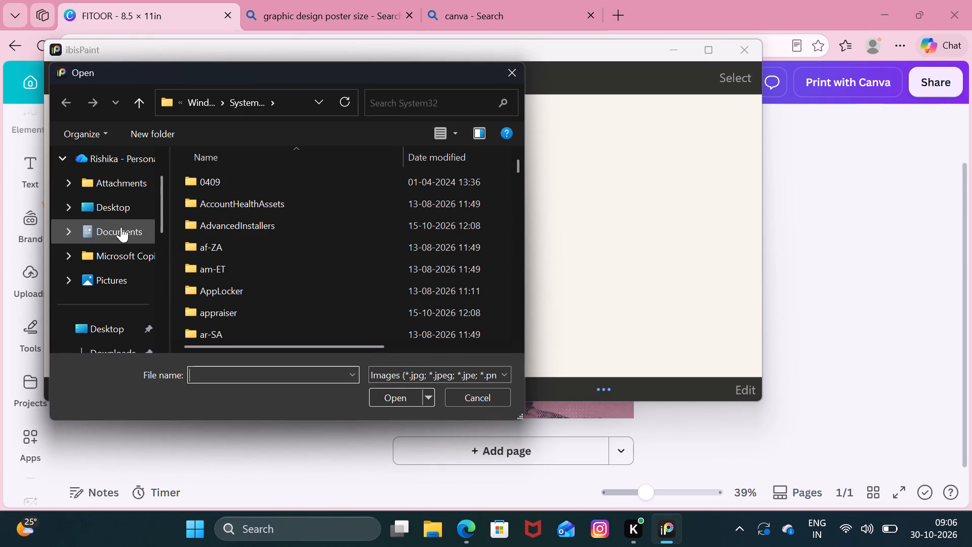
{"action": "scroll", "coordinate": [121, 233], "scroll_direction": "up", "scroll_amount": 4}
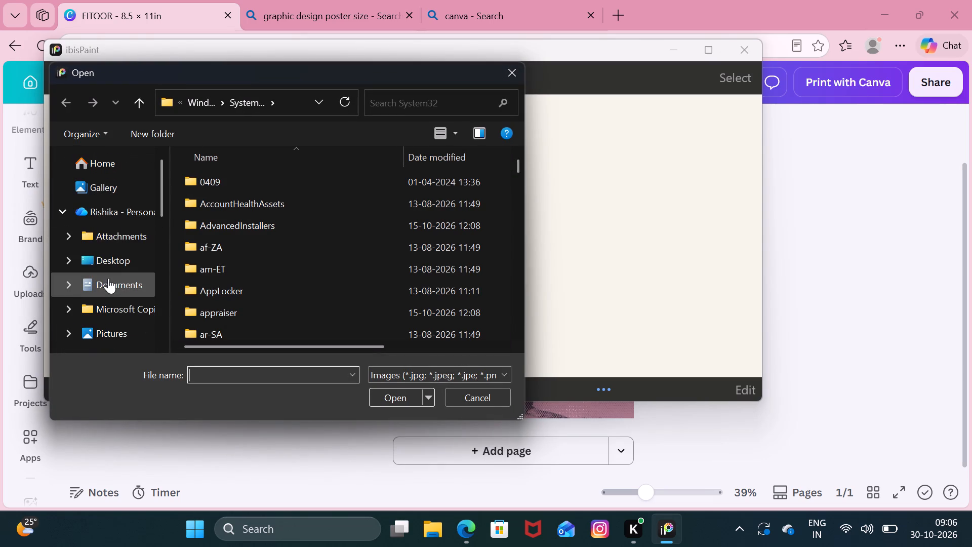
{"action": "scroll", "coordinate": [111, 219], "scroll_direction": "down", "scroll_amount": 3}
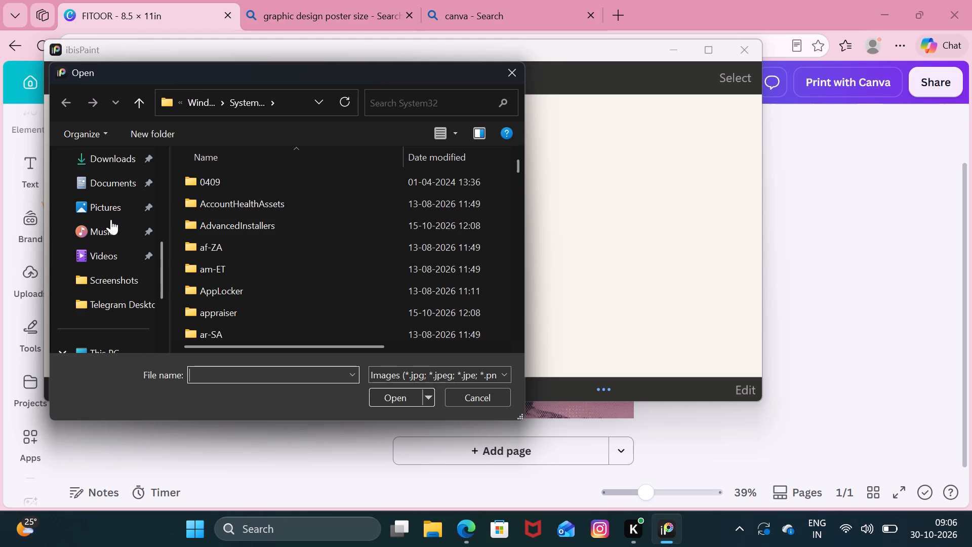
{"action": "double_click", "coordinate": [120, 161]}
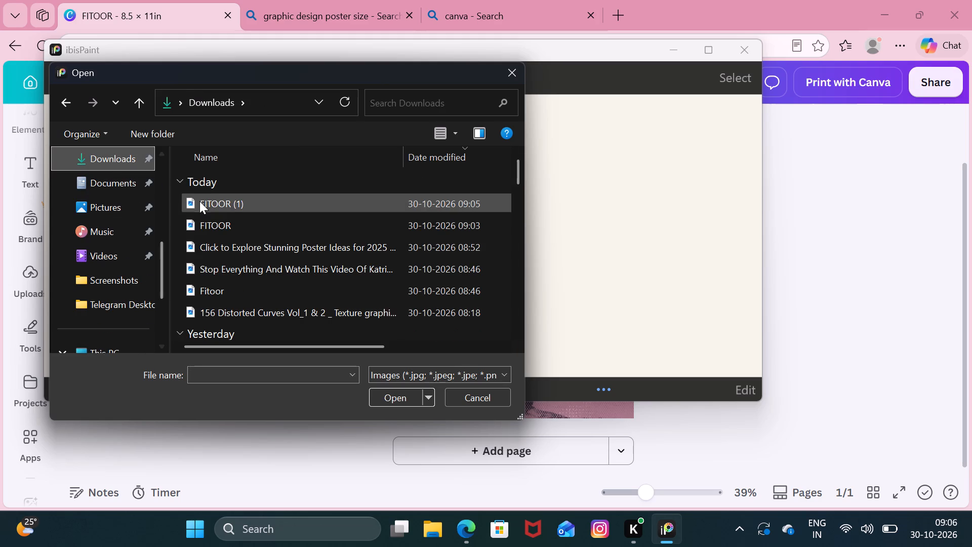
{"action": "double_click", "coordinate": [223, 222]}
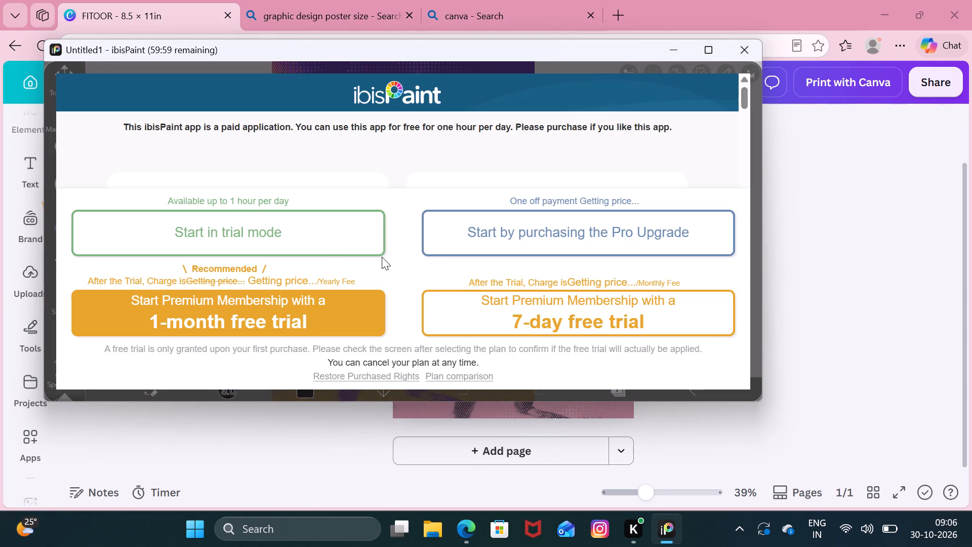
Continue in trial mode, decline line-drawing extraction and background removal for the imported picture, and dismiss the Brush tip.
{"action": "left_click", "coordinate": [274, 239]}
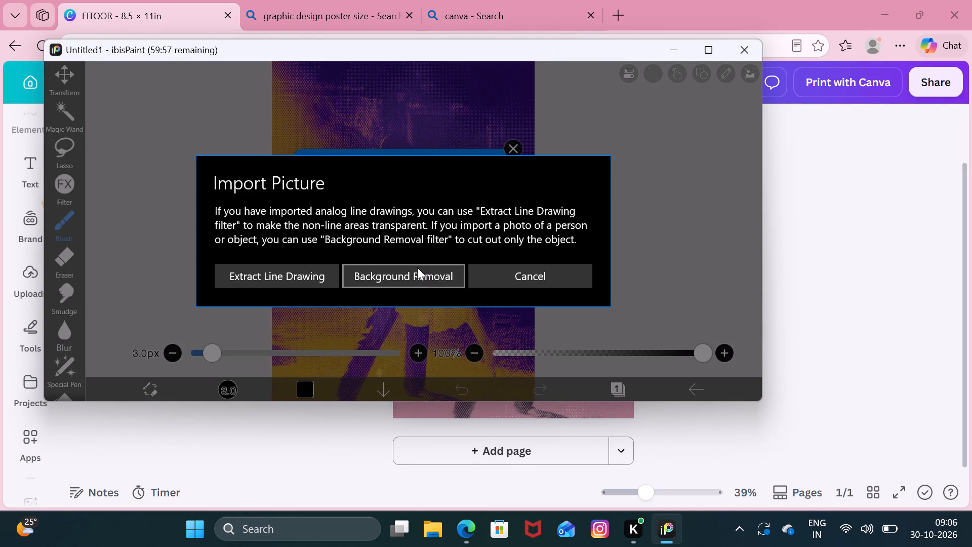
{"action": "left_click", "coordinate": [531, 279]}
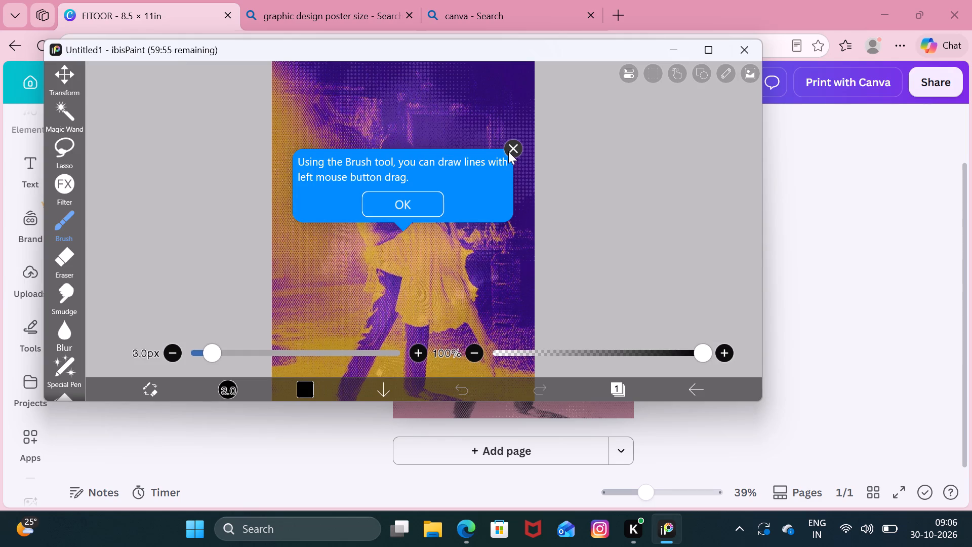
{"action": "left_click", "coordinate": [511, 145]}
{"action": "left_click", "coordinate": [387, 273]}
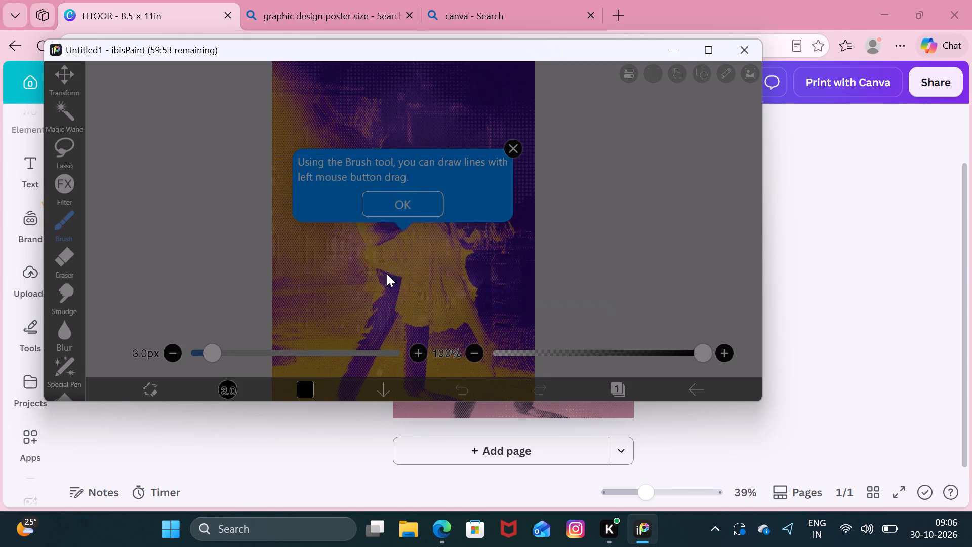
{"action": "scroll", "coordinate": [537, 237], "scroll_direction": "up", "scroll_amount": 2}
{"action": "scroll", "coordinate": [537, 237], "scroll_direction": "down", "scroll_amount": 3}
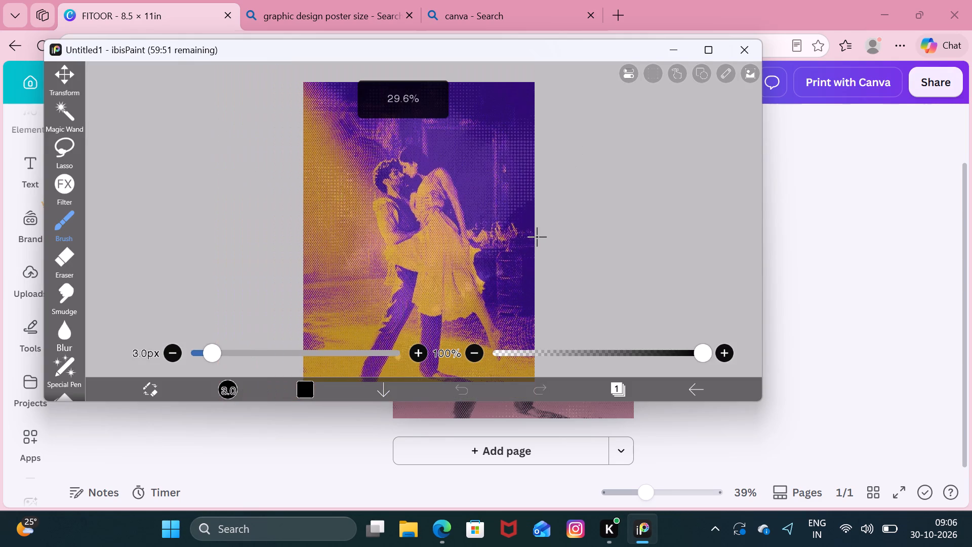
{"action": "left_click", "coordinate": [615, 186]}
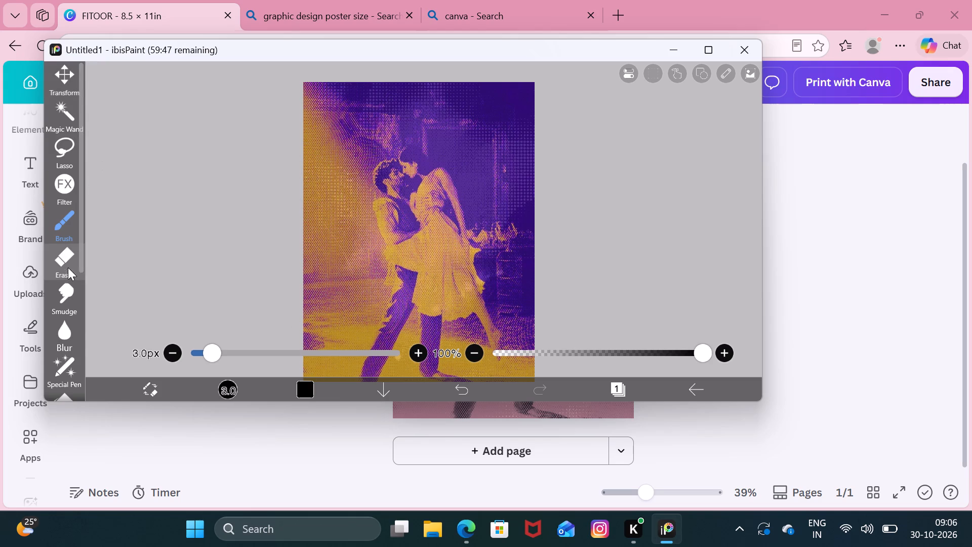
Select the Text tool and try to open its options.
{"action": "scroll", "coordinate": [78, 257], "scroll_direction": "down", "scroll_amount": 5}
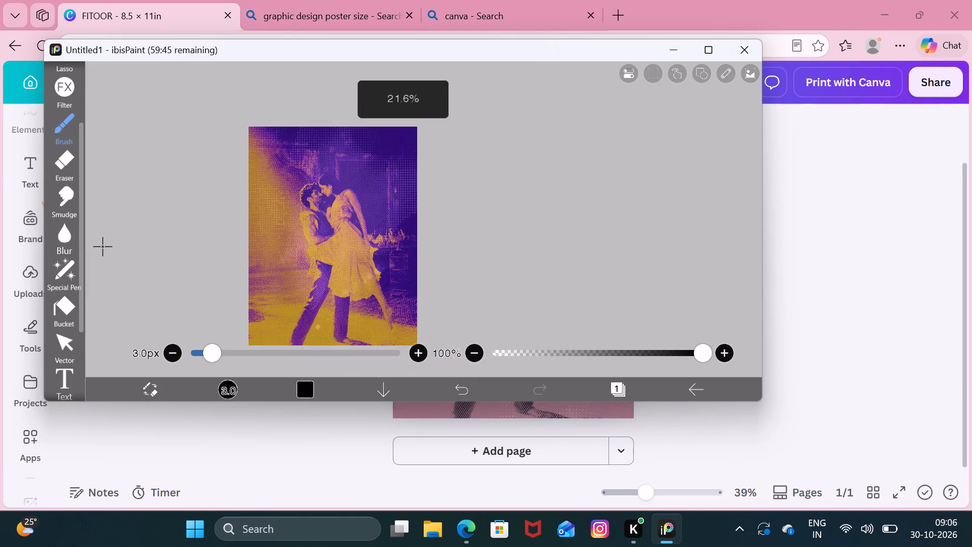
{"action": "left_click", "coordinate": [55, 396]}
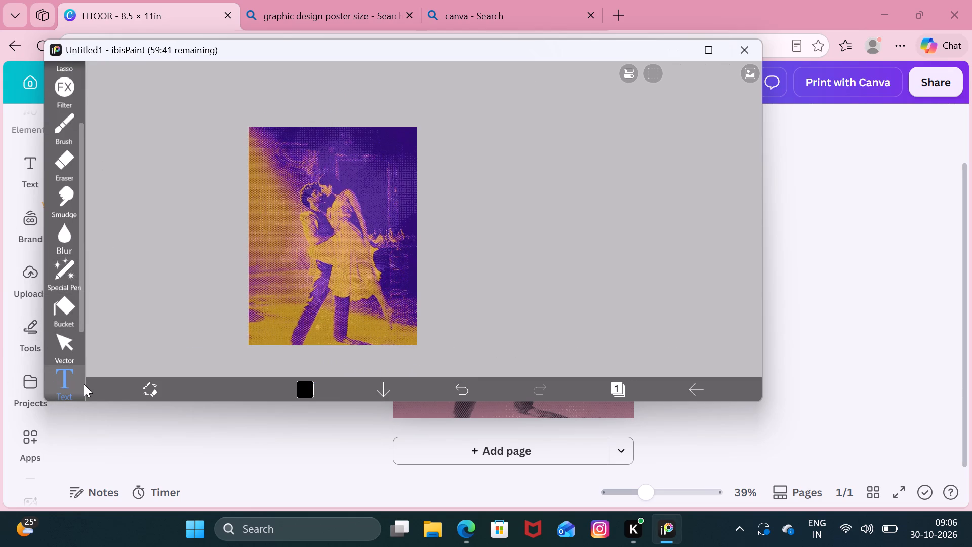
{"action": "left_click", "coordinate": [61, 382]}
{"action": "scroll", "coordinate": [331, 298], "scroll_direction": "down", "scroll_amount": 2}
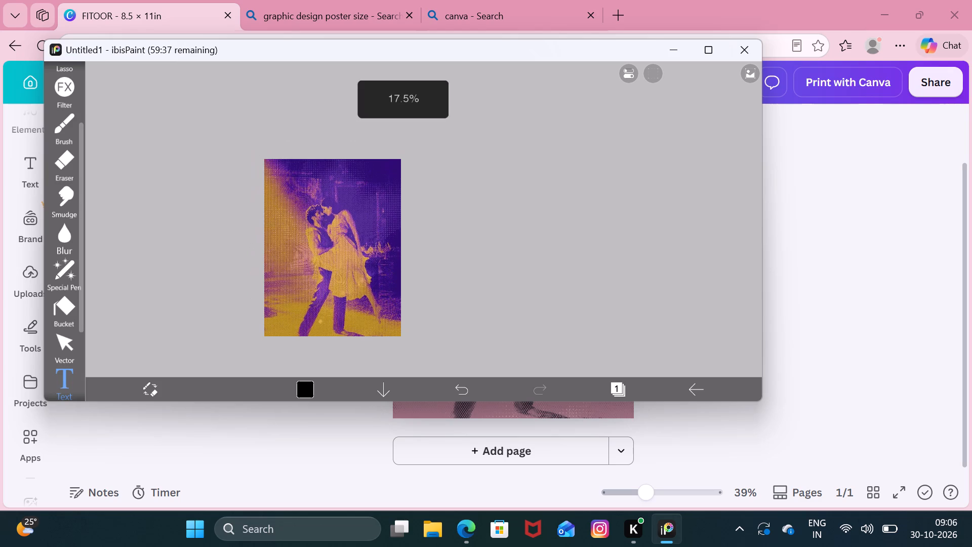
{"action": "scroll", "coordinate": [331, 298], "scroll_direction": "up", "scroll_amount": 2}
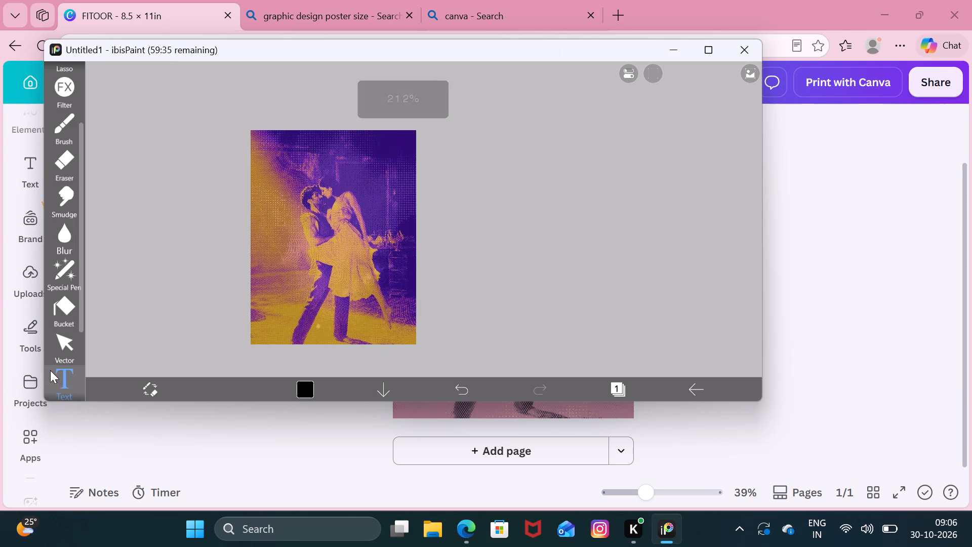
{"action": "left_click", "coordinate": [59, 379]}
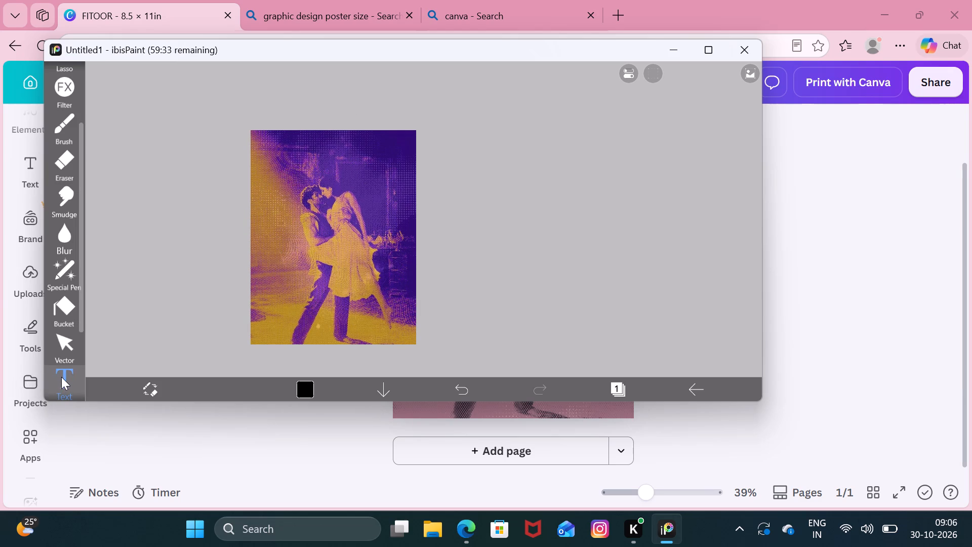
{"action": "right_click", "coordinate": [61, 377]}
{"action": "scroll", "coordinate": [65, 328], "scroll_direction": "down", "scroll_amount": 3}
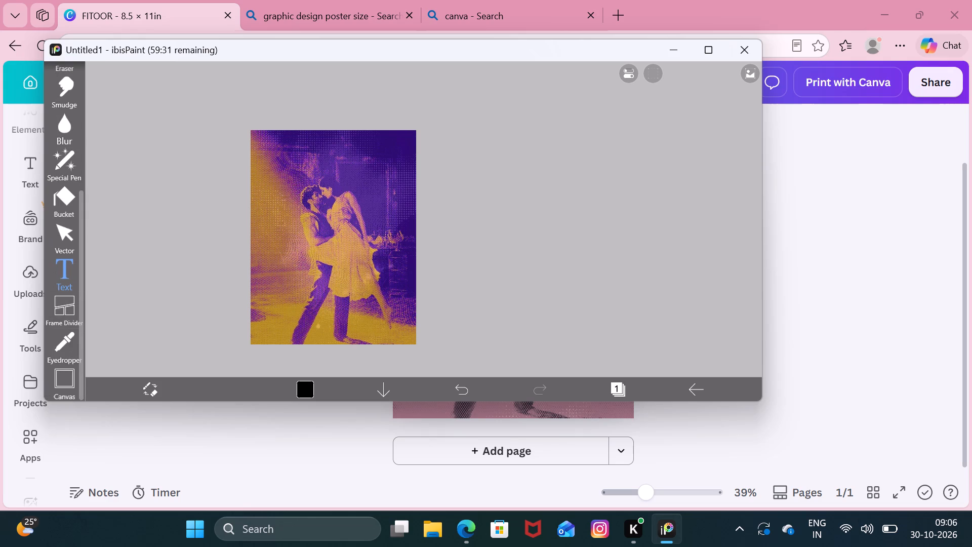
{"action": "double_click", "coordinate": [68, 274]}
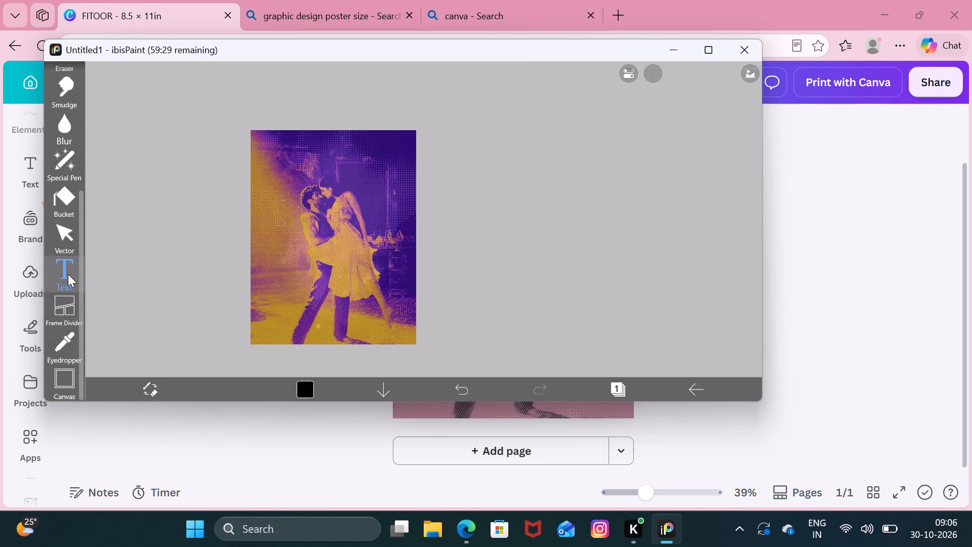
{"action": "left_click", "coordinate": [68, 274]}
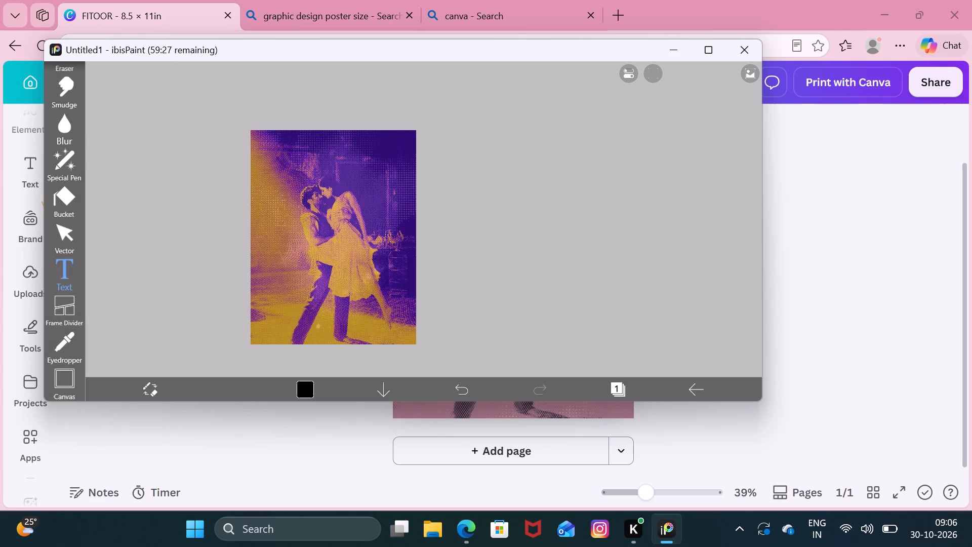
Preview the Extract Line Drawing, Color Balance, Hue Saturation Lightness and Tone Curve filters on the photo, closing any membership offer.
{"action": "key", "text": "f"}
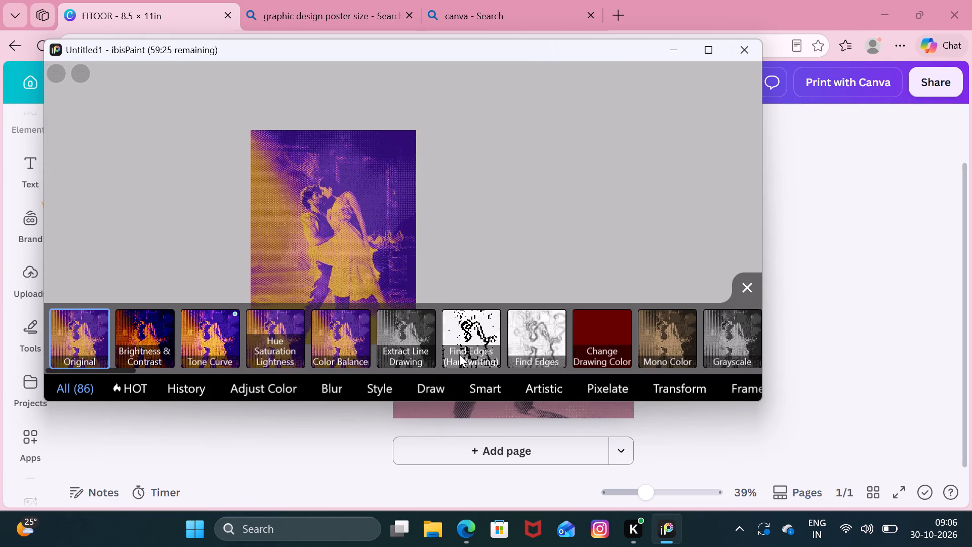
{"action": "left_click", "coordinate": [412, 337]}
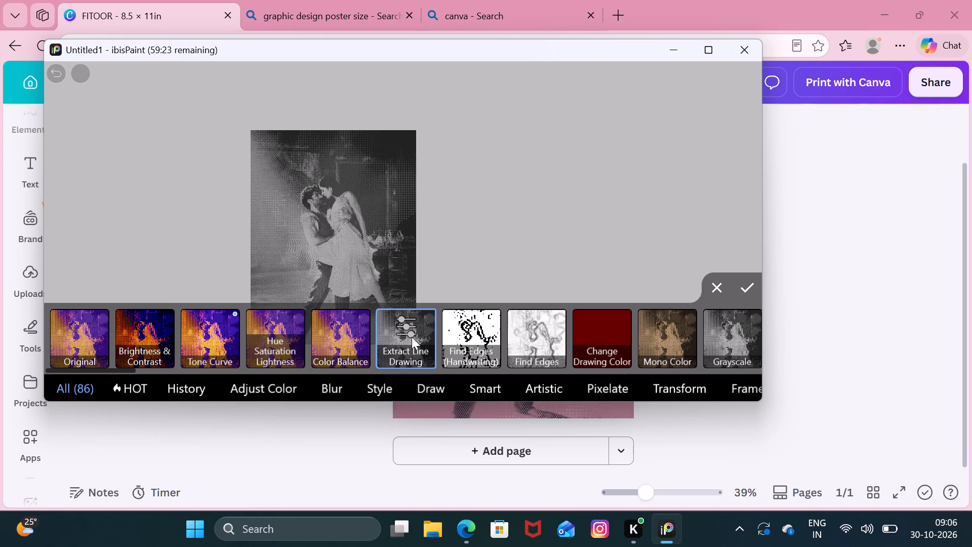
{"action": "left_click", "coordinate": [353, 345]}
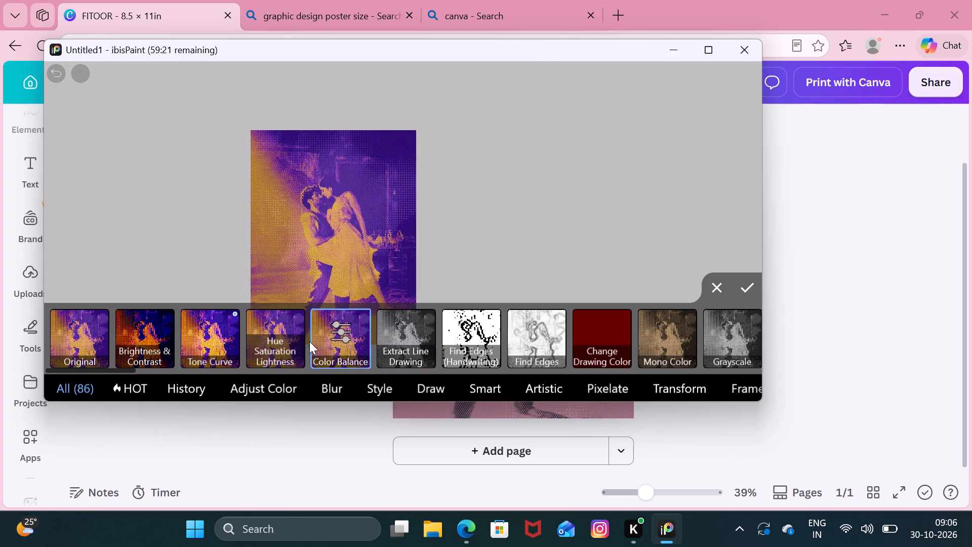
{"action": "left_click", "coordinate": [269, 346]}
{"action": "left_click", "coordinate": [192, 347]}
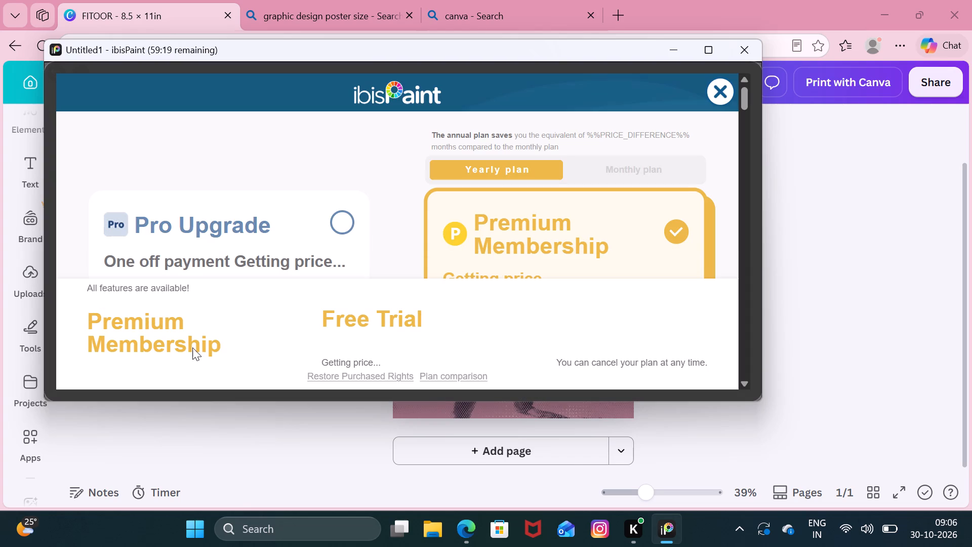
{"action": "left_click", "coordinate": [716, 86]}
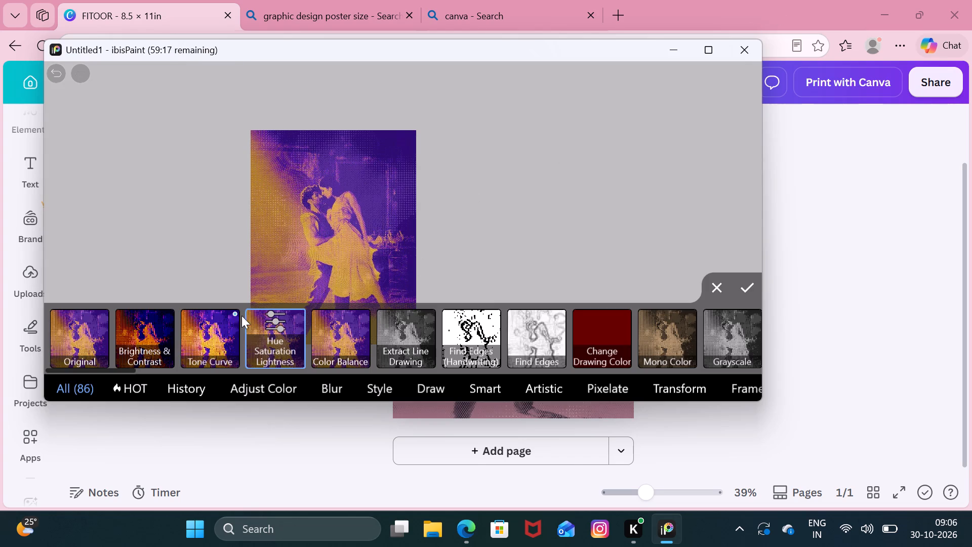
{"action": "left_click", "coordinate": [205, 332]}
{"action": "left_click", "coordinate": [730, 90]}
Choose the Extract Line Drawing filter for the photo and open its settings.
{"action": "left_click", "coordinate": [417, 324]}
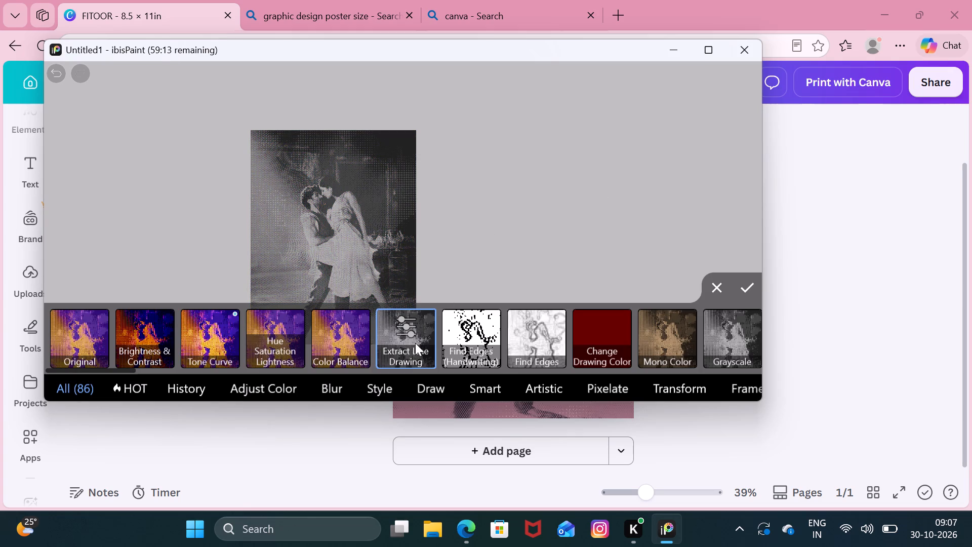
{"action": "left_click", "coordinate": [415, 343]}
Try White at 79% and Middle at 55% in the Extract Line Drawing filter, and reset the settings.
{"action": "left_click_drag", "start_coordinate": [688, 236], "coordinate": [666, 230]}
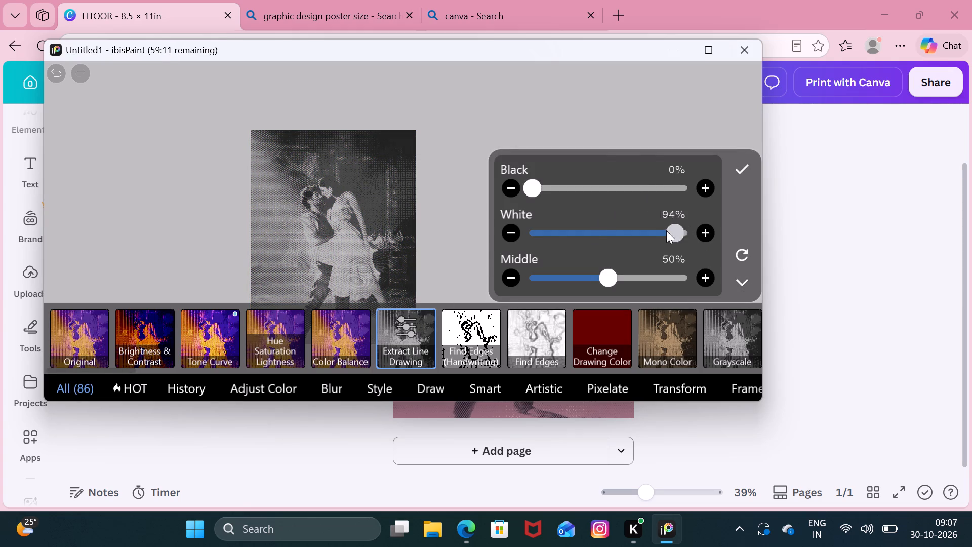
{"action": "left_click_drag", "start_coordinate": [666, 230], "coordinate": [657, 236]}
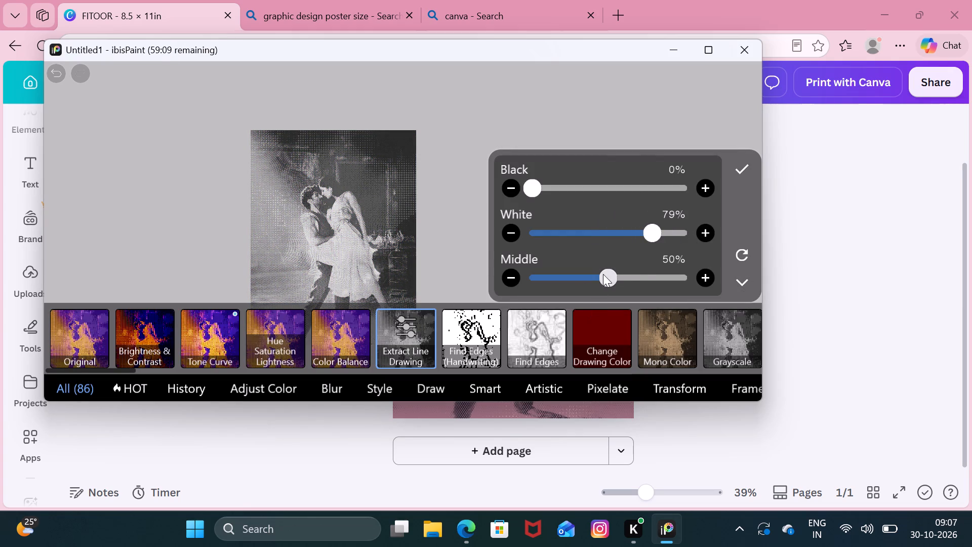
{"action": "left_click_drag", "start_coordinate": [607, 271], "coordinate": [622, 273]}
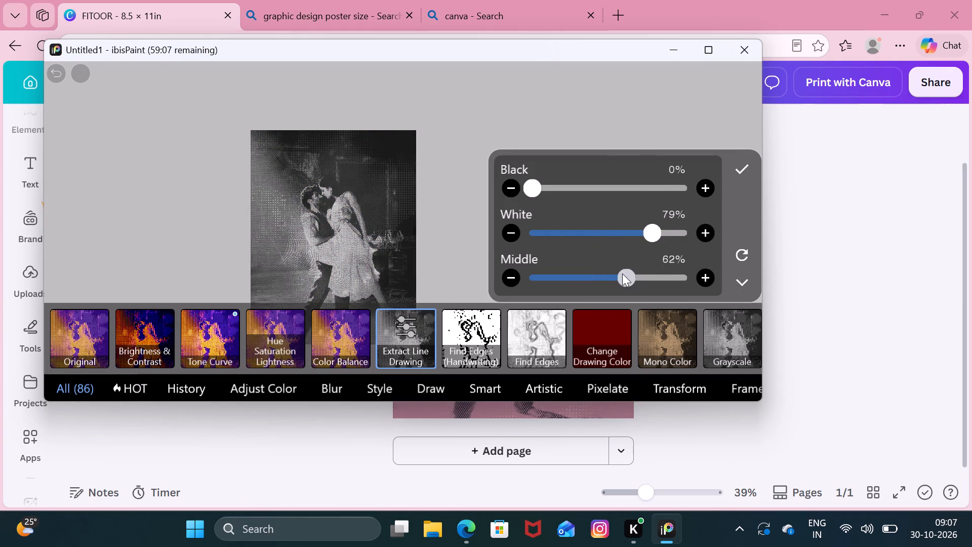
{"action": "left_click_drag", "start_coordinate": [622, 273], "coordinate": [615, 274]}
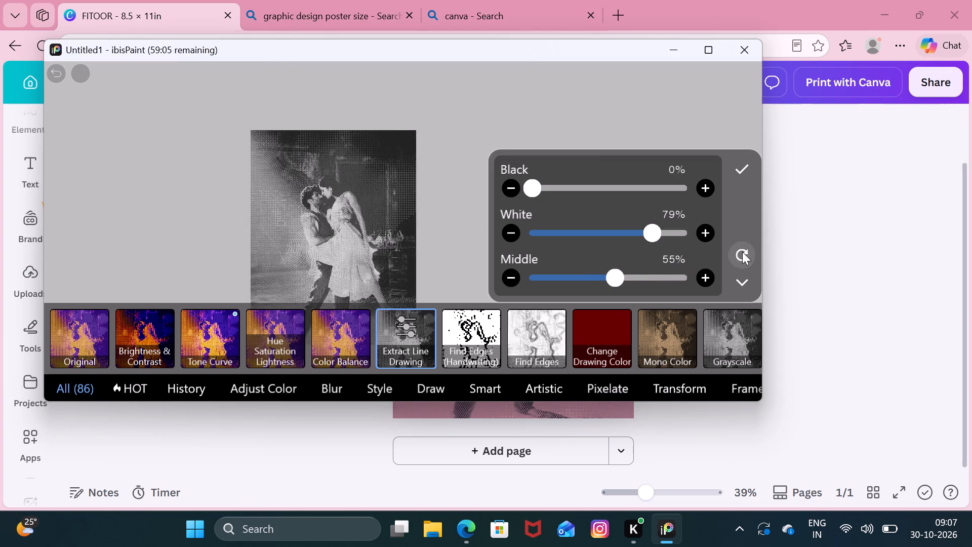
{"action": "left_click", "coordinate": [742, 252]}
Apply the Extract Line Drawing filter to the photo with Black at 7% and White at 93%, and leave the filters.
{"action": "left_click_drag", "start_coordinate": [537, 189], "coordinate": [551, 188]}
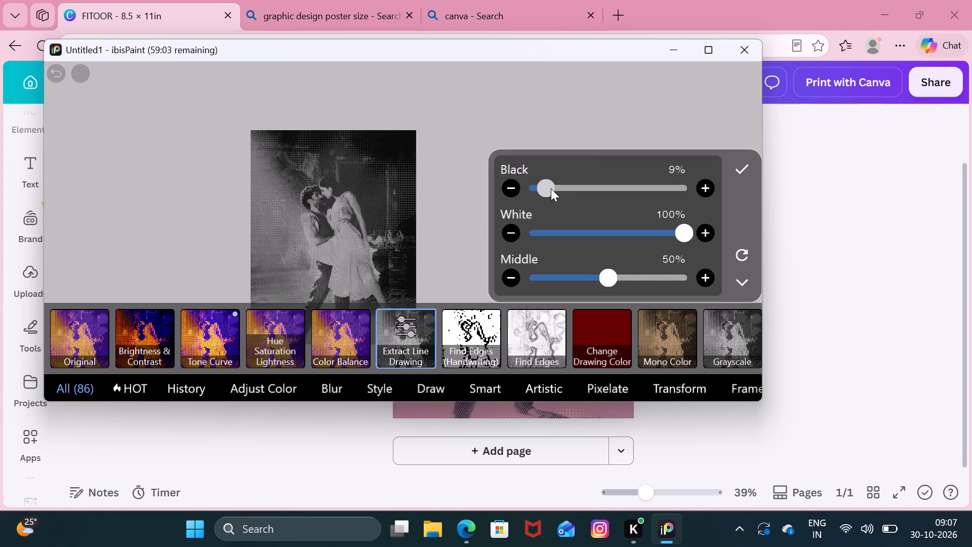
{"action": "left_click_drag", "start_coordinate": [551, 188], "coordinate": [548, 190]}
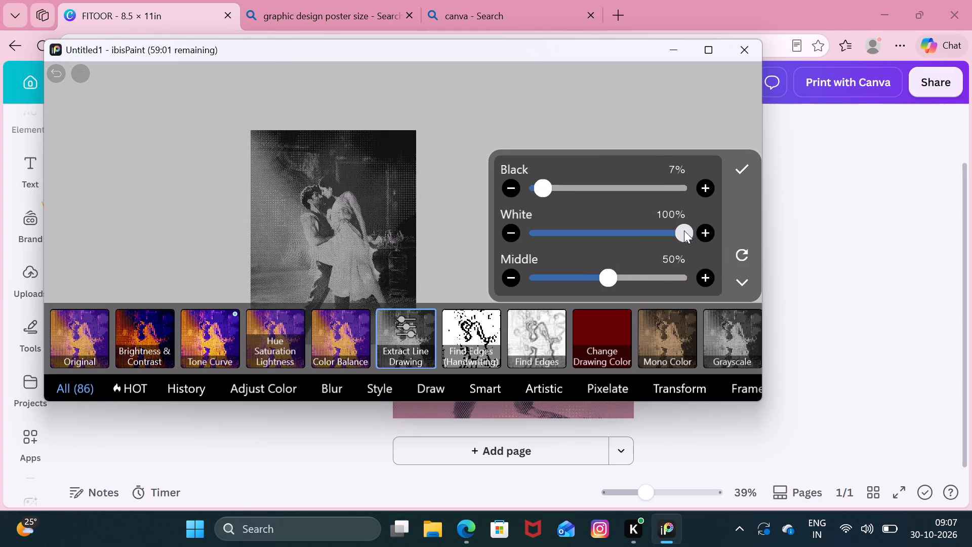
{"action": "left_click_drag", "start_coordinate": [684, 230], "coordinate": [674, 235]}
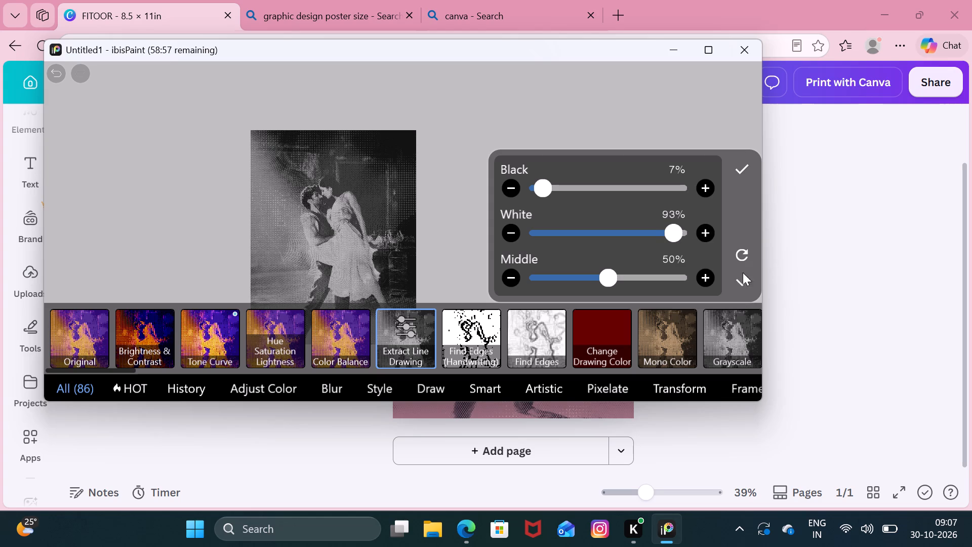
{"action": "left_click", "coordinate": [743, 170]}
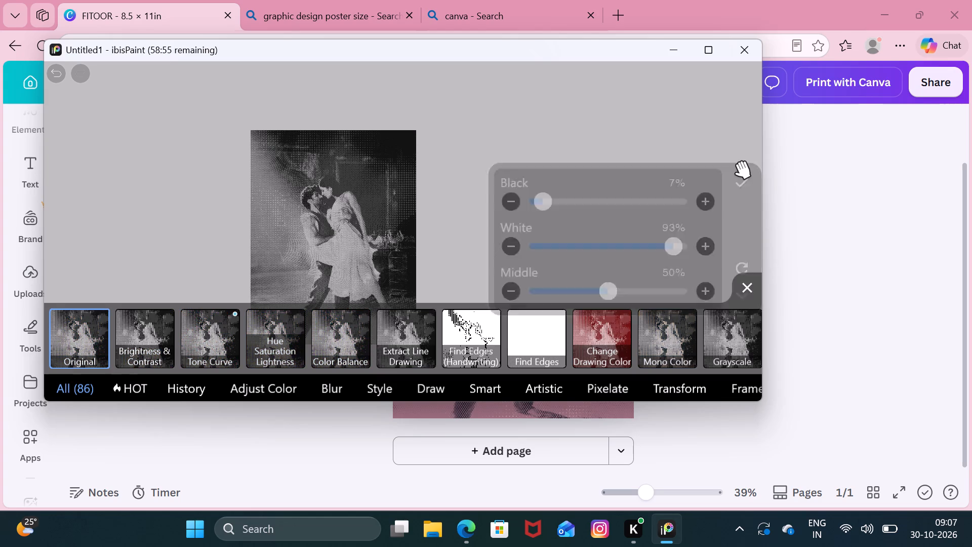
{"action": "left_click", "coordinate": [658, 236]}
{"action": "left_click", "coordinate": [750, 286]}
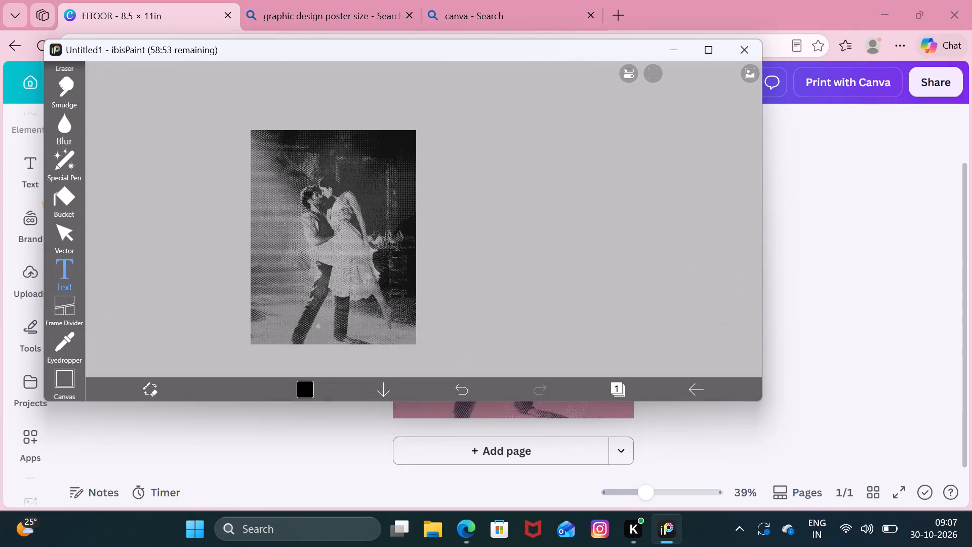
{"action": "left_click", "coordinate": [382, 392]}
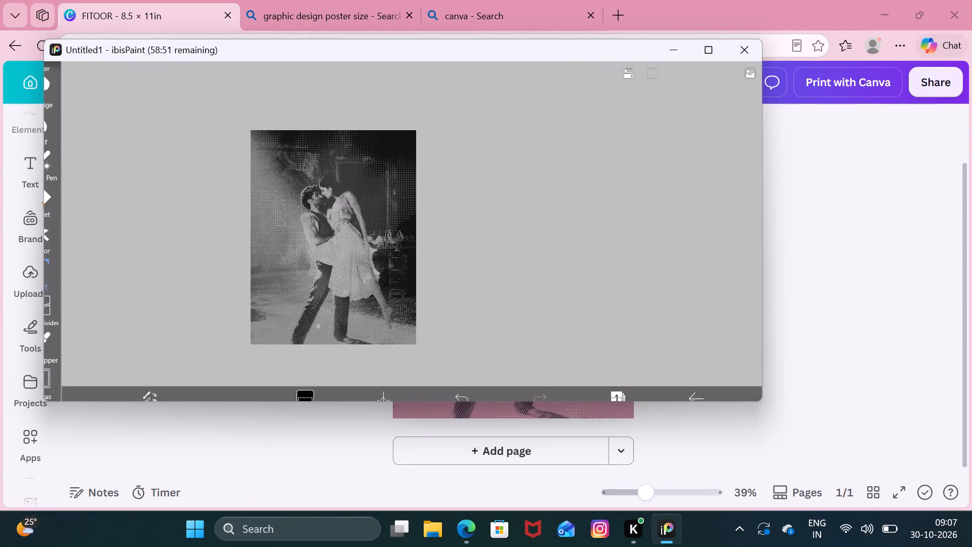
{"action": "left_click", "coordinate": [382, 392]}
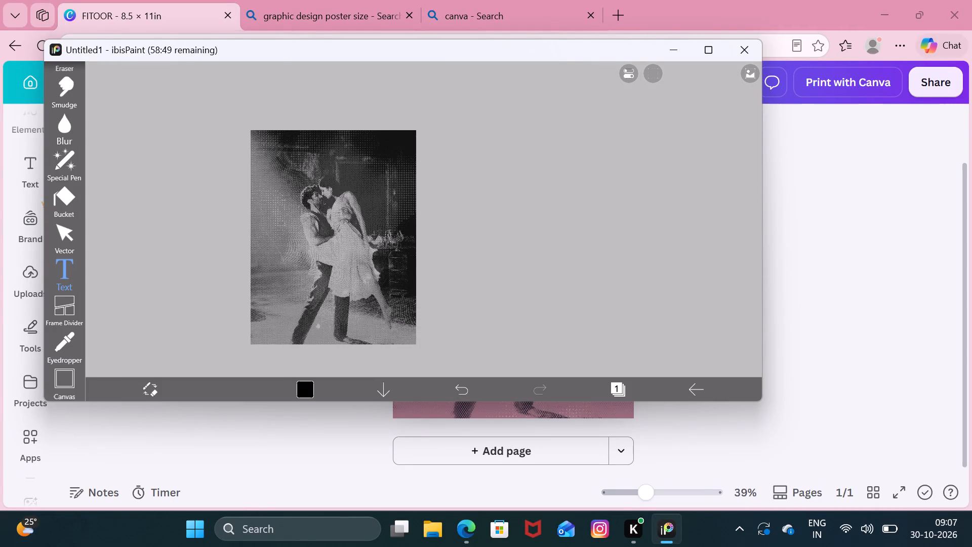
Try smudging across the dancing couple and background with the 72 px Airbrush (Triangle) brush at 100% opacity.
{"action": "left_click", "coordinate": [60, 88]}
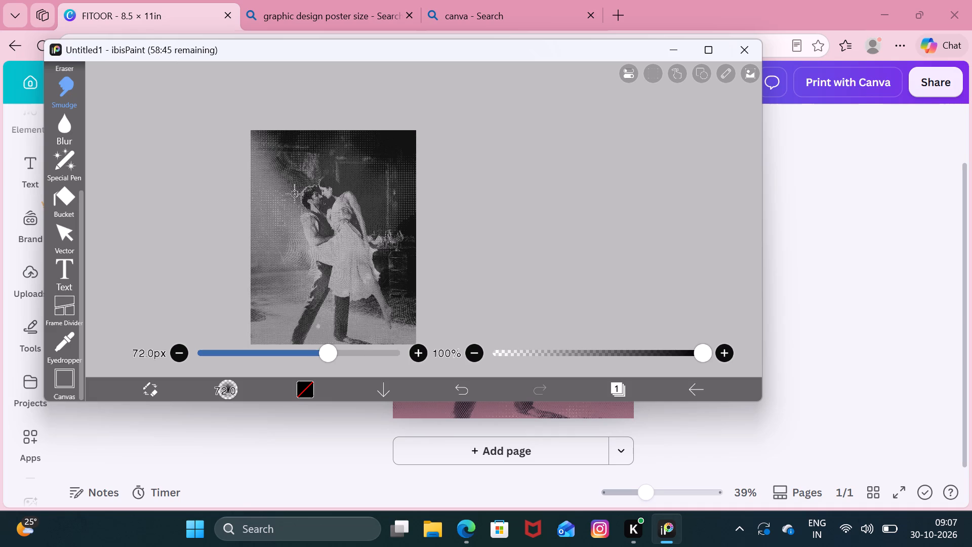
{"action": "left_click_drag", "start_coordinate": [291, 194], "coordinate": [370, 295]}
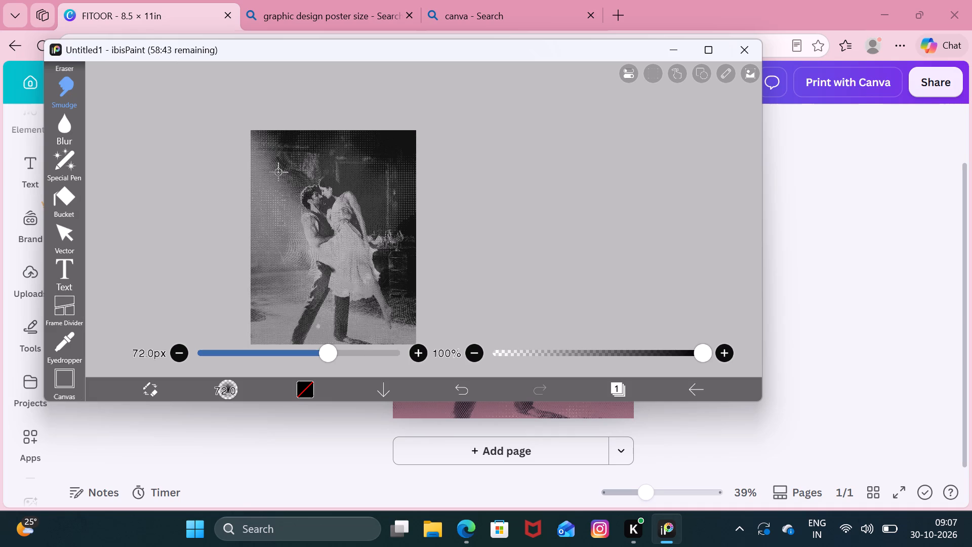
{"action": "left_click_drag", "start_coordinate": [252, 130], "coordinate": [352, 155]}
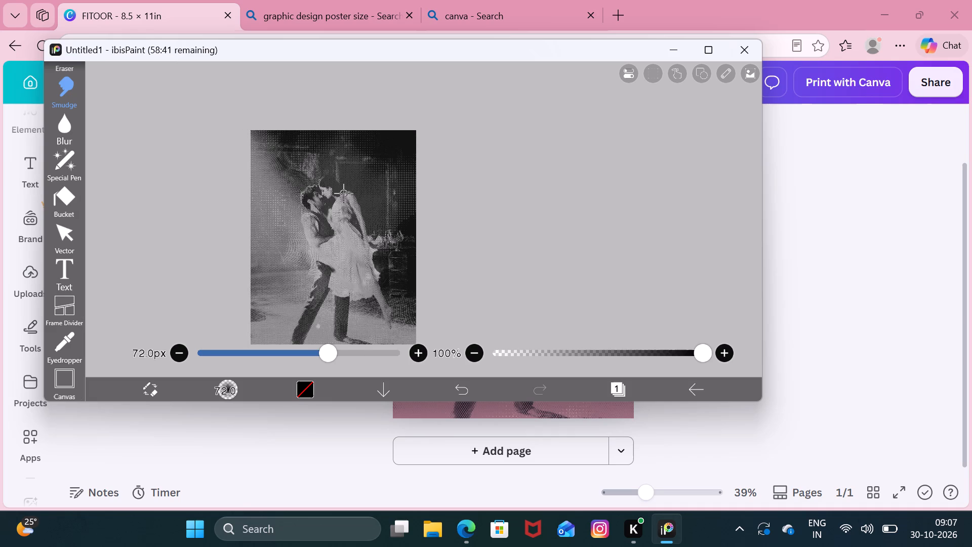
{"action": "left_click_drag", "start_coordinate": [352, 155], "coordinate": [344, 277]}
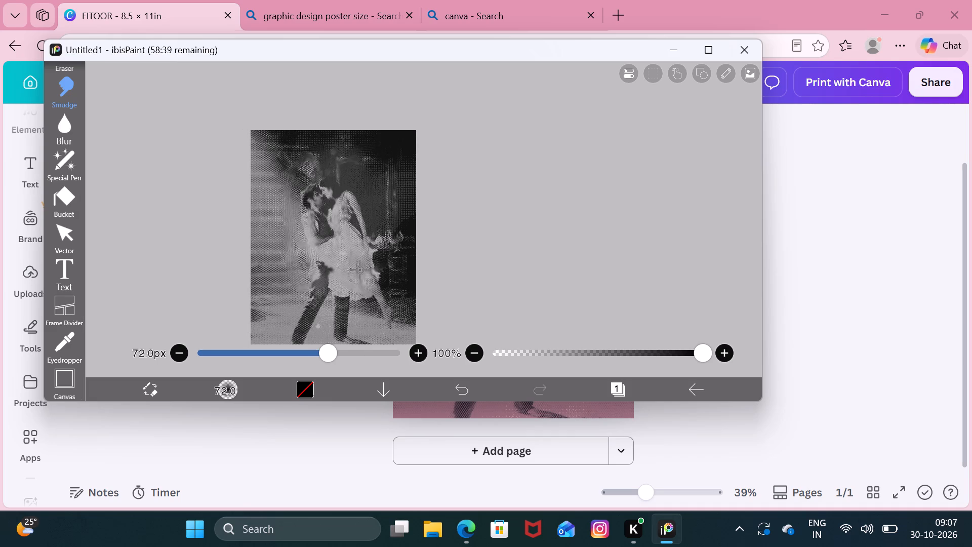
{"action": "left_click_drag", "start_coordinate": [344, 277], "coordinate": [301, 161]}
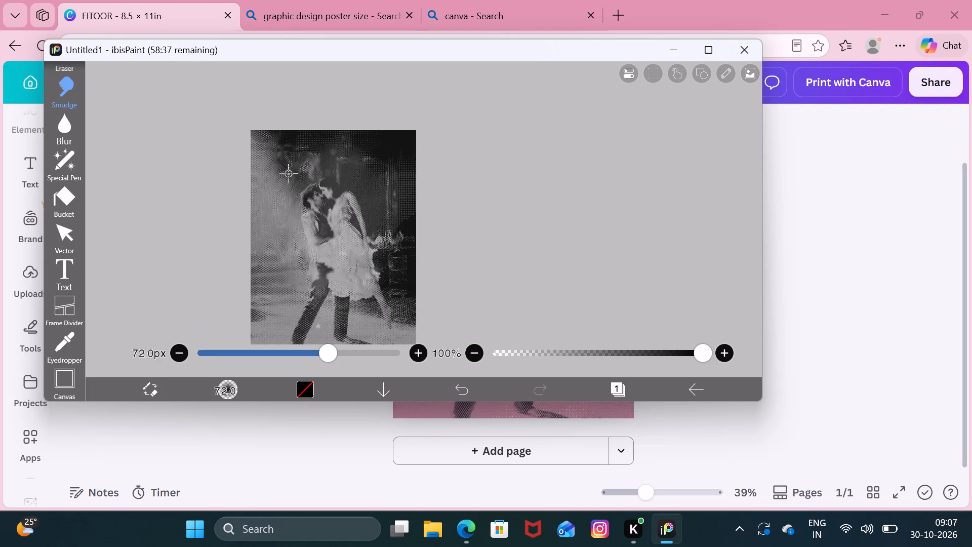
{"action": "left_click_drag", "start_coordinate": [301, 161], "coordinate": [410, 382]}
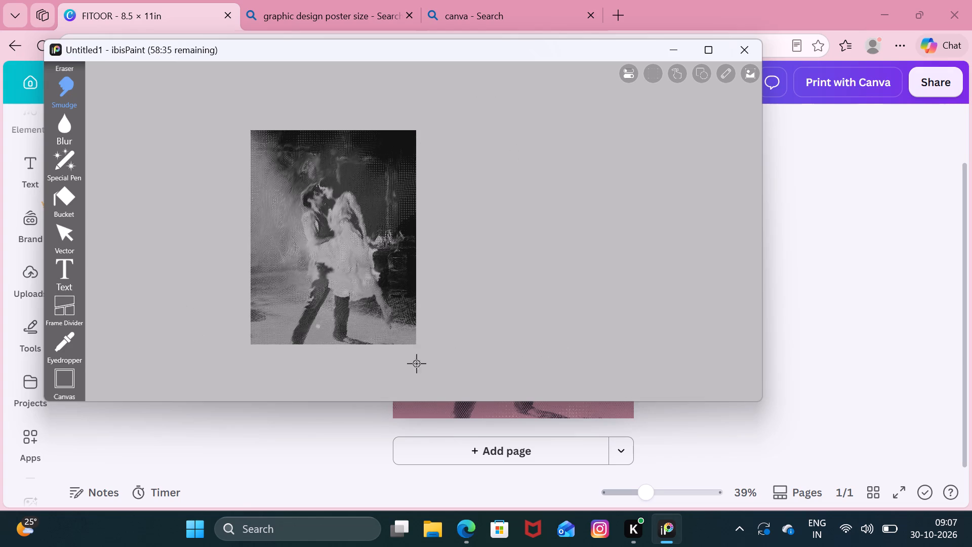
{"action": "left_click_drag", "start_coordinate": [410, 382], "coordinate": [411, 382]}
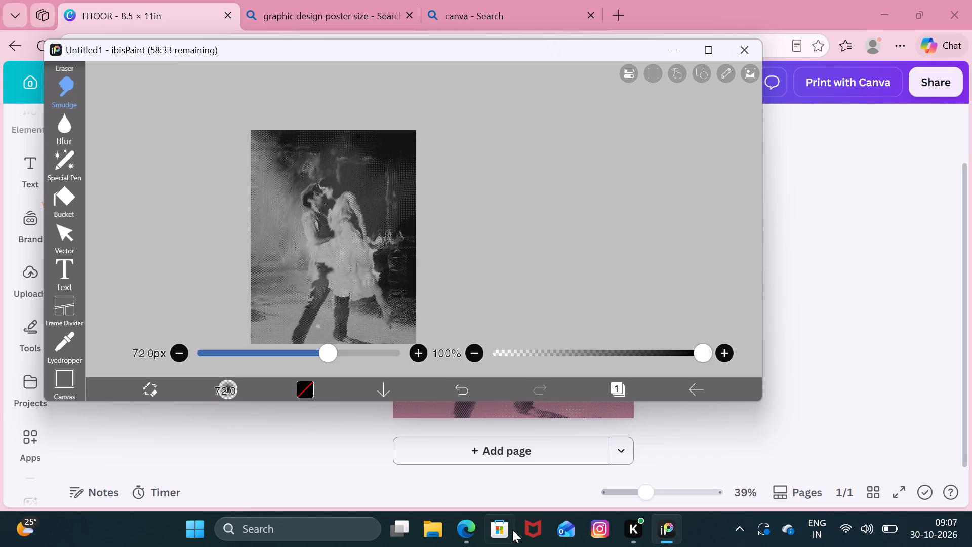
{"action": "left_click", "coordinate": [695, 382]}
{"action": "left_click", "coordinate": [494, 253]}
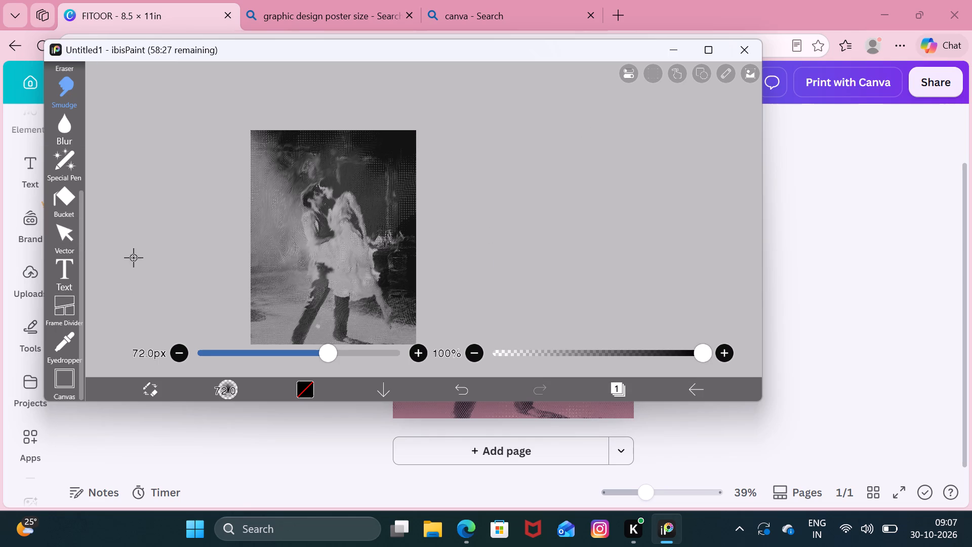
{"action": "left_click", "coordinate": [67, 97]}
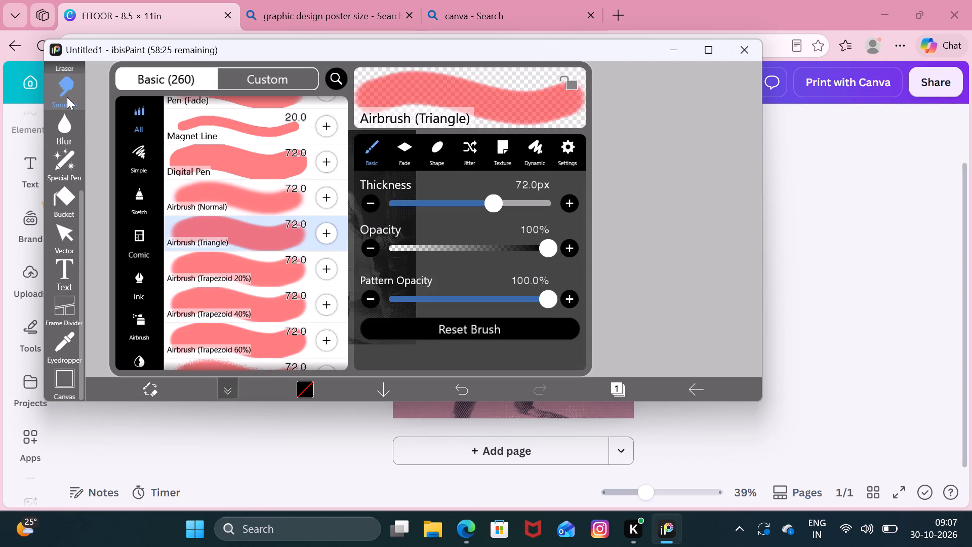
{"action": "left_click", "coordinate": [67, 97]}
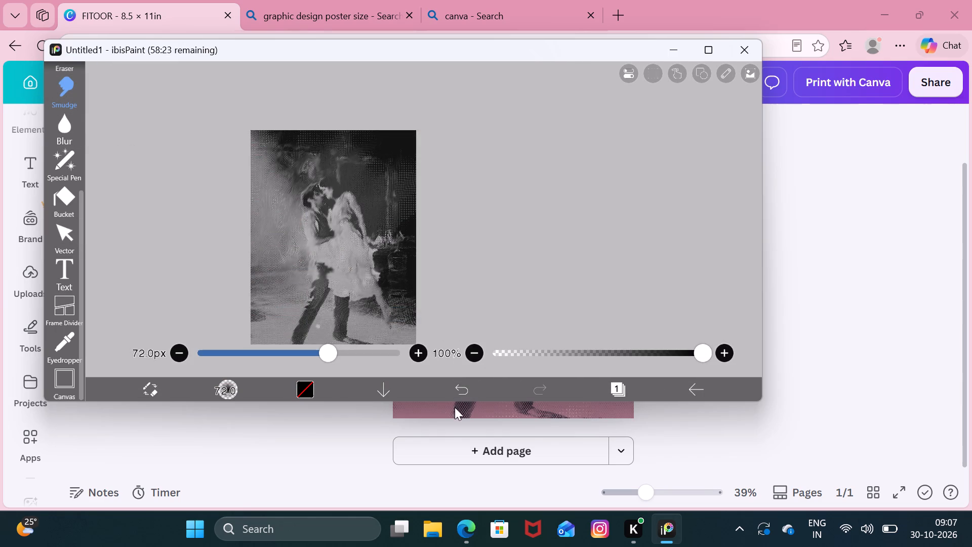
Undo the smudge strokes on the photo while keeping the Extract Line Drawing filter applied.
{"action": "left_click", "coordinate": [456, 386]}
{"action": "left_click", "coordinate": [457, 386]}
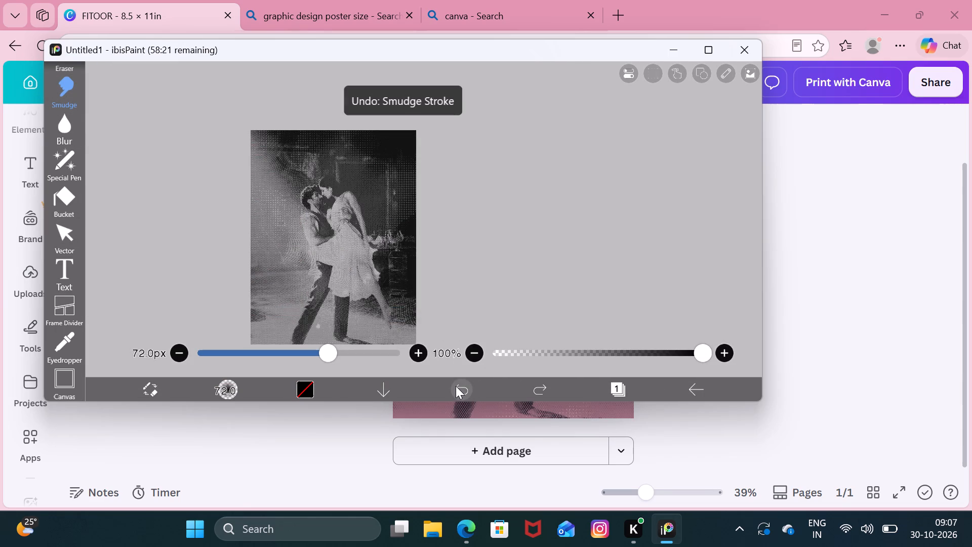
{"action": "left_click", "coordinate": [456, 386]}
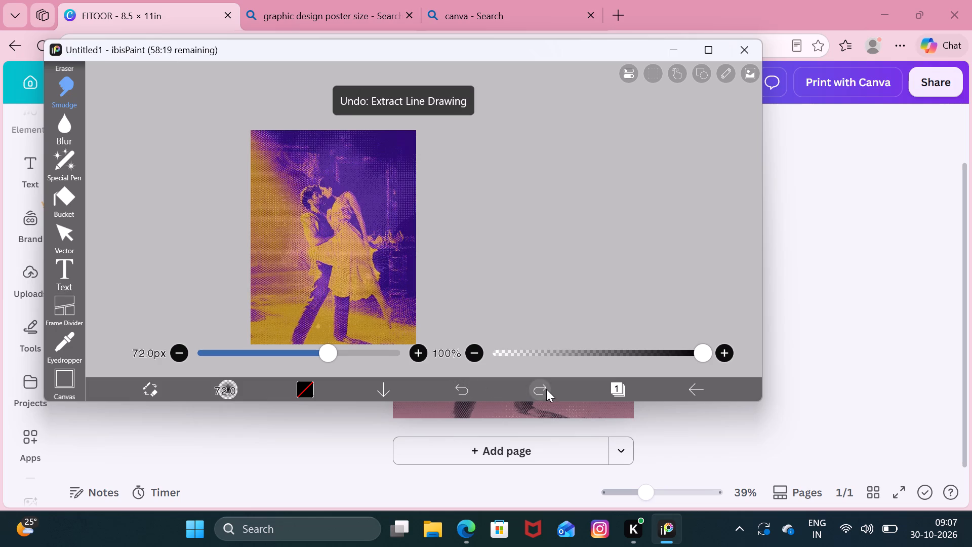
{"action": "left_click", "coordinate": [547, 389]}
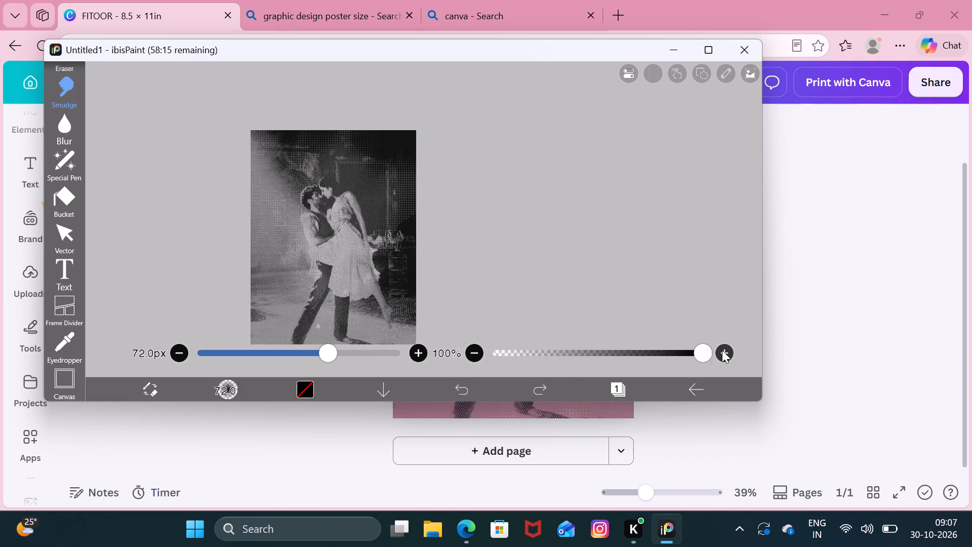
Start saving the filtered image as a PNG in RGB and choose the Desktop folder as its location.
{"action": "left_click", "coordinate": [689, 390]}
{"action": "left_click", "coordinate": [598, 320]}
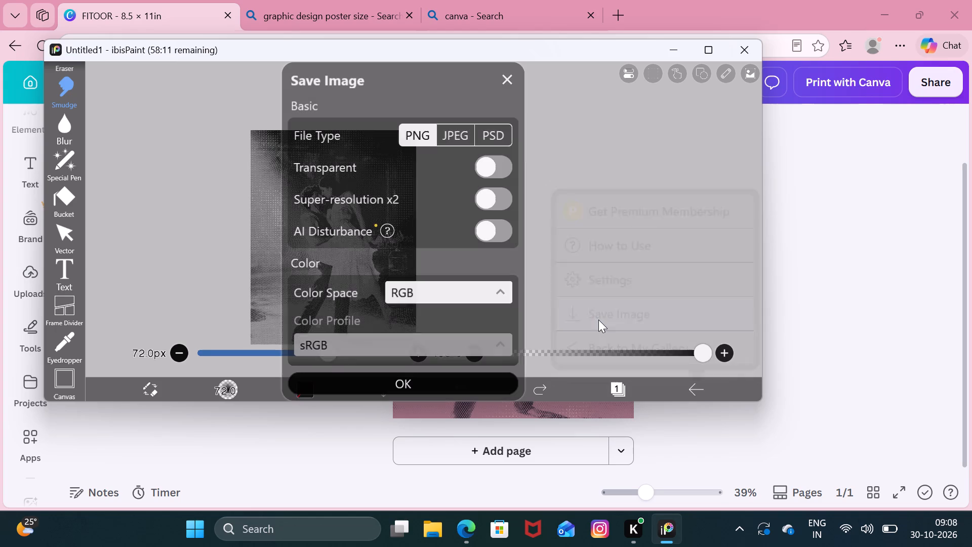
{"action": "left_click", "coordinate": [412, 380]}
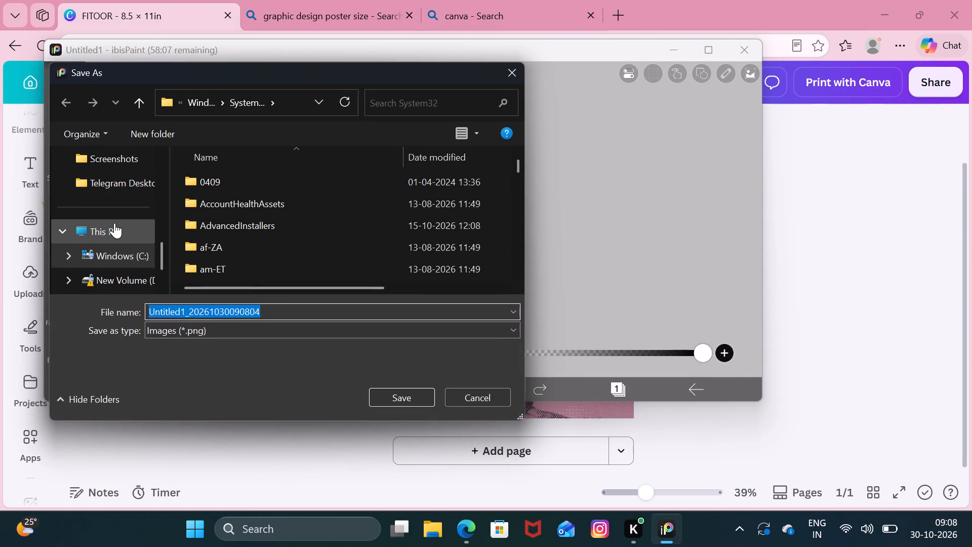
{"action": "double_click", "coordinate": [114, 223]}
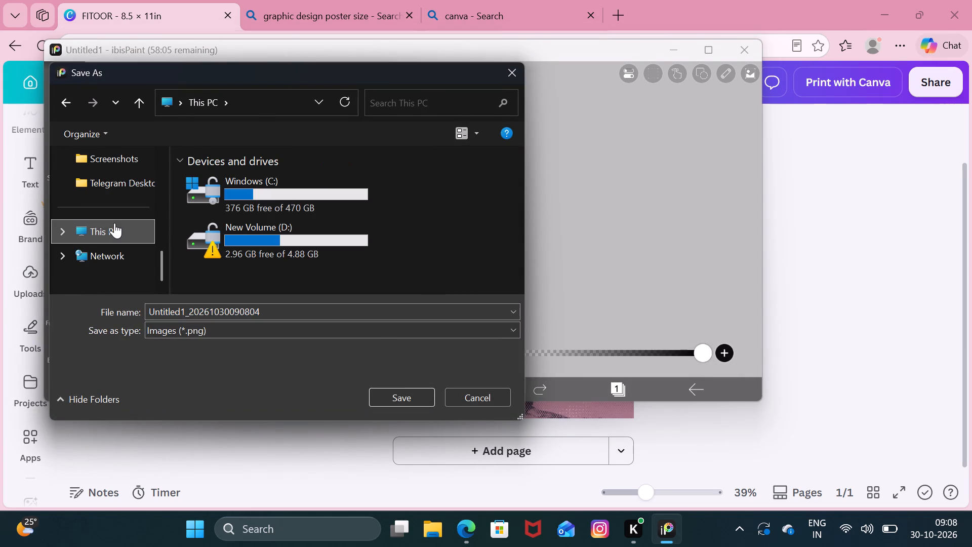
{"action": "scroll", "coordinate": [120, 190], "scroll_direction": "up", "scroll_amount": 3}
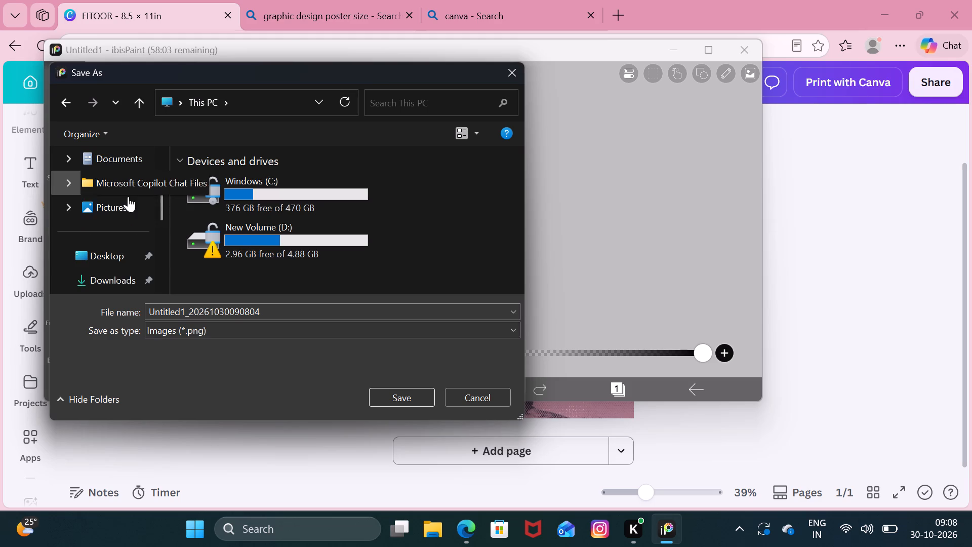
{"action": "scroll", "coordinate": [117, 189], "scroll_direction": "up", "scroll_amount": 2}
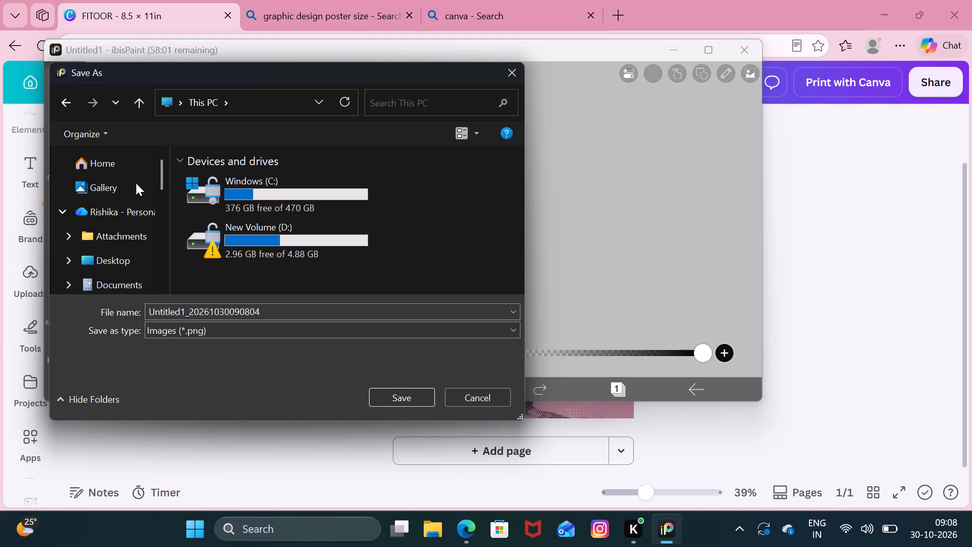
{"action": "double_click", "coordinate": [91, 252]}
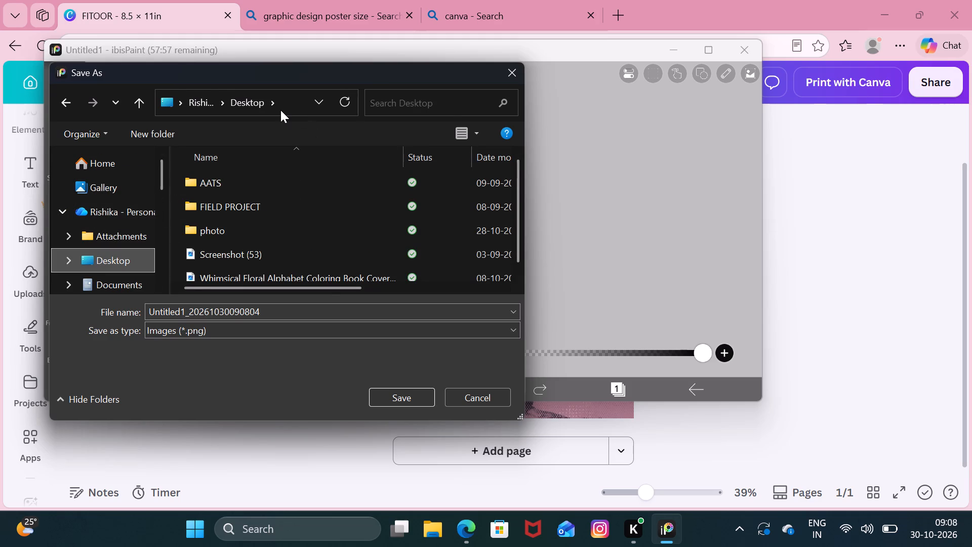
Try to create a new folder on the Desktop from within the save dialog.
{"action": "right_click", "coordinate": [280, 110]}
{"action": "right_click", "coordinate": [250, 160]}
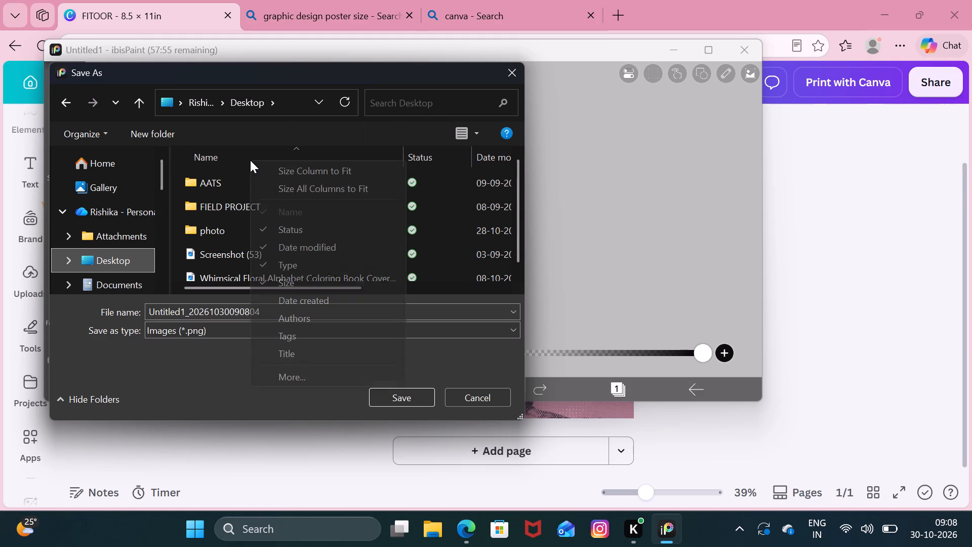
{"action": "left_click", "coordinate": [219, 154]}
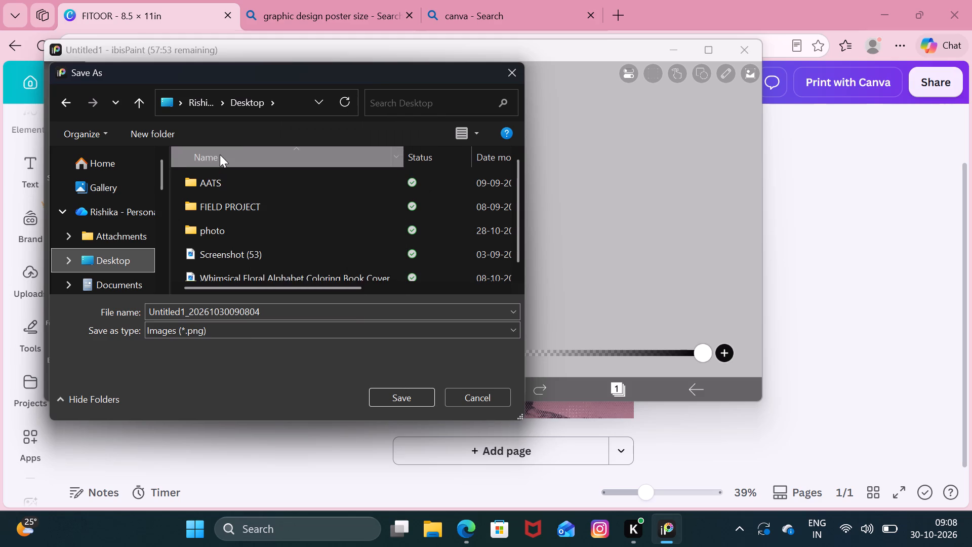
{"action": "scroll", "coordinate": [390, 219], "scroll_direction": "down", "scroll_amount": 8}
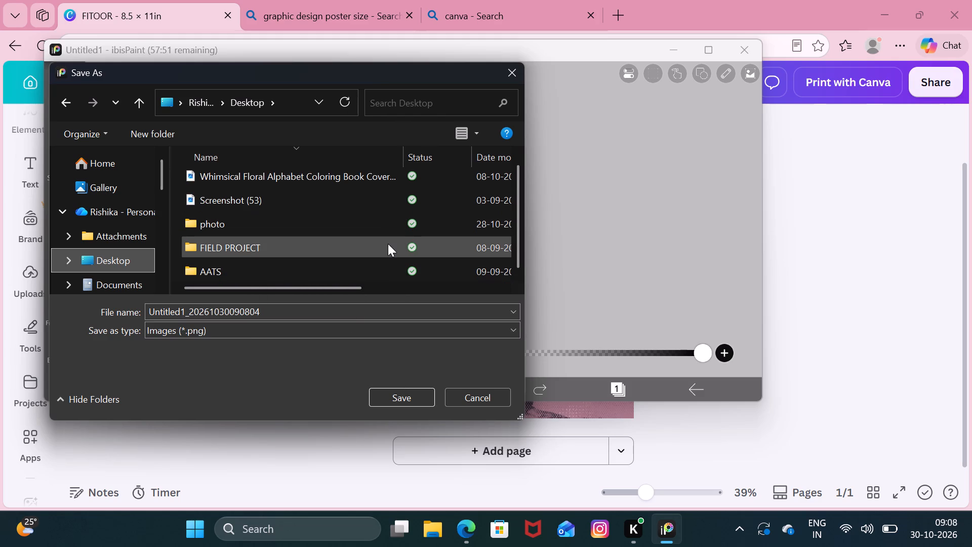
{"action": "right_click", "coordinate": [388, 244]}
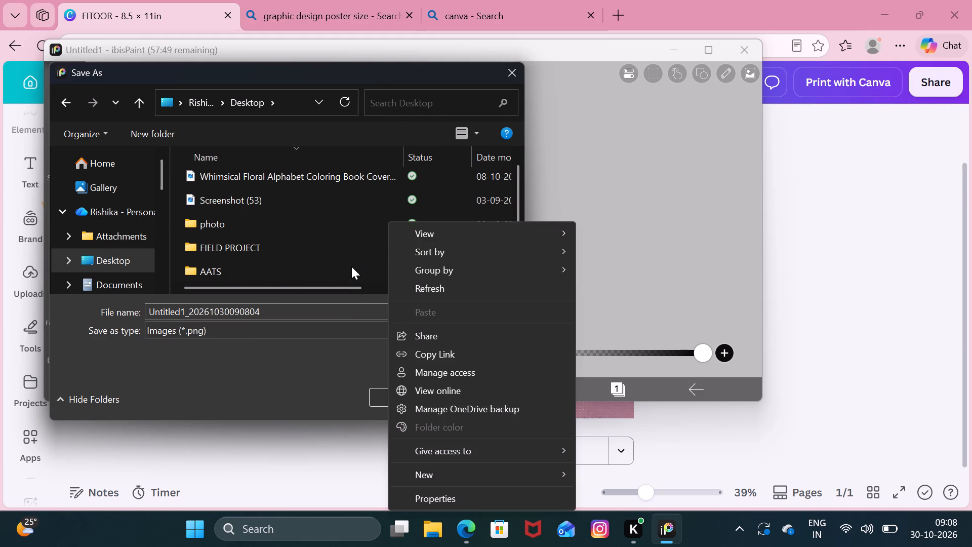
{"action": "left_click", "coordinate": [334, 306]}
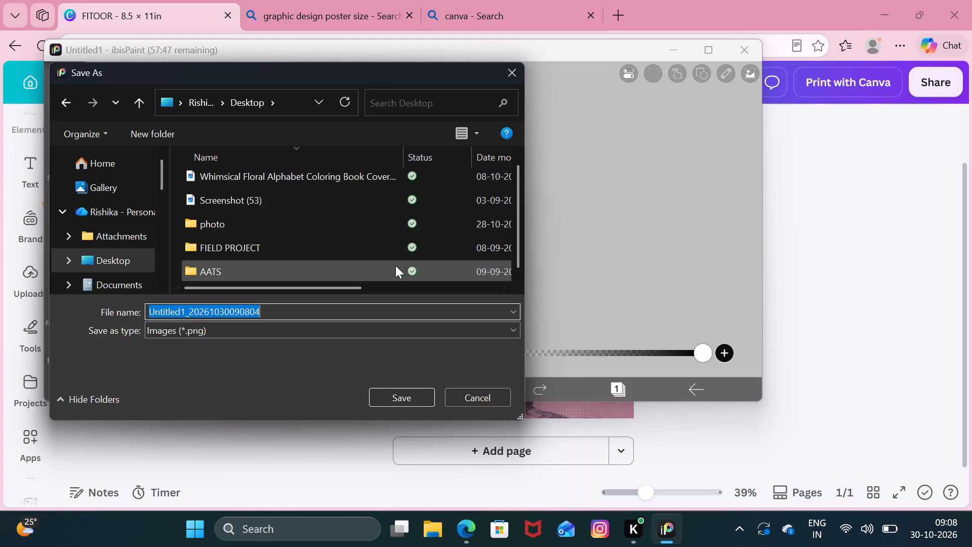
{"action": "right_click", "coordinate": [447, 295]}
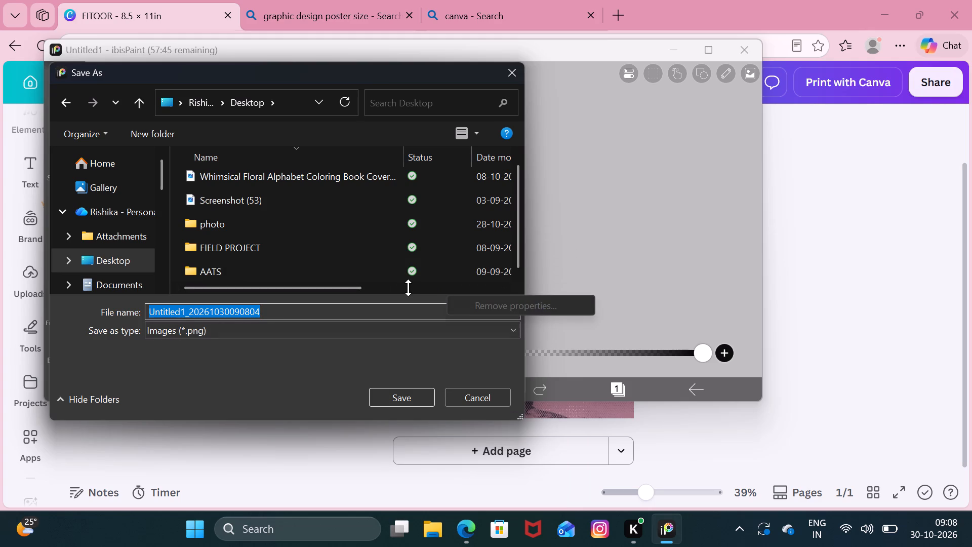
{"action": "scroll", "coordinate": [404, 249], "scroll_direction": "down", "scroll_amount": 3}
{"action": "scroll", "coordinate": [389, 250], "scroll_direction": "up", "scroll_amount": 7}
Create a new folder on the desktop named POSTER DESIGNS.
{"action": "left_click", "coordinate": [971, 546]}
{"action": "right_click", "coordinate": [532, 252]}
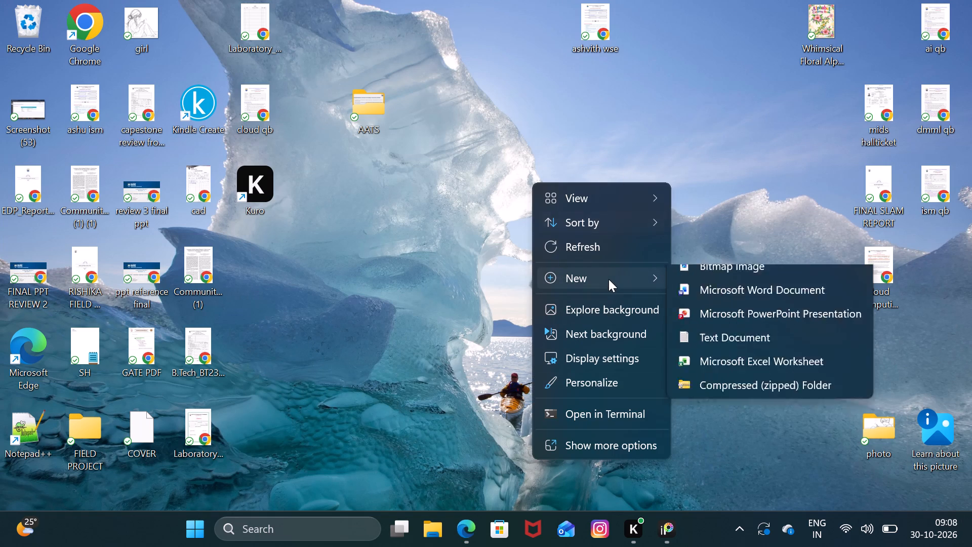
{"action": "left_click", "coordinate": [721, 276]}
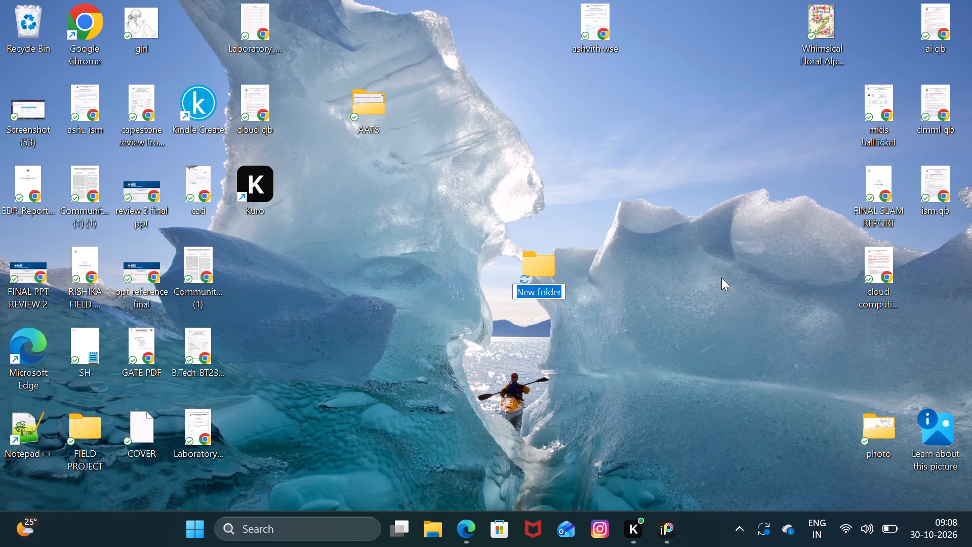
{"action": "type", "text": "MOV"}
{"action": "key", "text": "BackSpace"}
{"action": "key", "text": "BackSpace"}
{"action": "key", "text": "BackSpace"}
{"action": "key", "text": "BackSpace"}
{"action": "type", "text": "POSTER DESIGNS"}
{"action": "key", "text": "Return"}
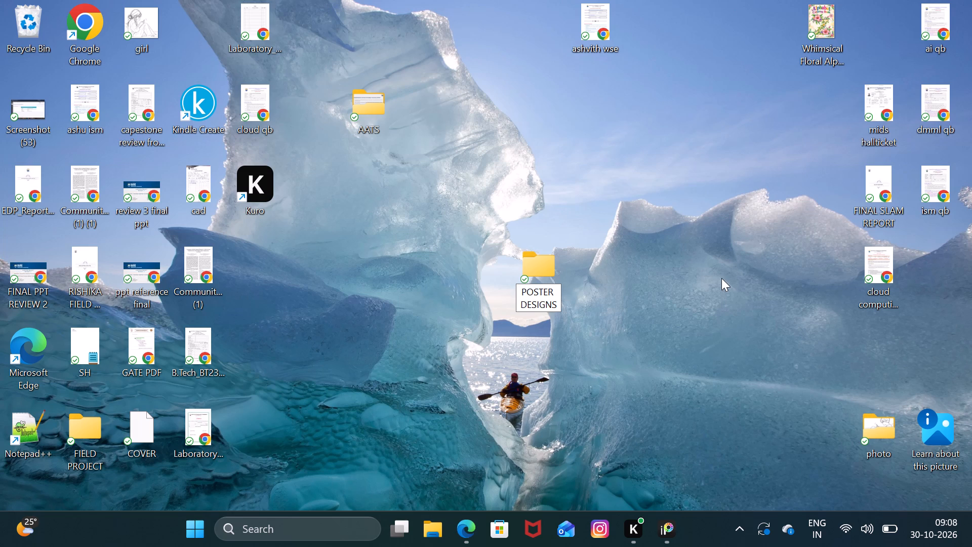
Return to ibisPaint's pending save and save the filtered image on the Desktop as a PNG named YE FITOOR.
{"action": "left_click", "coordinate": [665, 533]}
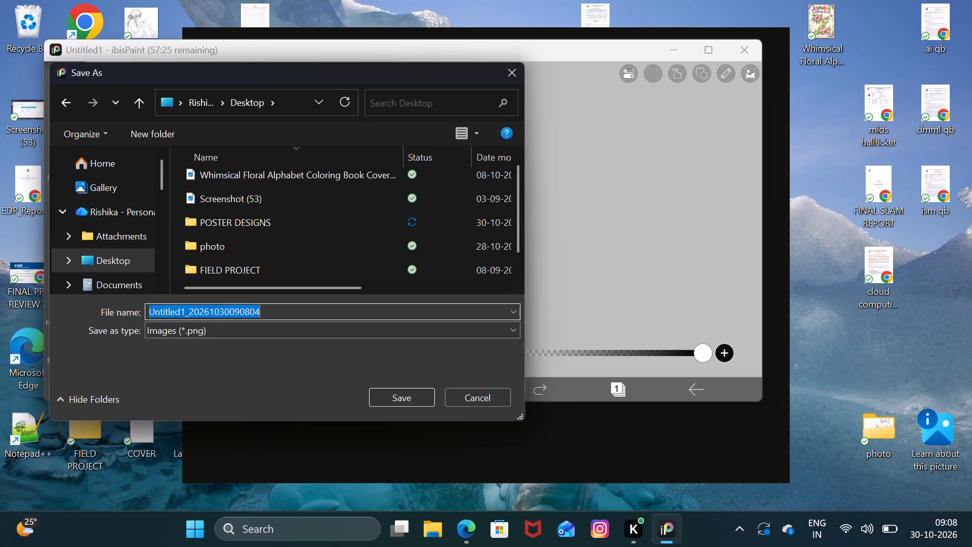
{"action": "scroll", "coordinate": [242, 236], "scroll_direction": "down", "scroll_amount": 3}
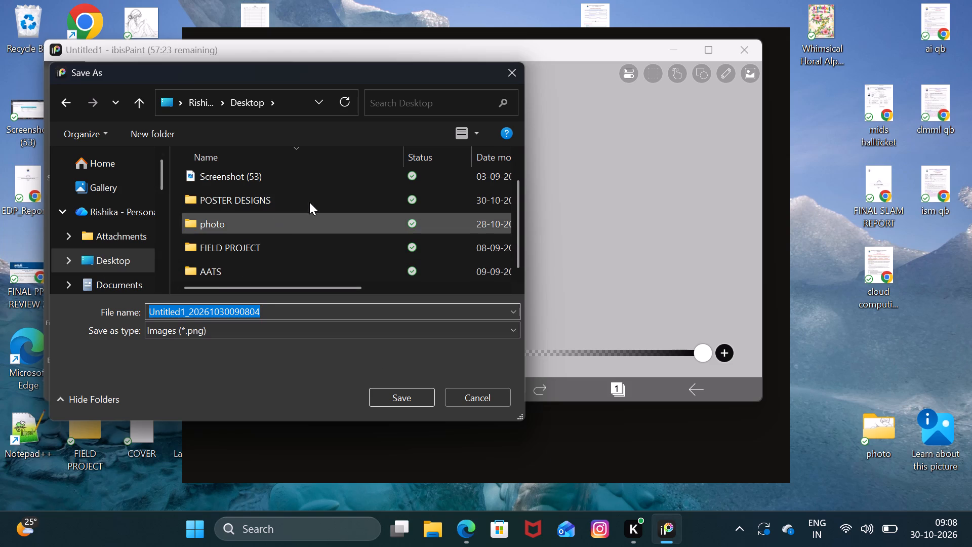
{"action": "left_click", "coordinate": [312, 200]}
{"action": "left_click", "coordinate": [303, 310]}
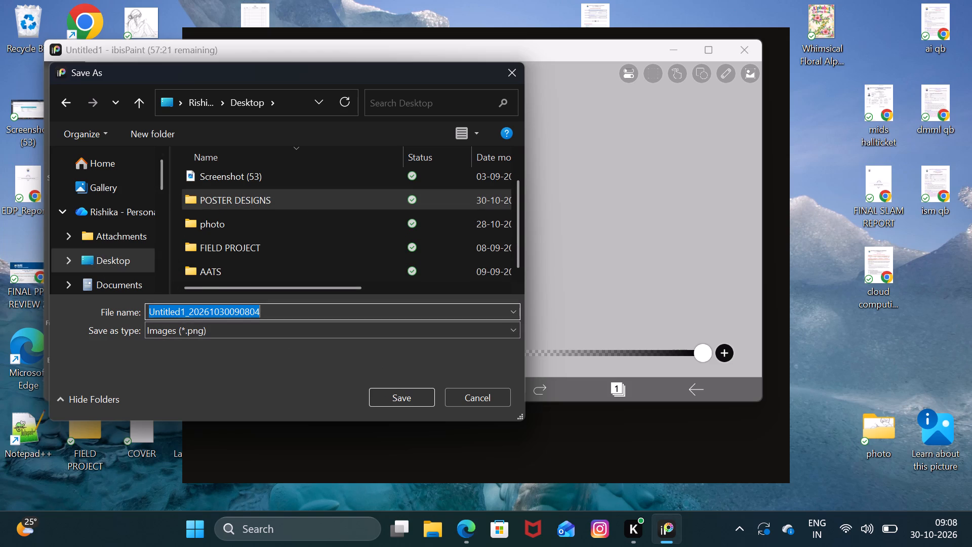
{"action": "key", "text": "BackSpace"}
{"action": "type", "text": "YE F"}
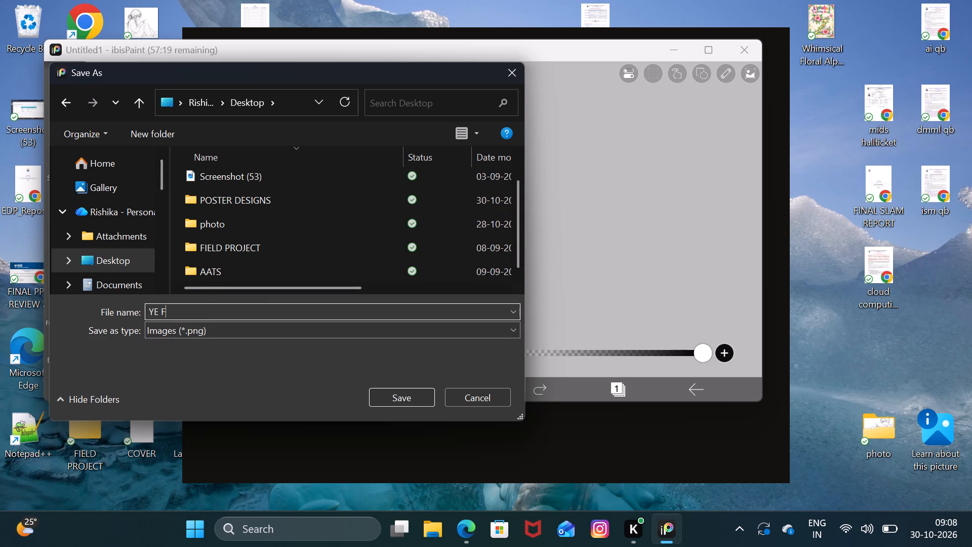
{"action": "key", "text": "i"}
{"action": "type", "text": "TII"}
{"action": "key", "text": "BackSpace"}
{"action": "key", "text": "BackSpace"}
{"action": "type", "text": "OOR"}
{"action": "key", "text": "Return"}
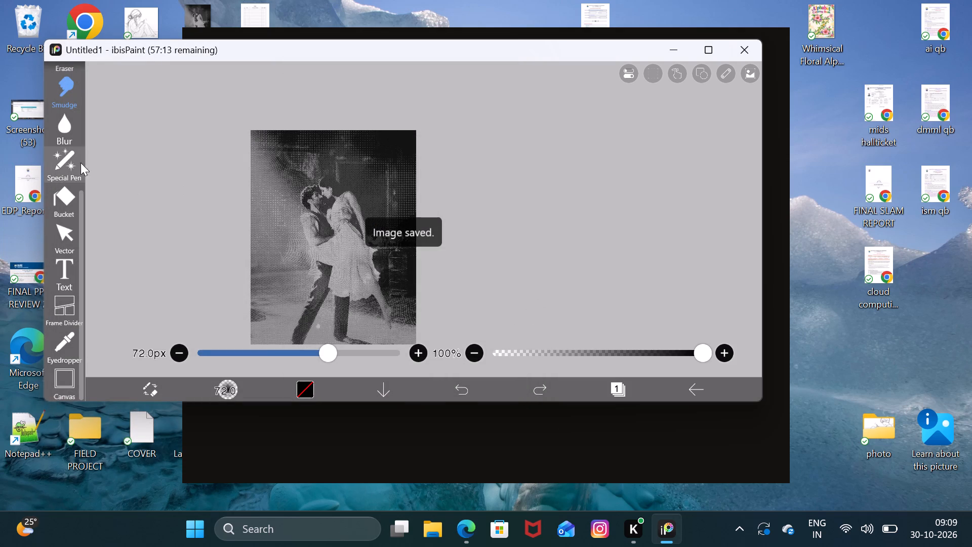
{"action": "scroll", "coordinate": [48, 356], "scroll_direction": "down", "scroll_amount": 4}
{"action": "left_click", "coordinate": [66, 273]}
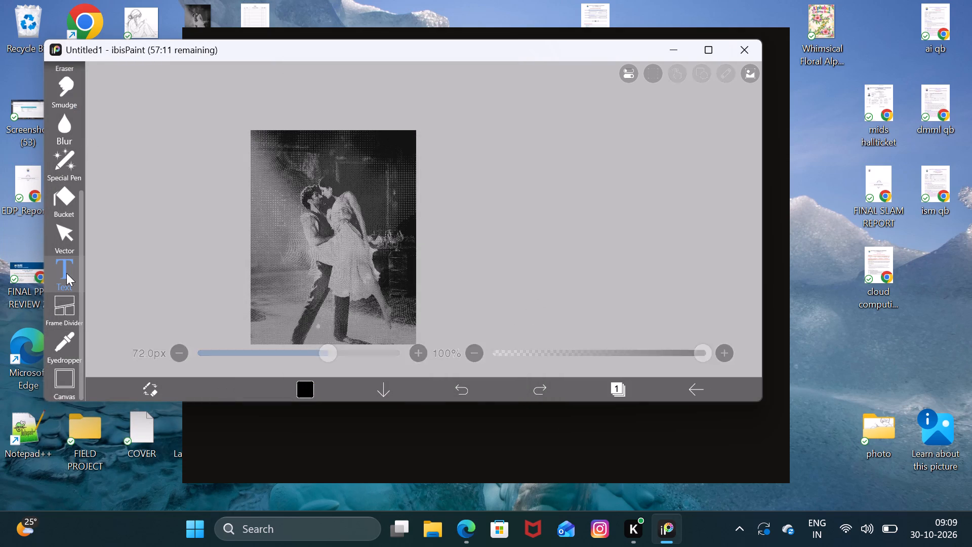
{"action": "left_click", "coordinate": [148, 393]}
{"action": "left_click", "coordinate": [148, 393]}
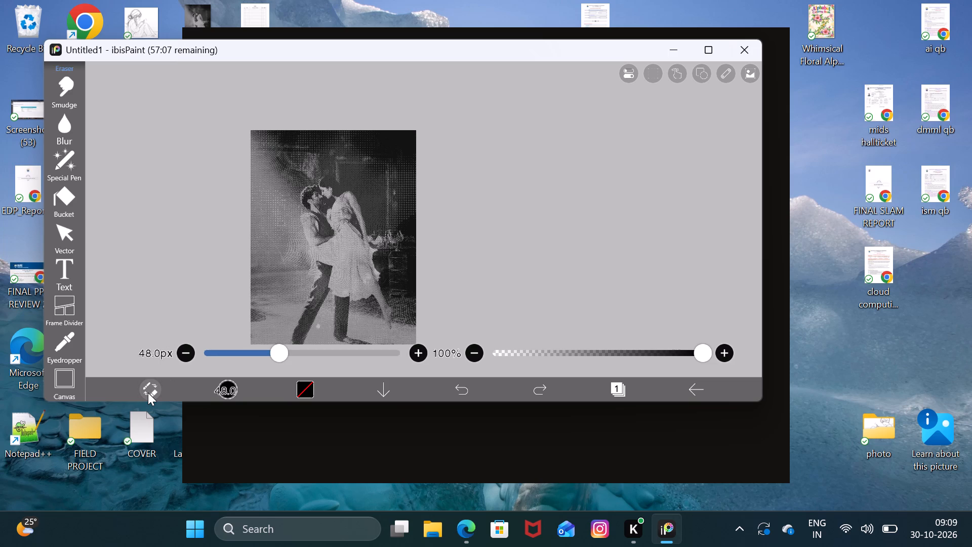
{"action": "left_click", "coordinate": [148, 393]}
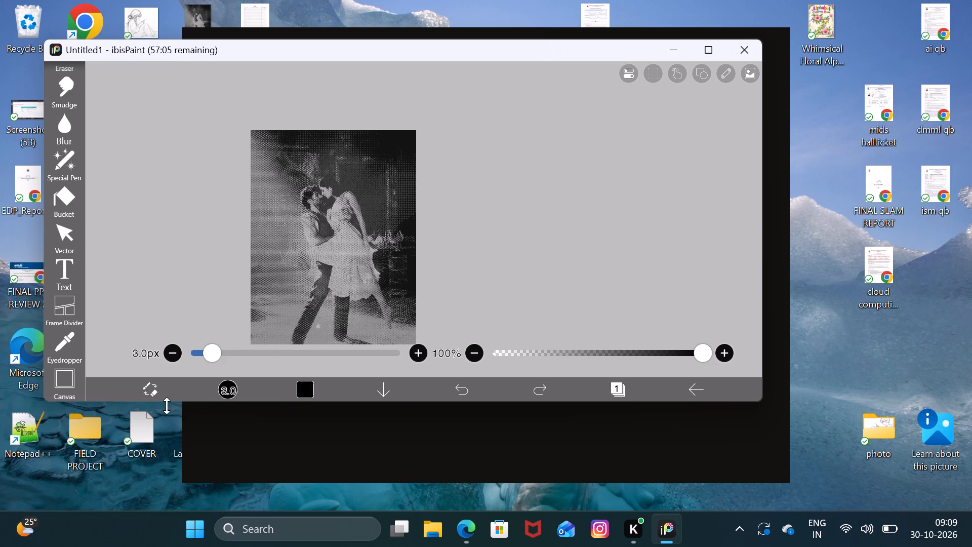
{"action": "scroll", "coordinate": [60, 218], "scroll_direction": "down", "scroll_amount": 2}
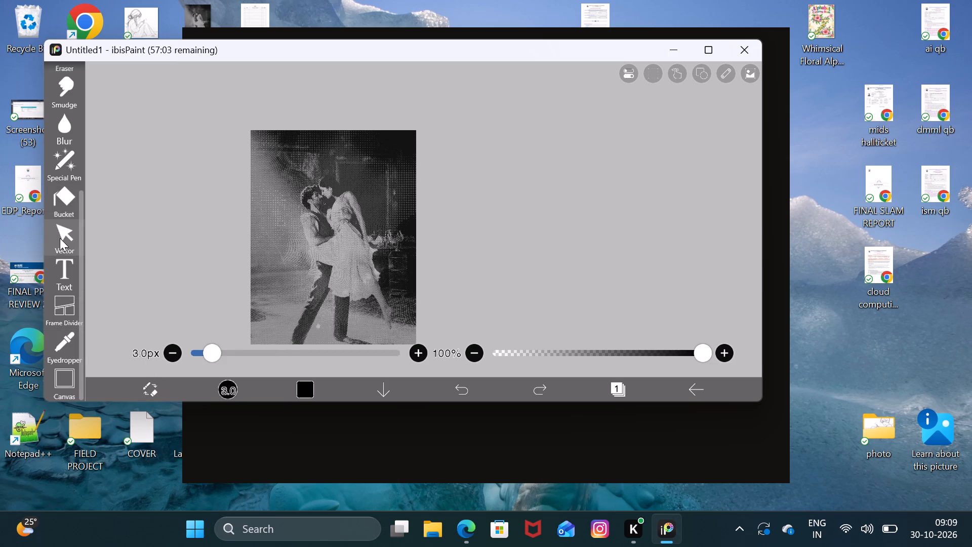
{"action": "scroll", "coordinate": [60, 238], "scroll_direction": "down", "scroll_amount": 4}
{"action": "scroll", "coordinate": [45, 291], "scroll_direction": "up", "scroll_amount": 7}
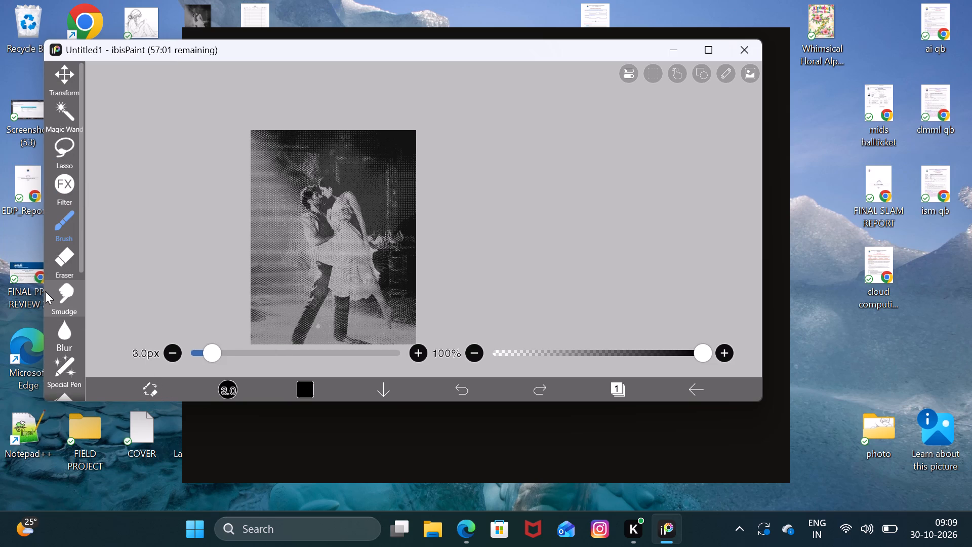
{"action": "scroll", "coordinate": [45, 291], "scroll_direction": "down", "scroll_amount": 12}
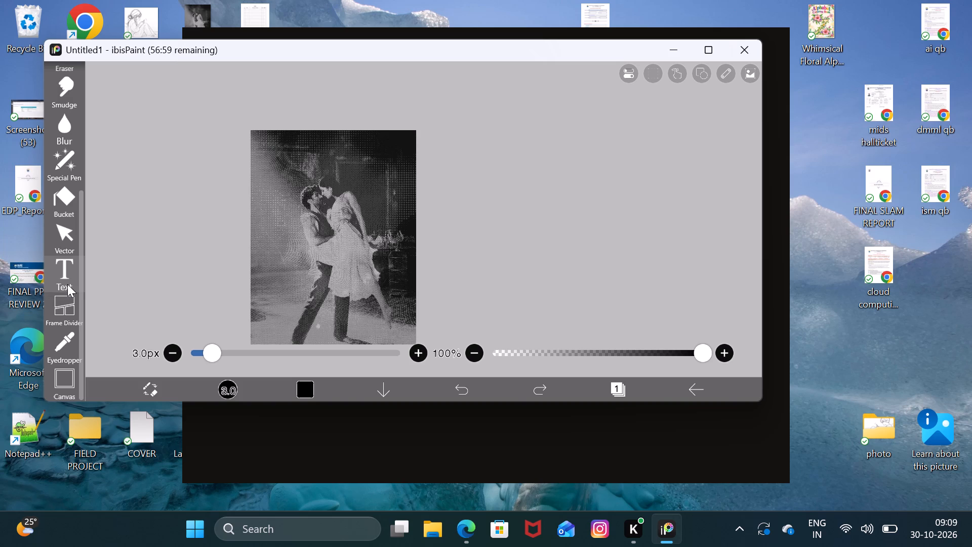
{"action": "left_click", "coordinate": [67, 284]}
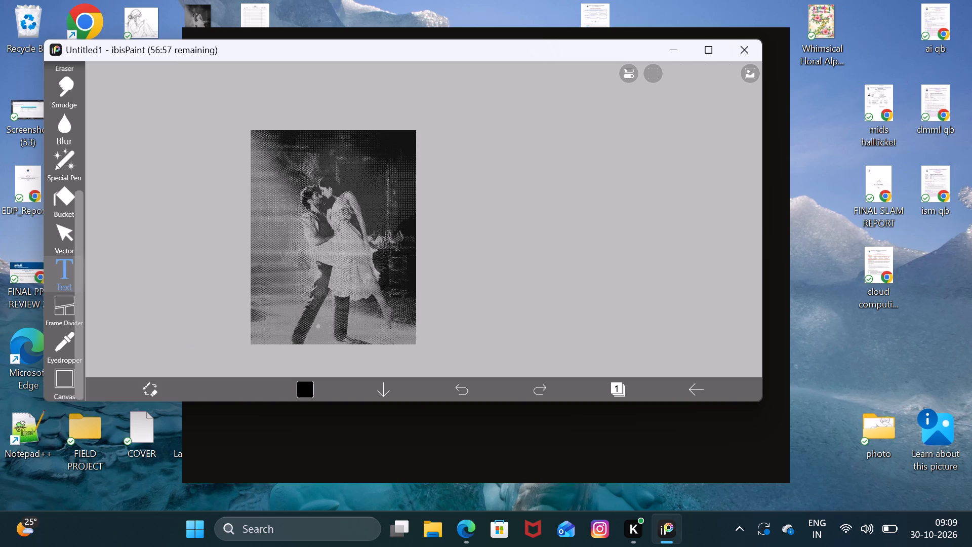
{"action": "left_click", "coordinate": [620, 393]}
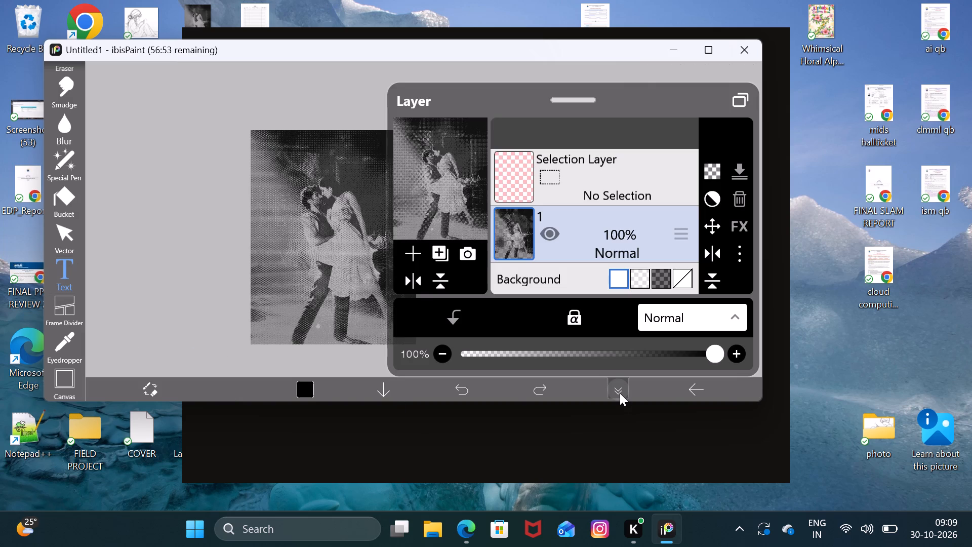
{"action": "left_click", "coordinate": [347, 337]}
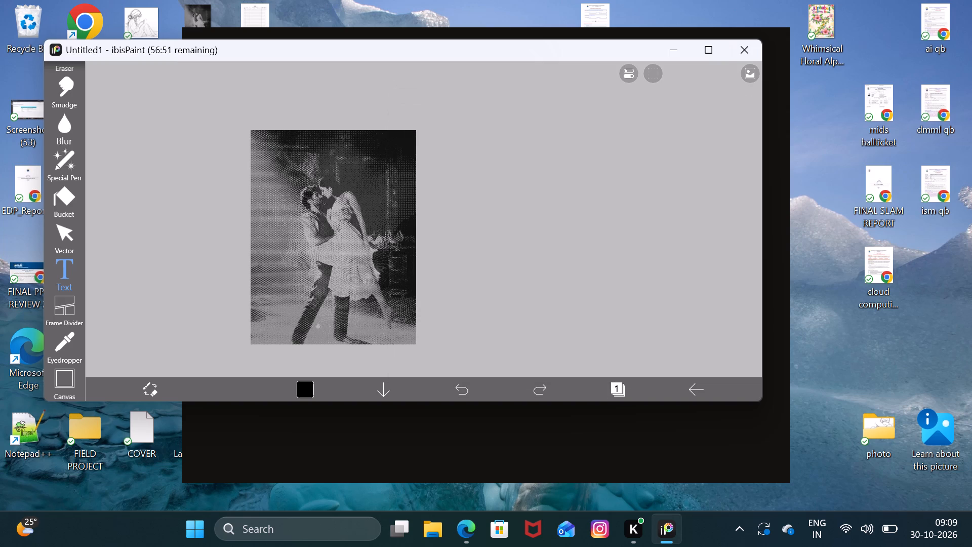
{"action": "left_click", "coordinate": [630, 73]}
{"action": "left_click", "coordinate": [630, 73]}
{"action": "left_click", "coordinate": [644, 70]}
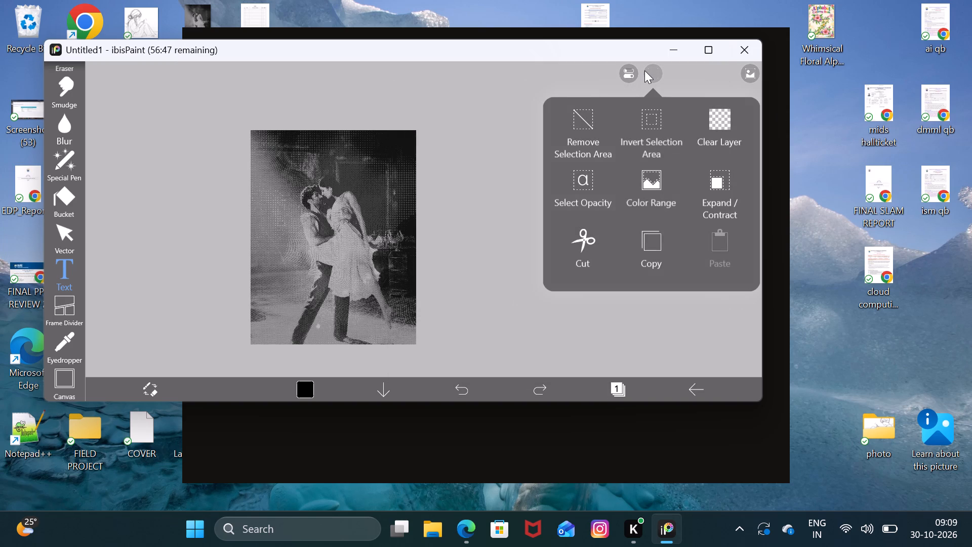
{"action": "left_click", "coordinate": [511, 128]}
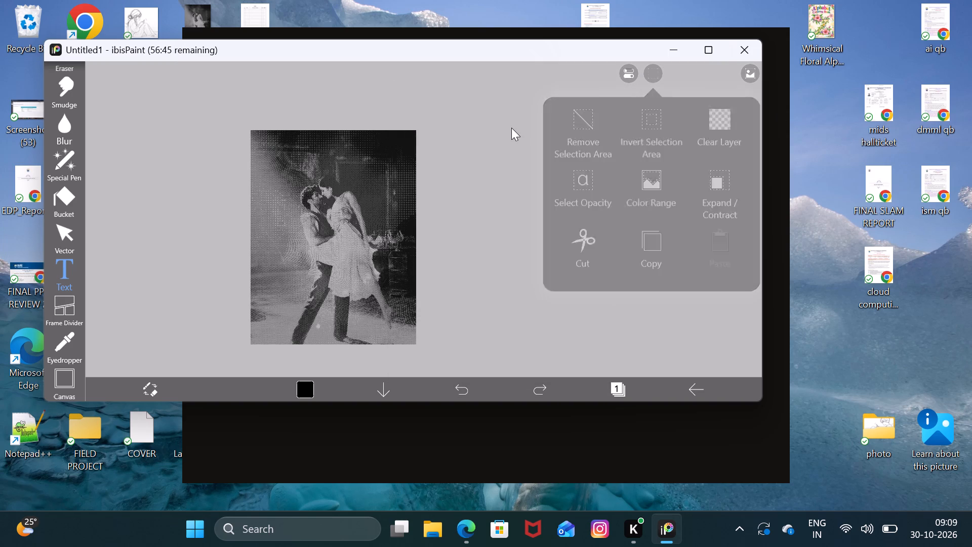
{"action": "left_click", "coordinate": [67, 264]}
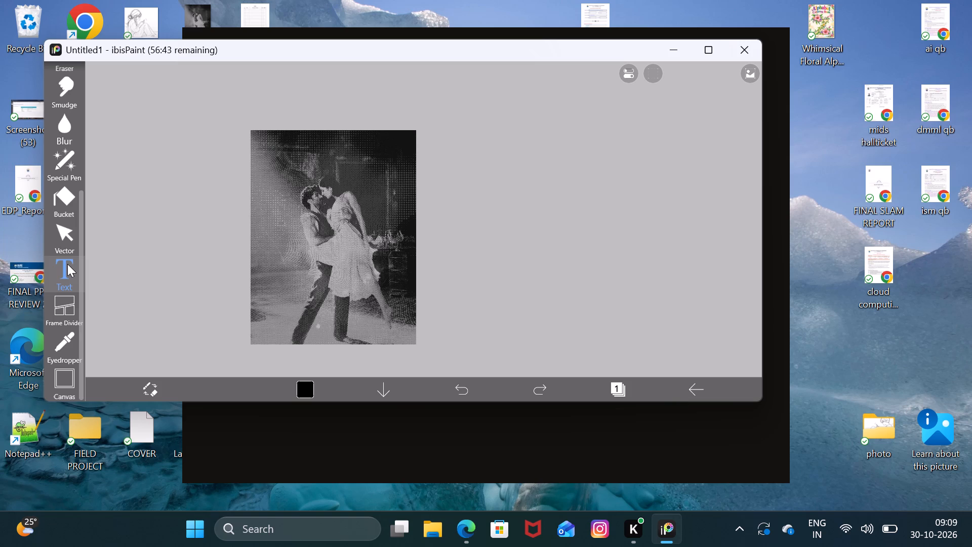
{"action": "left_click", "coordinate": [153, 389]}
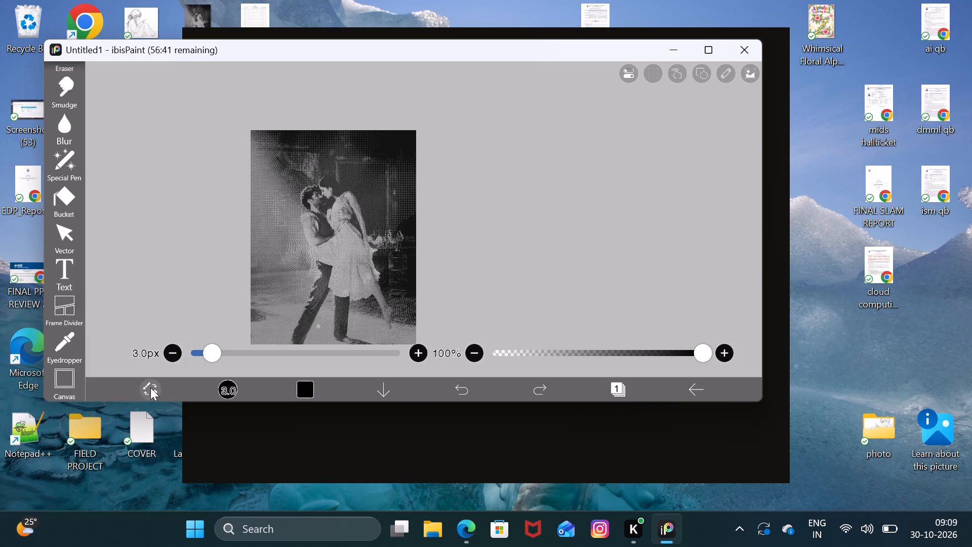
Add the text FITOOR over the dancing-couple photo with the Text tool.
{"action": "left_click", "coordinate": [62, 266]}
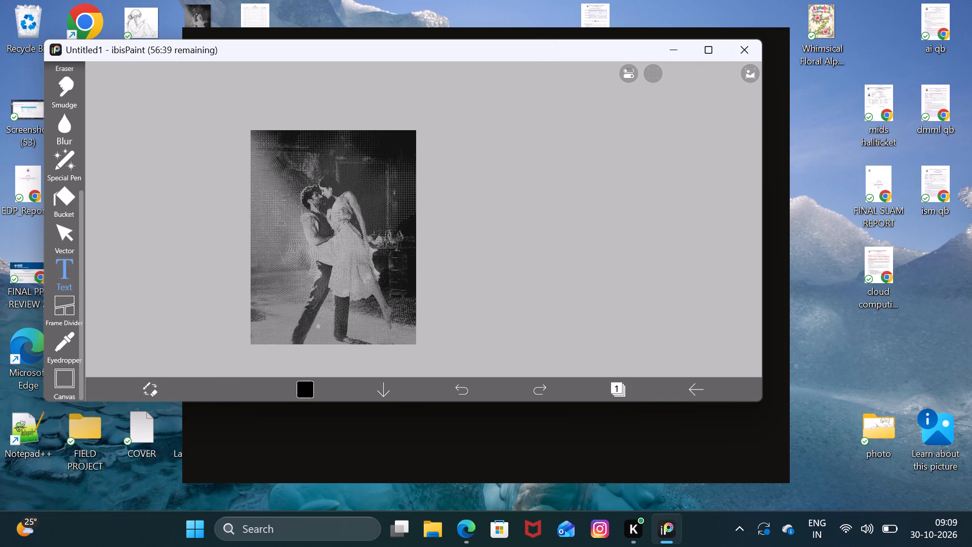
{"action": "left_click", "coordinate": [280, 231]}
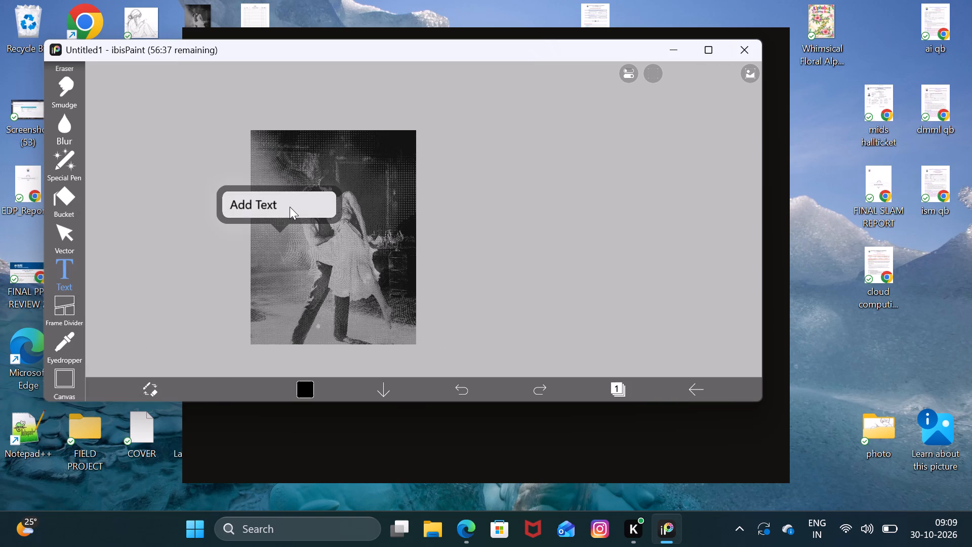
{"action": "left_click", "coordinate": [290, 207]}
{"action": "left_click", "coordinate": [637, 300]}
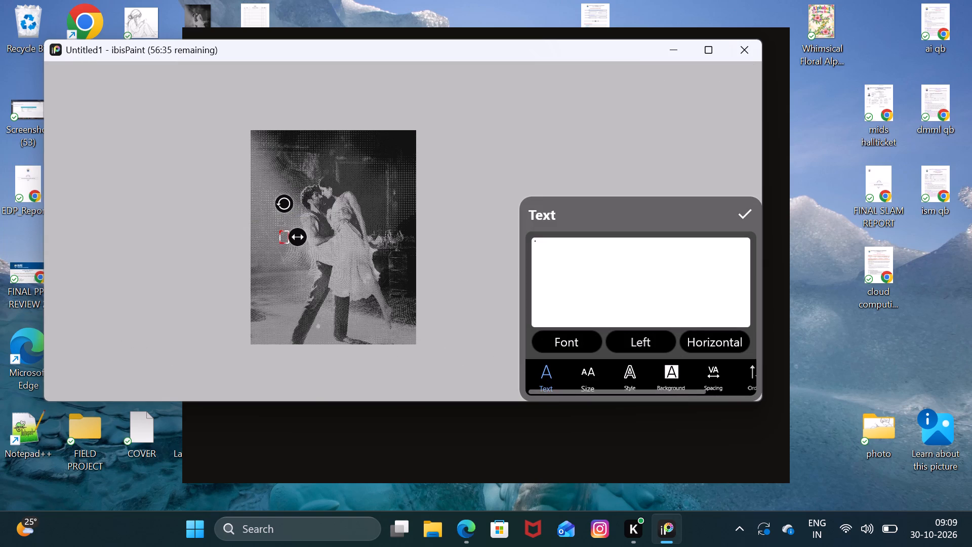
{"action": "key", "text": "f"}
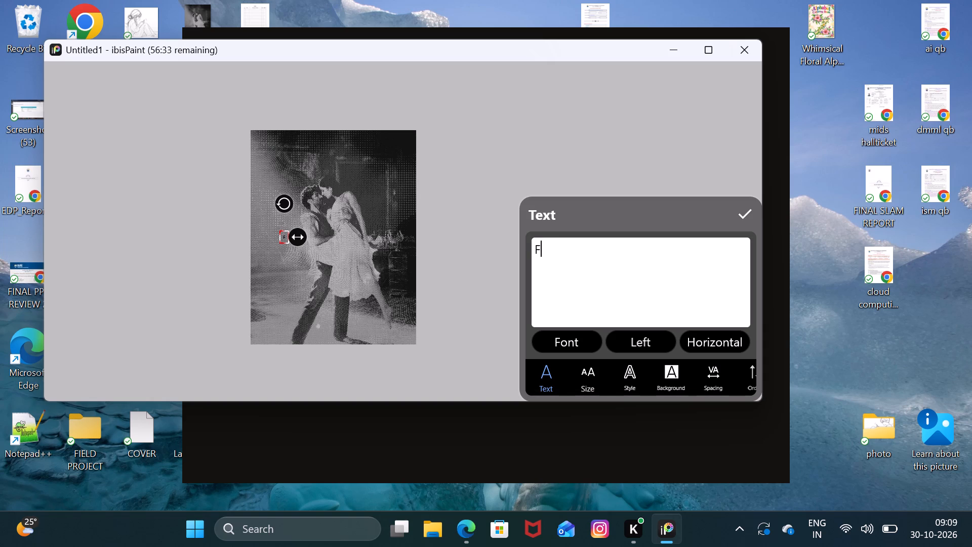
{"action": "type", "text": "IT"}
{"action": "type", "text": "OOR"}
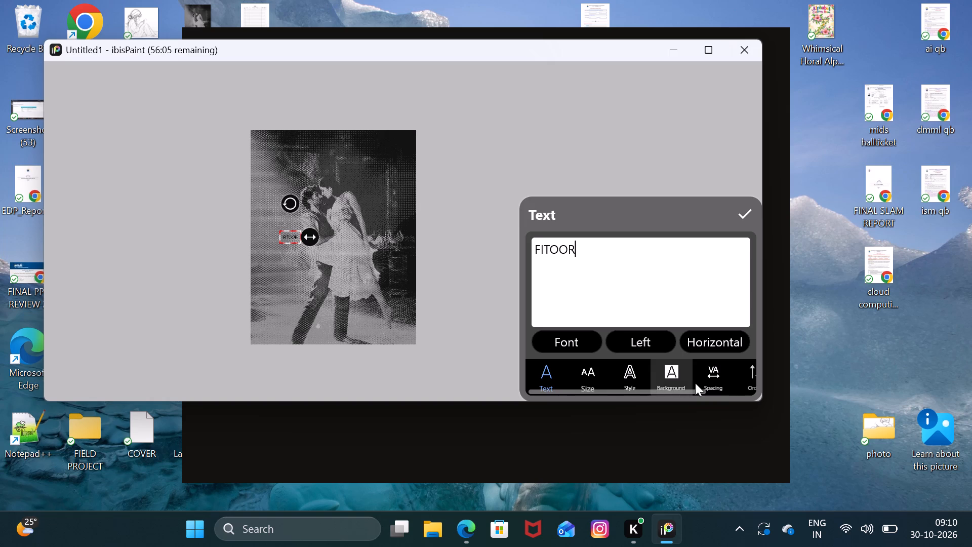
Set the FITOOR text's alignment to Center, trying the vertical orientation and switching back to horizontal.
{"action": "left_click_drag", "start_coordinate": [742, 375], "coordinate": [646, 373]}
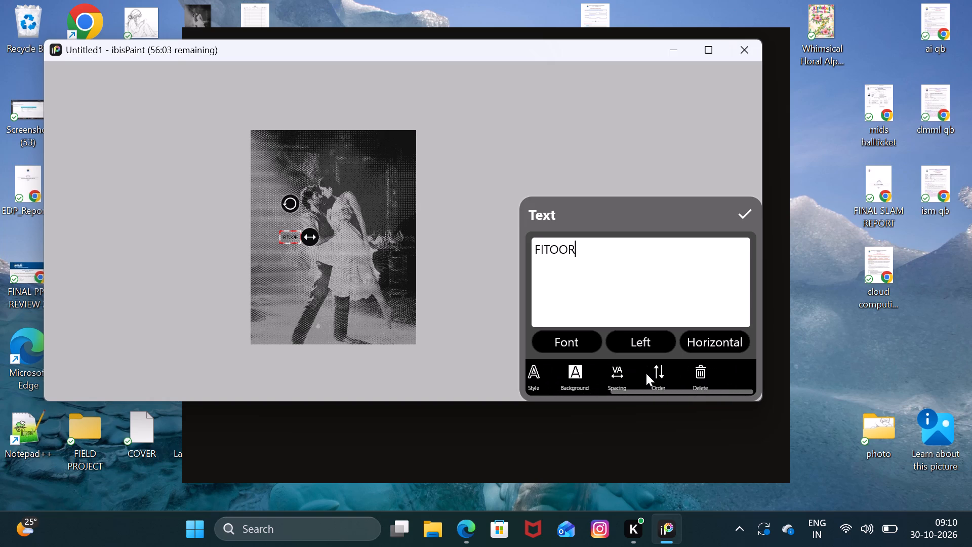
{"action": "left_click_drag", "start_coordinate": [646, 373], "coordinate": [804, 366]}
{"action": "left_click_drag", "start_coordinate": [734, 340], "coordinate": [671, 346]}
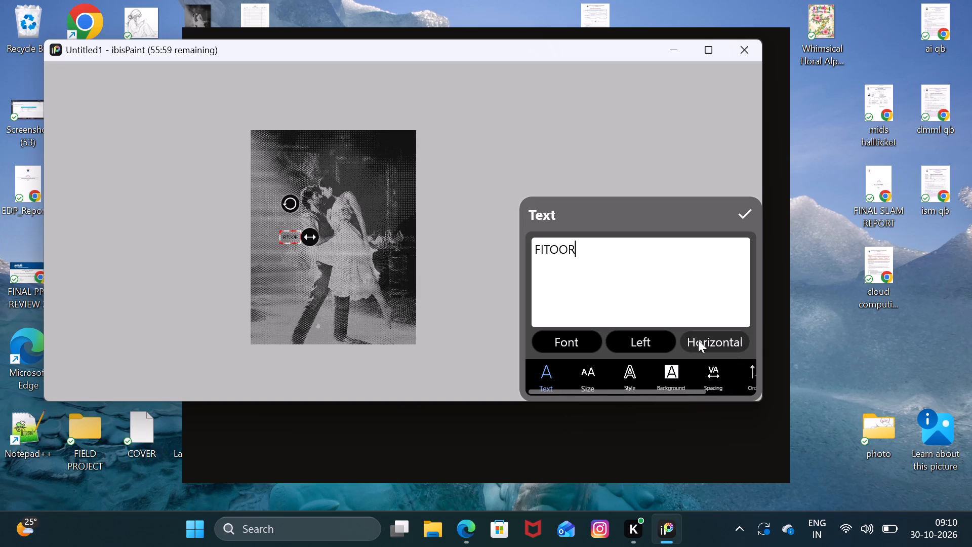
{"action": "left_click", "coordinate": [701, 339]}
{"action": "left_click", "coordinate": [649, 339]}
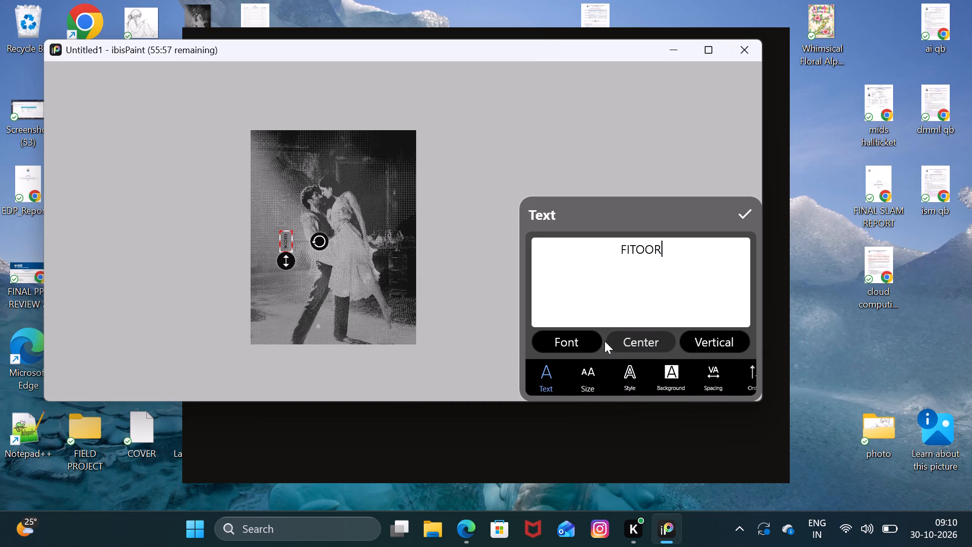
{"action": "left_click", "coordinate": [696, 337]}
Enlarge the FITOOR text to font size 229.
{"action": "left_click", "coordinate": [589, 381]}
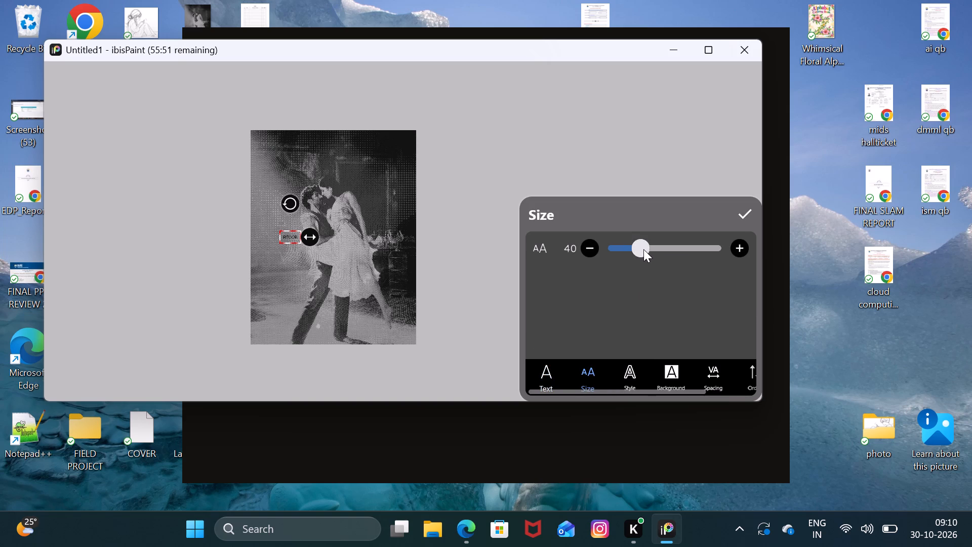
{"action": "left_click_drag", "start_coordinate": [643, 249], "coordinate": [673, 251]}
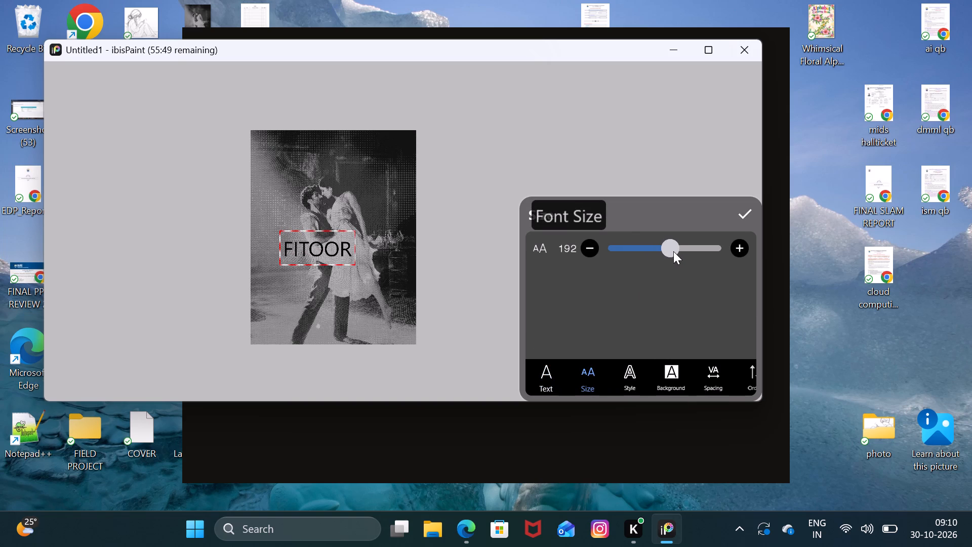
{"action": "left_click_drag", "start_coordinate": [673, 251], "coordinate": [677, 253]}
Look through the FITOOR text's style, background, spacing, order, text and size settings without changing them.
{"action": "left_click", "coordinate": [631, 374]}
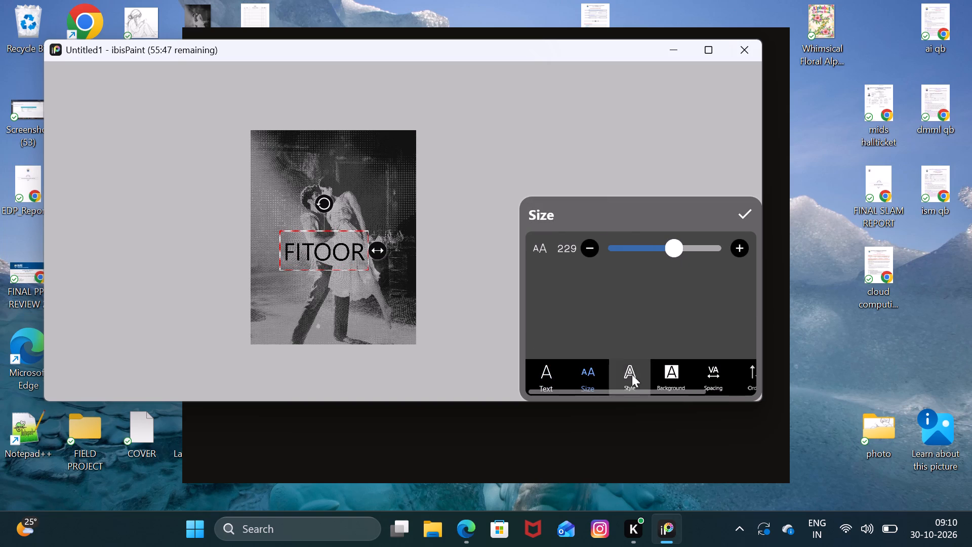
{"action": "left_click", "coordinate": [665, 374]}
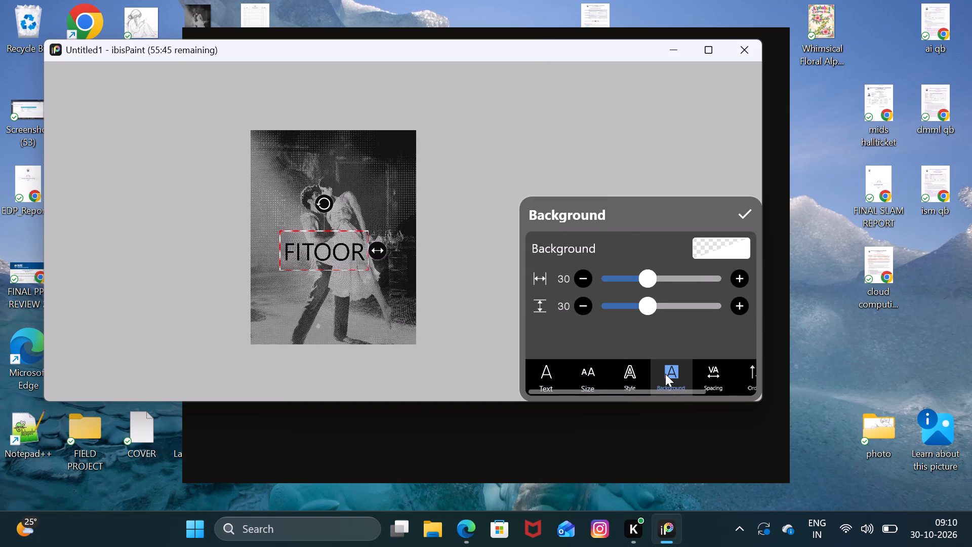
{"action": "left_click", "coordinate": [714, 376]}
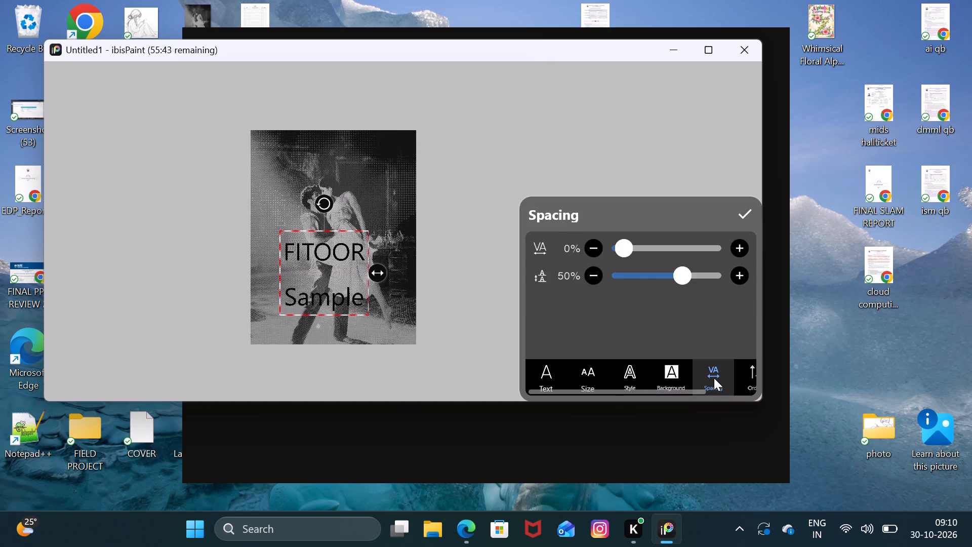
{"action": "left_click_drag", "start_coordinate": [714, 378], "coordinate": [645, 384]}
{"action": "left_click", "coordinate": [690, 374]}
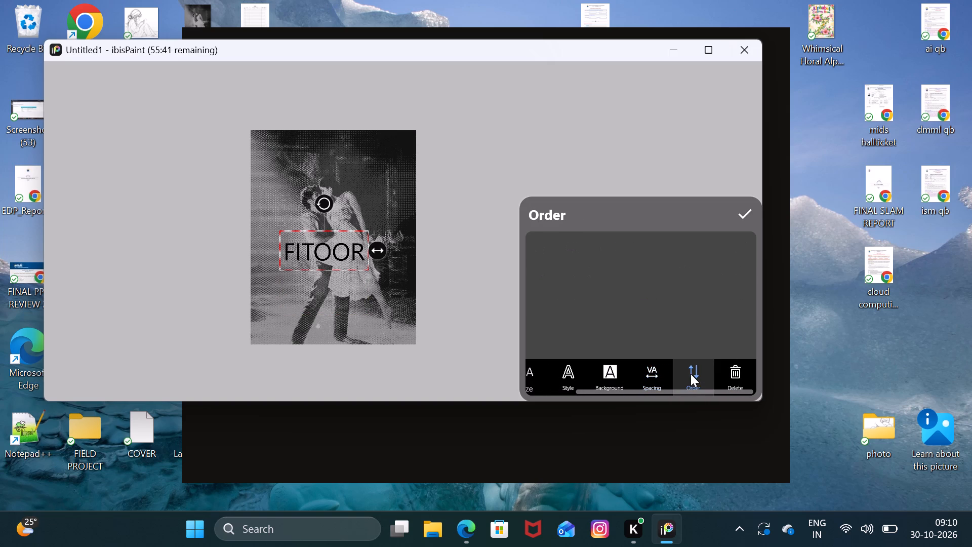
{"action": "left_click_drag", "start_coordinate": [562, 376], "coordinate": [613, 376]}
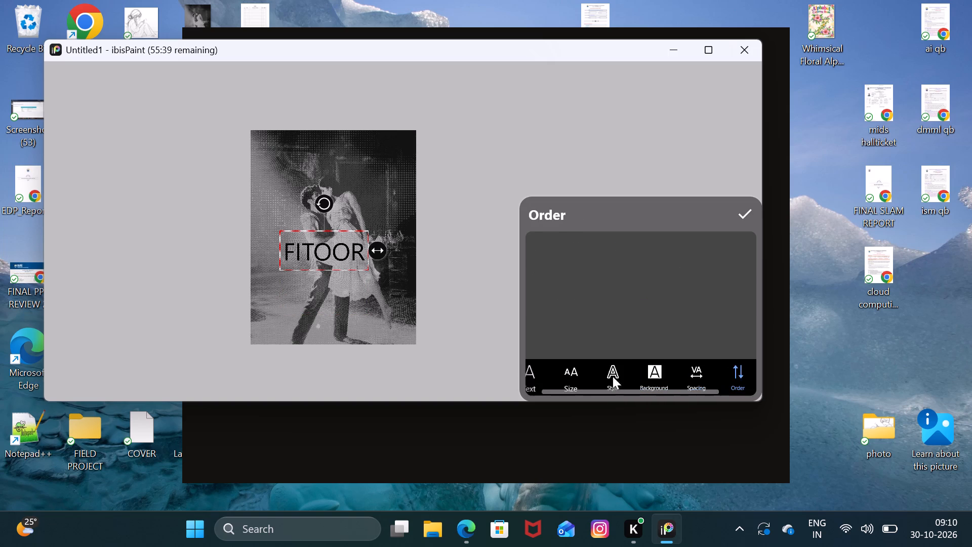
{"action": "left_click_drag", "start_coordinate": [613, 376], "coordinate": [739, 378]}
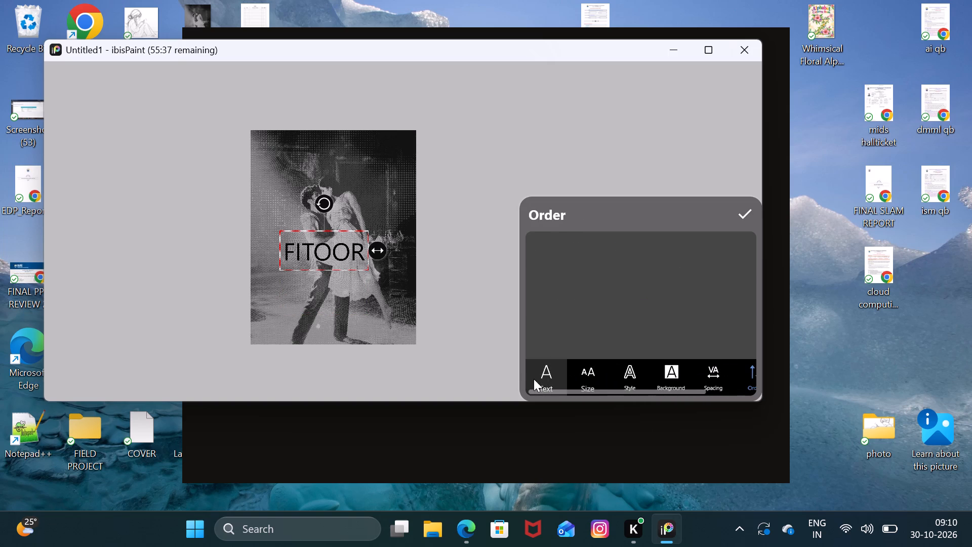
{"action": "left_click", "coordinate": [544, 375]}
{"action": "left_click_drag", "start_coordinate": [724, 339], "coordinate": [662, 346]}
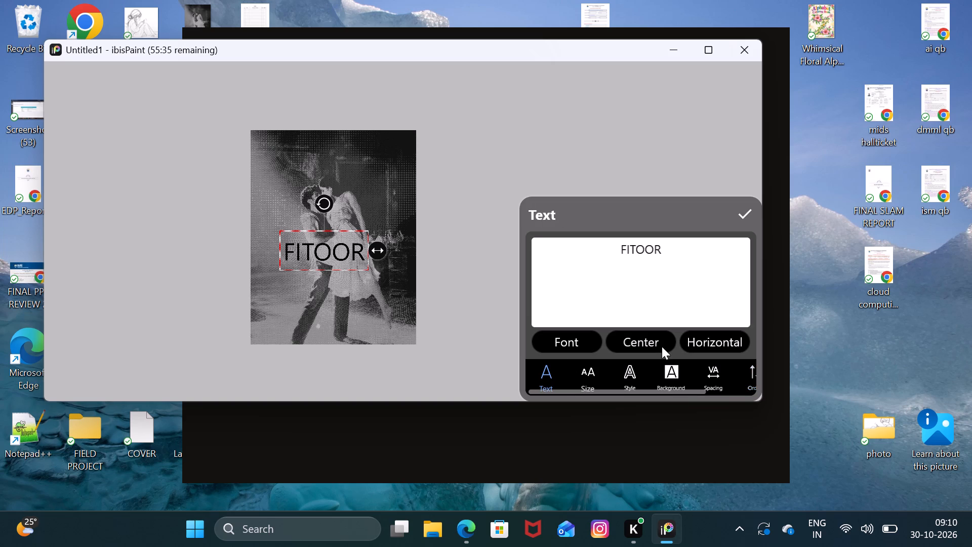
{"action": "left_click_drag", "start_coordinate": [662, 346], "coordinate": [628, 358]}
{"action": "left_click", "coordinate": [596, 376]}
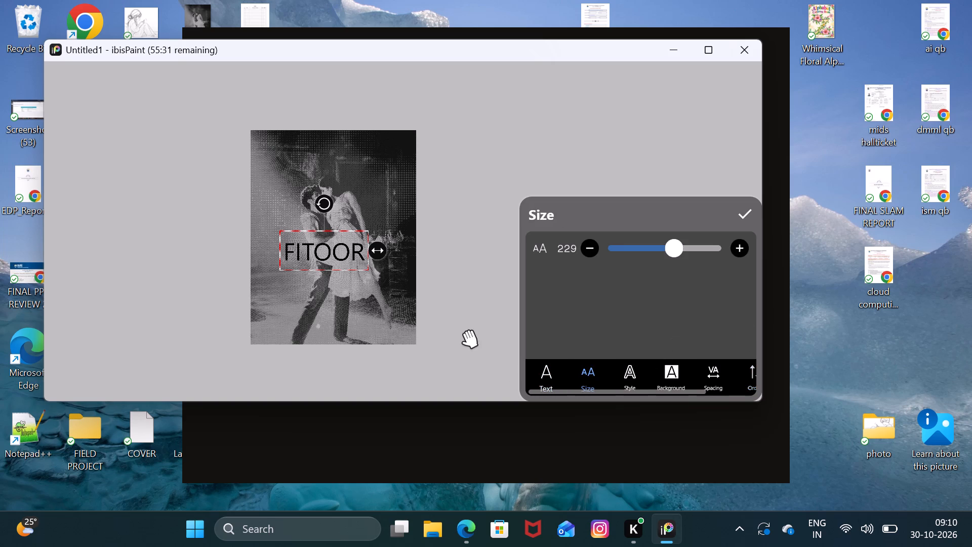
{"action": "left_click", "coordinate": [741, 212]}
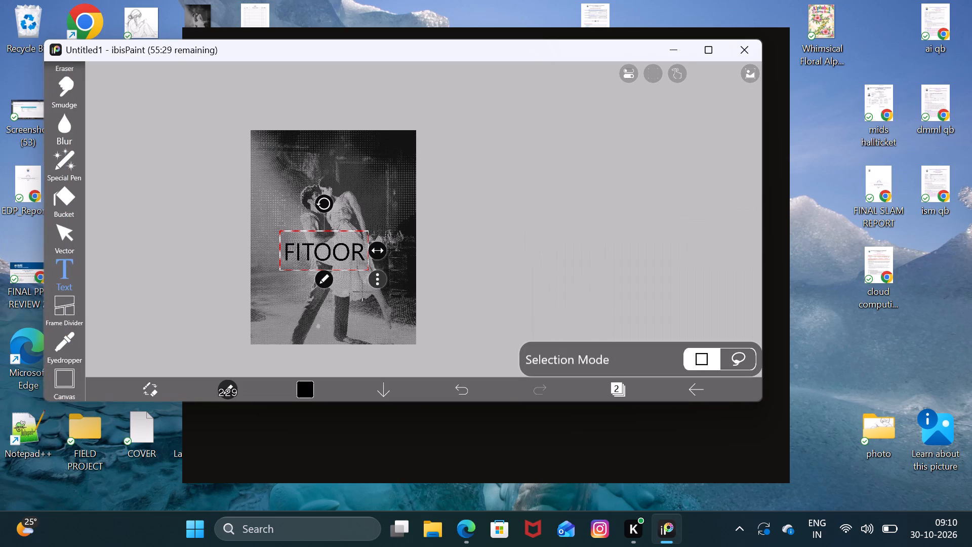
Examine the shape options and text settings available for the selected FITOOR text.
{"action": "left_click", "coordinate": [385, 279]}
{"action": "scroll", "coordinate": [422, 196], "scroll_direction": "down", "scroll_amount": 2}
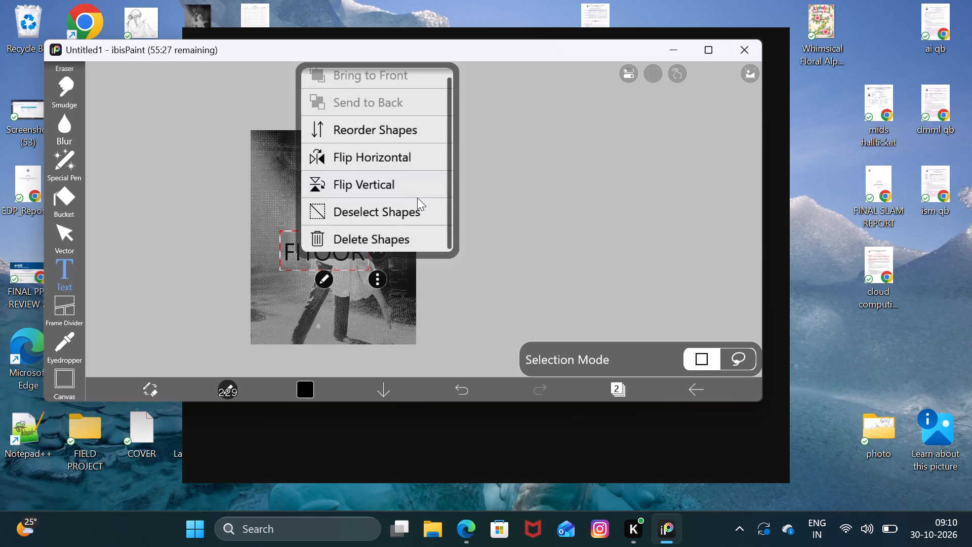
{"action": "scroll", "coordinate": [413, 199], "scroll_direction": "up", "scroll_amount": 5}
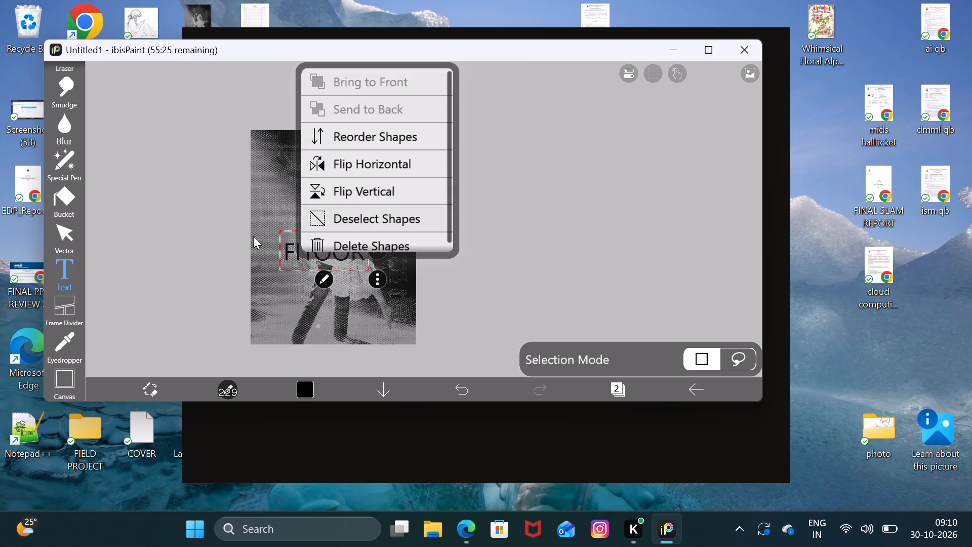
{"action": "left_click", "coordinate": [168, 253]}
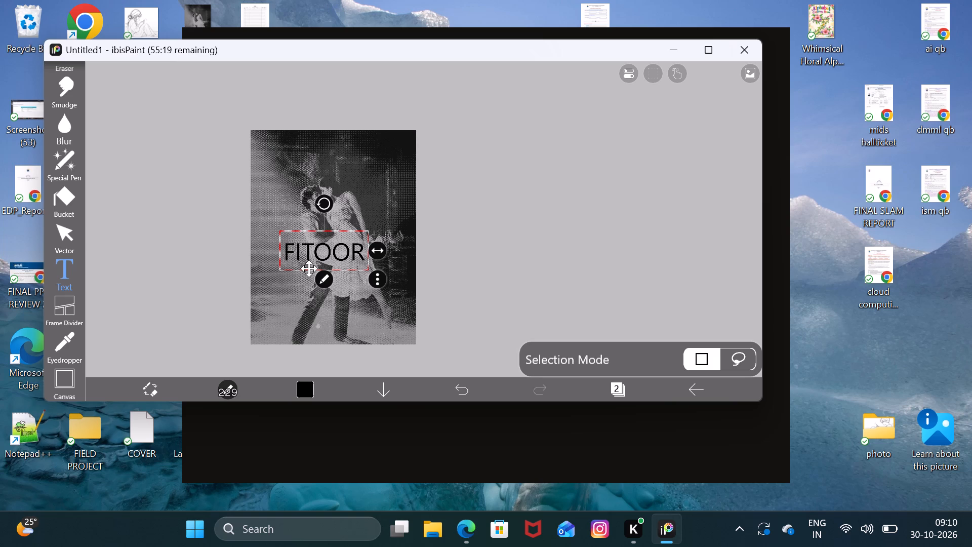
{"action": "left_click", "coordinate": [377, 282]}
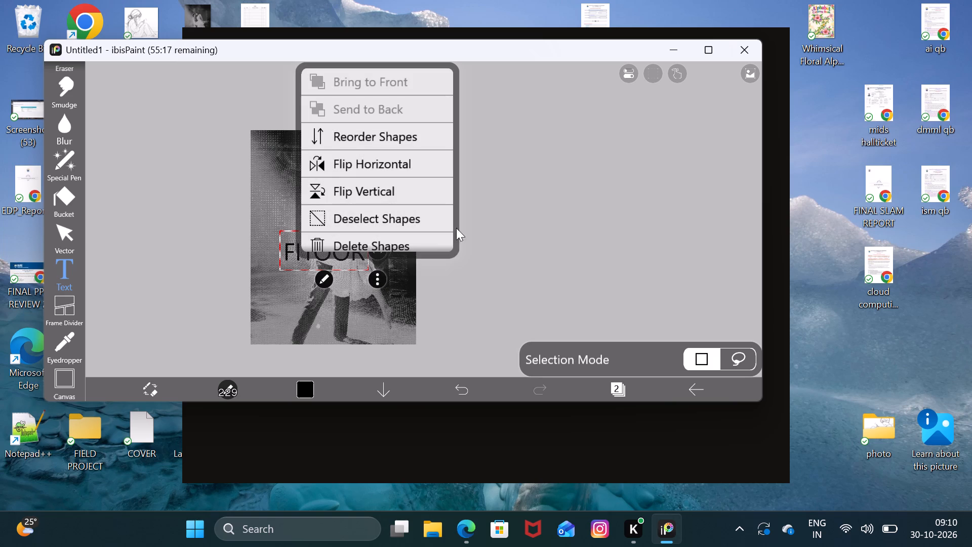
{"action": "scroll", "coordinate": [417, 210], "scroll_direction": "down", "scroll_amount": 3}
{"action": "scroll", "coordinate": [417, 210], "scroll_direction": "up", "scroll_amount": 3}
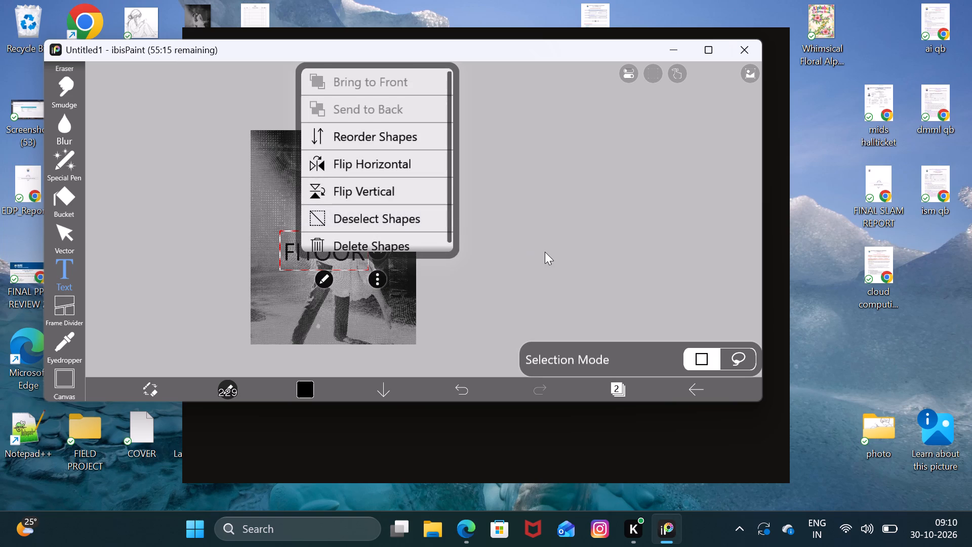
{"action": "left_click", "coordinate": [545, 252]}
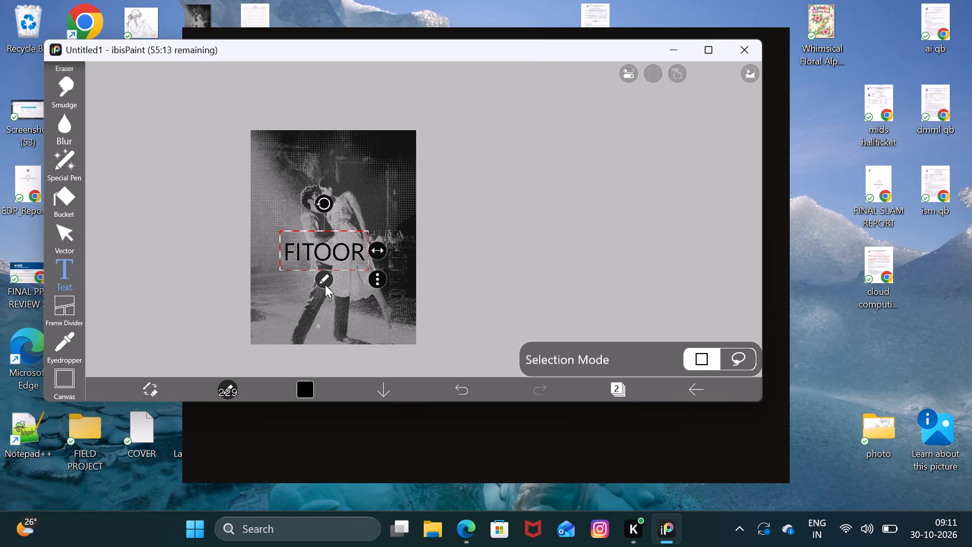
{"action": "left_click", "coordinate": [327, 277]}
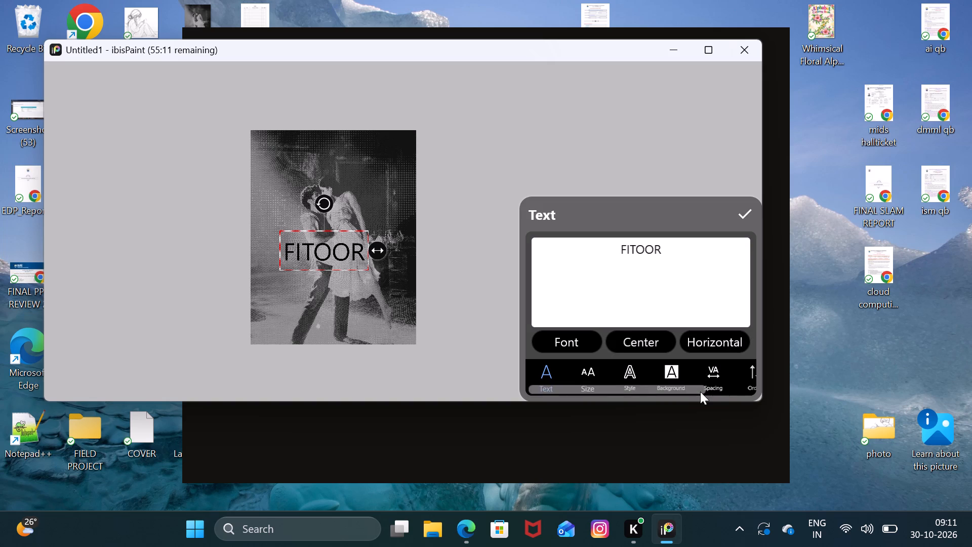
{"action": "left_click_drag", "start_coordinate": [725, 381], "coordinate": [828, 362]}
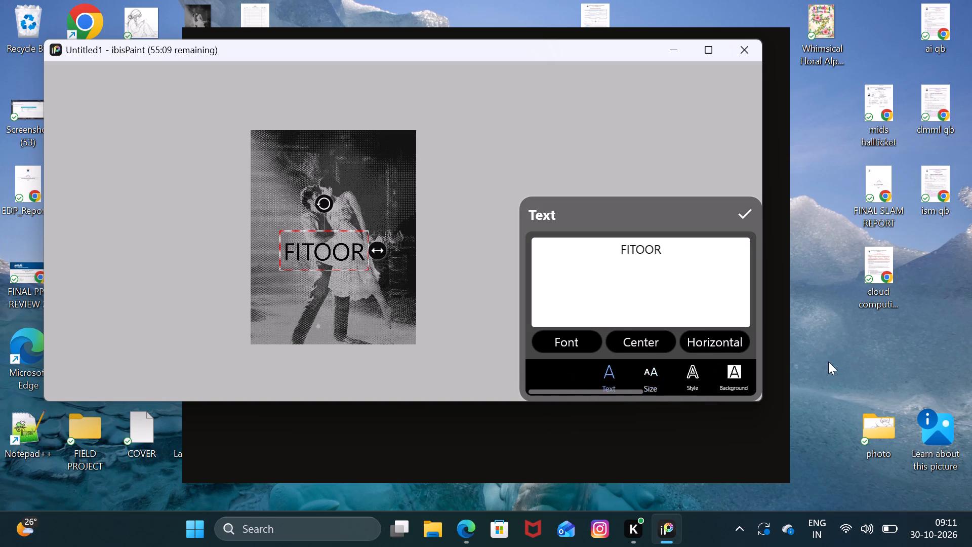
{"action": "left_click_drag", "start_coordinate": [828, 362], "coordinate": [838, 361]}
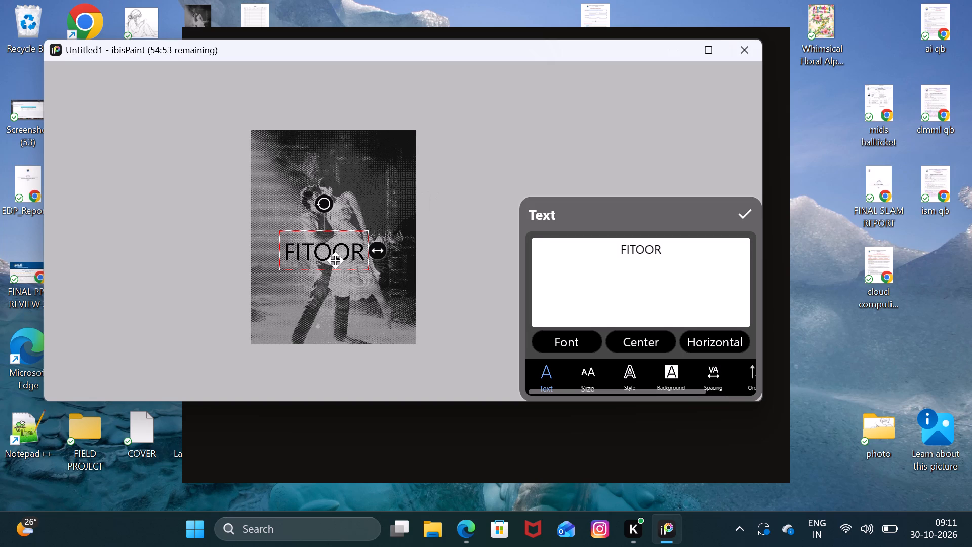
{"action": "left_click", "coordinate": [744, 216]}
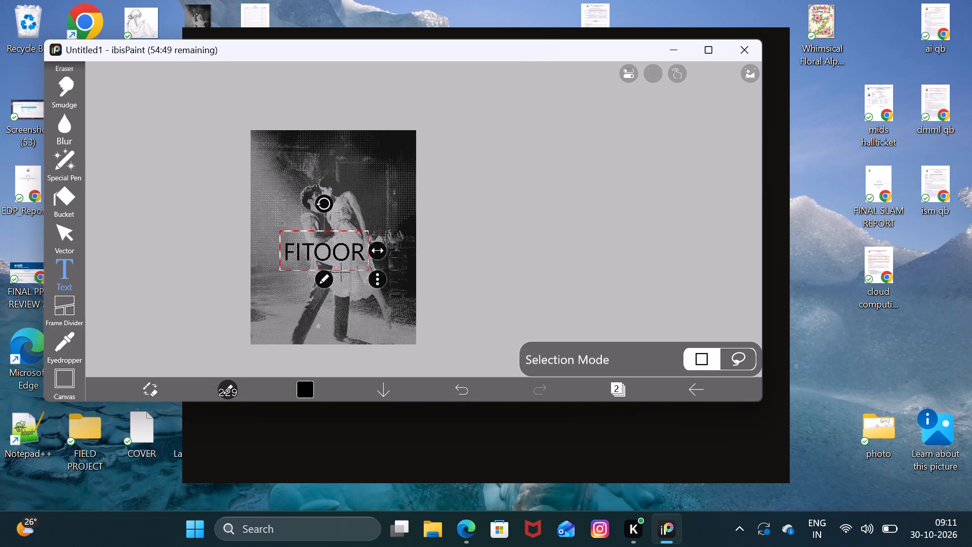
{"action": "left_click", "coordinate": [383, 278]}
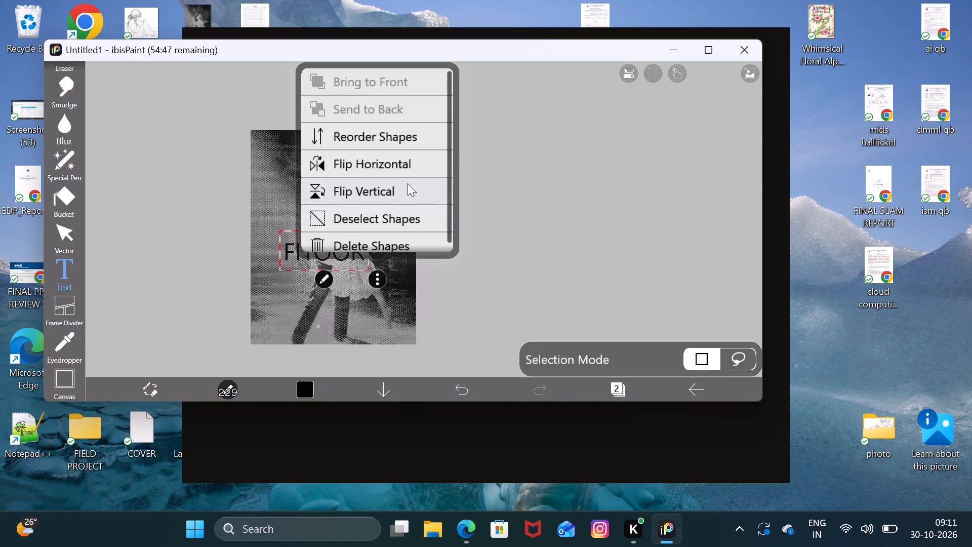
{"action": "left_click", "coordinate": [442, 295]}
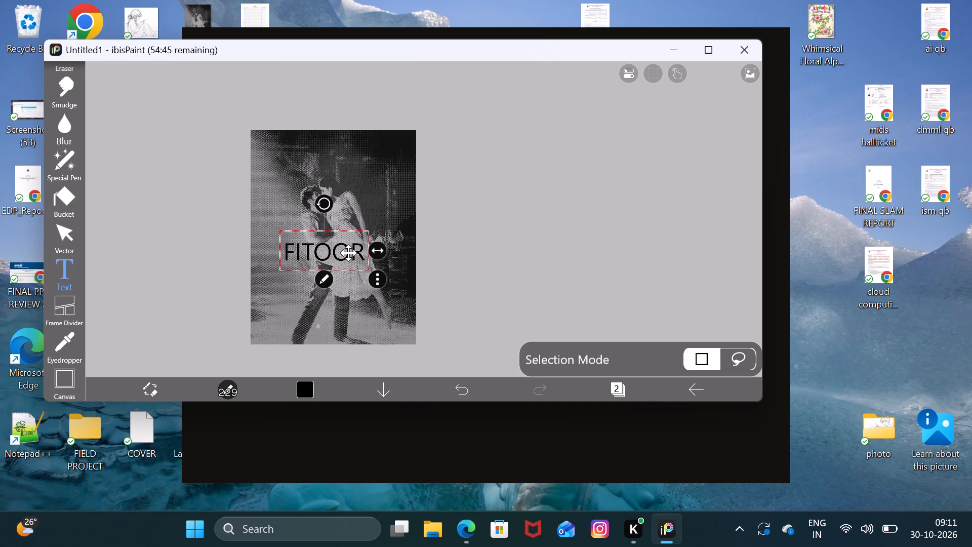
Move the FITOOR text off the photo and delete it.
{"action": "left_click", "coordinate": [335, 260]}
{"action": "left_click_drag", "start_coordinate": [332, 251], "coordinate": [376, 286]}
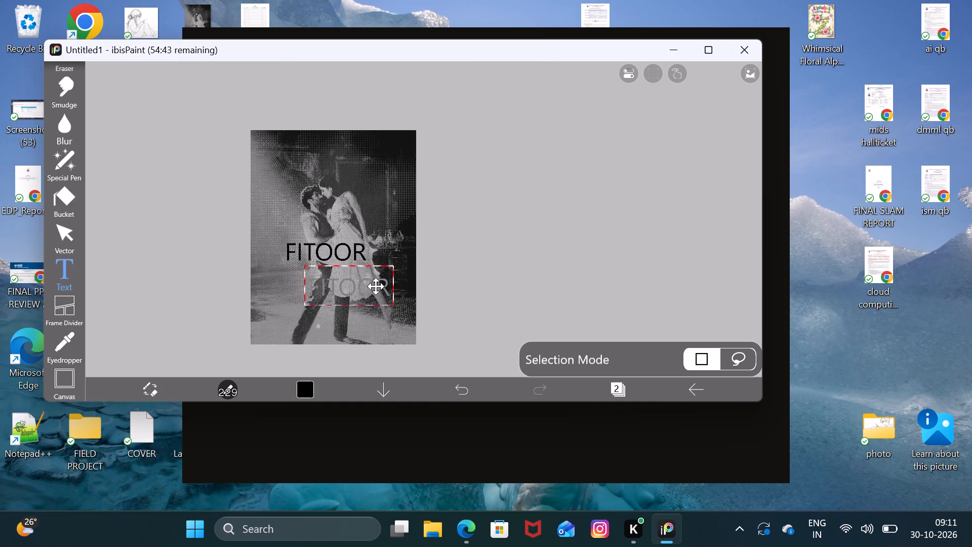
{"action": "left_click_drag", "start_coordinate": [376, 286], "coordinate": [406, 282]}
{"action": "left_click_drag", "start_coordinate": [386, 279], "coordinate": [470, 262]}
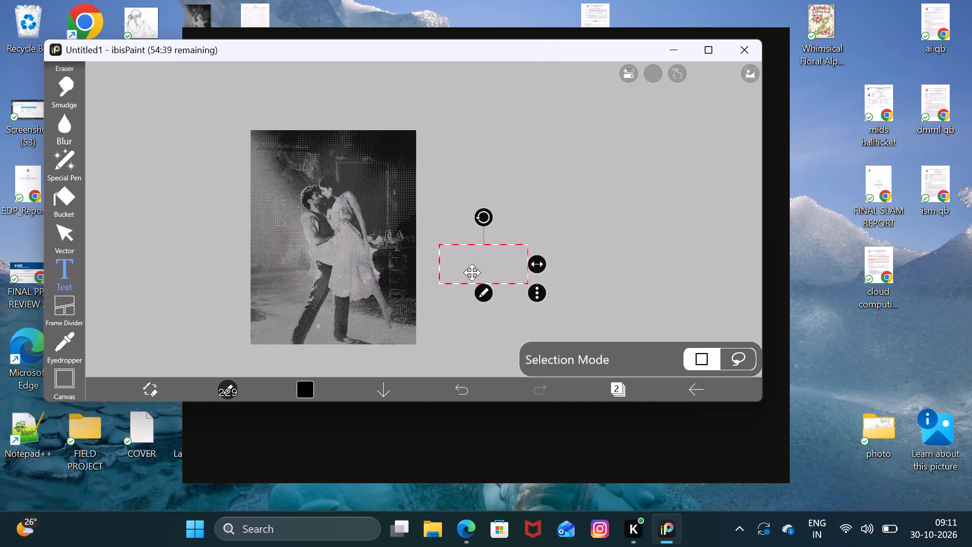
{"action": "left_click", "coordinate": [540, 291]}
{"action": "left_click", "coordinate": [538, 247]}
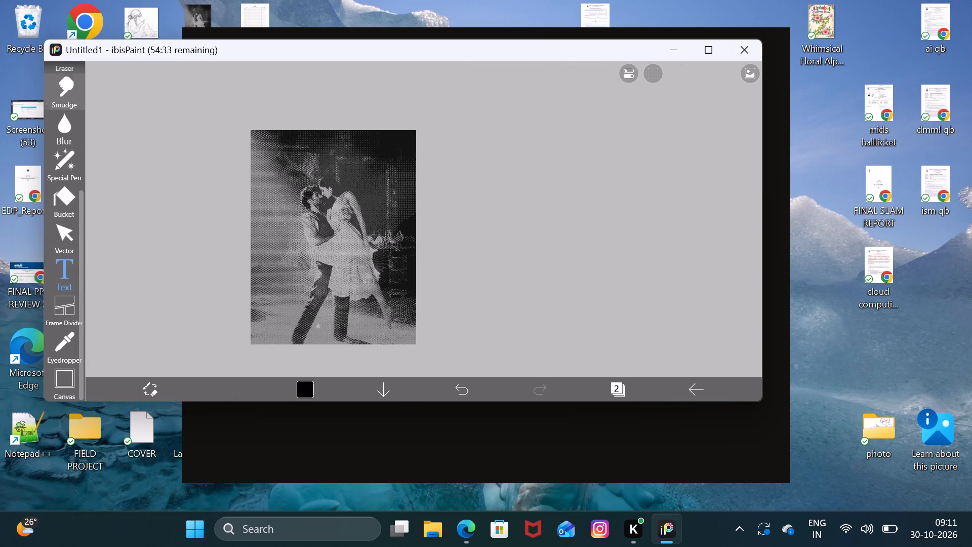
Add a new empty layer above layer 2 and make layer 2 the active layer again.
{"action": "left_click", "coordinate": [616, 385]}
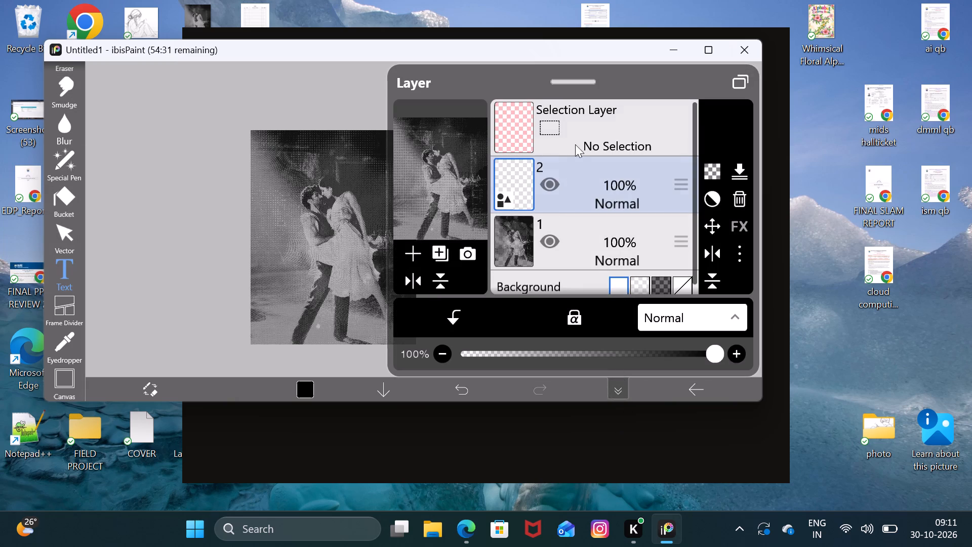
{"action": "scroll", "coordinate": [568, 229], "scroll_direction": "down", "scroll_amount": 1}
{"action": "left_click", "coordinate": [586, 177]}
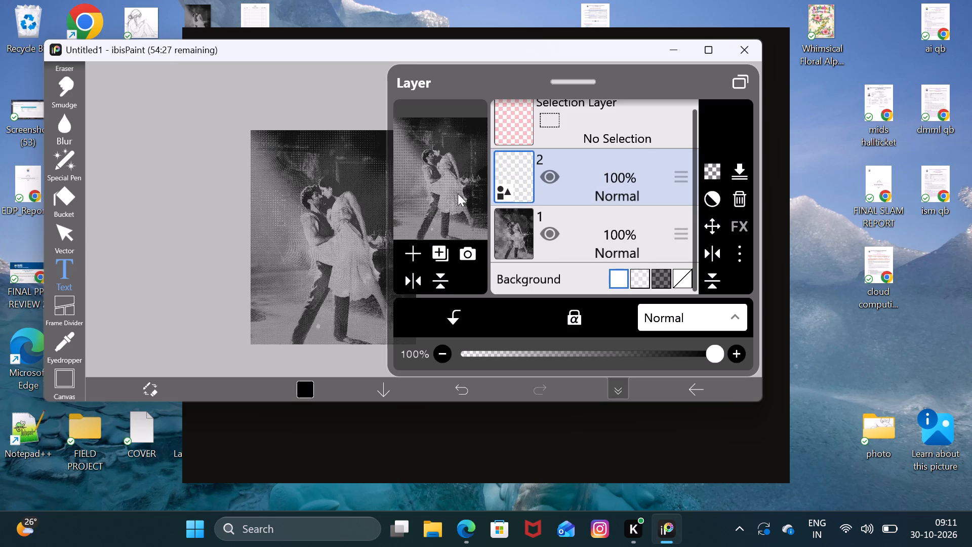
{"action": "left_click_drag", "start_coordinate": [690, 179], "coordinate": [687, 134]}
{"action": "left_click", "coordinate": [417, 247]}
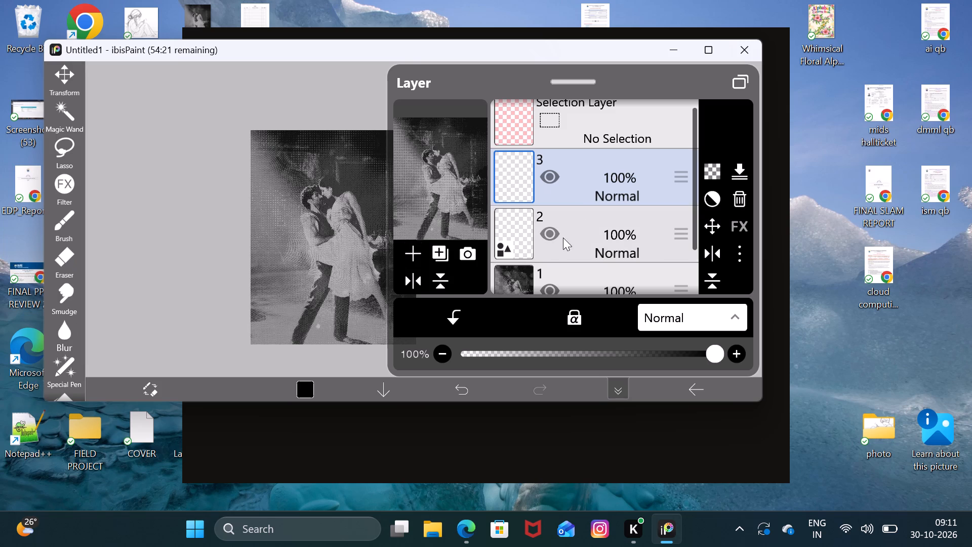
{"action": "left_click", "coordinate": [577, 236]}
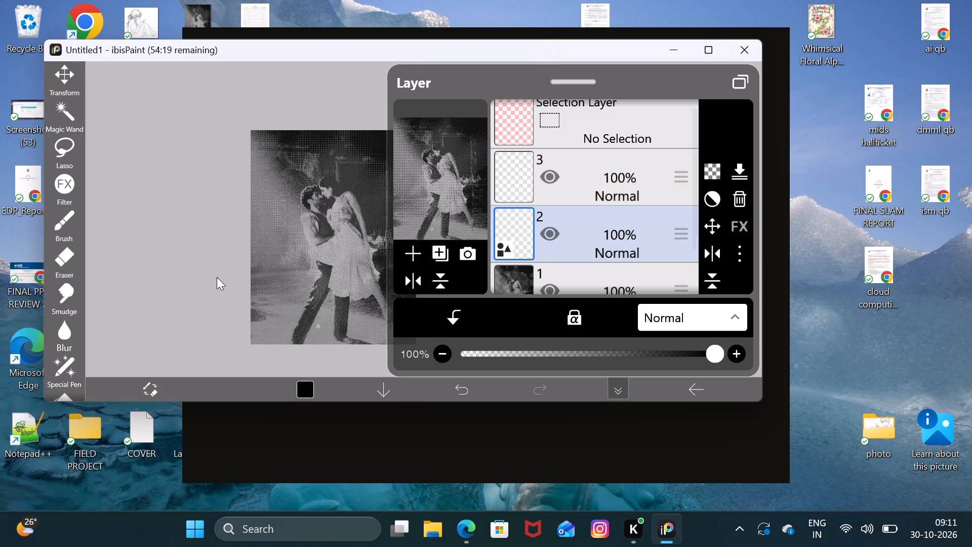
{"action": "left_click", "coordinate": [217, 277]}
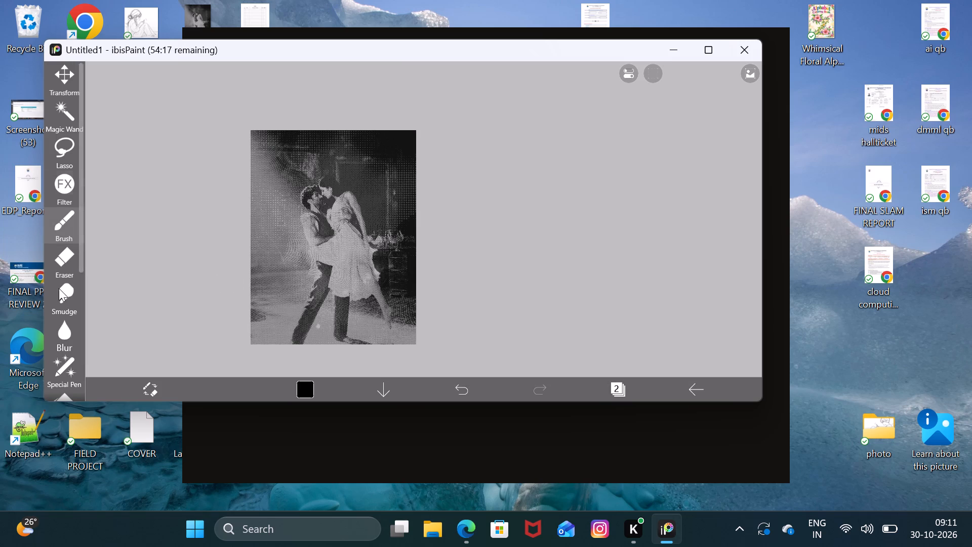
Add a new text reading FITOOR over the lower part of the dancing-couple photo.
{"action": "scroll", "coordinate": [59, 203], "scroll_direction": "down", "scroll_amount": 2}
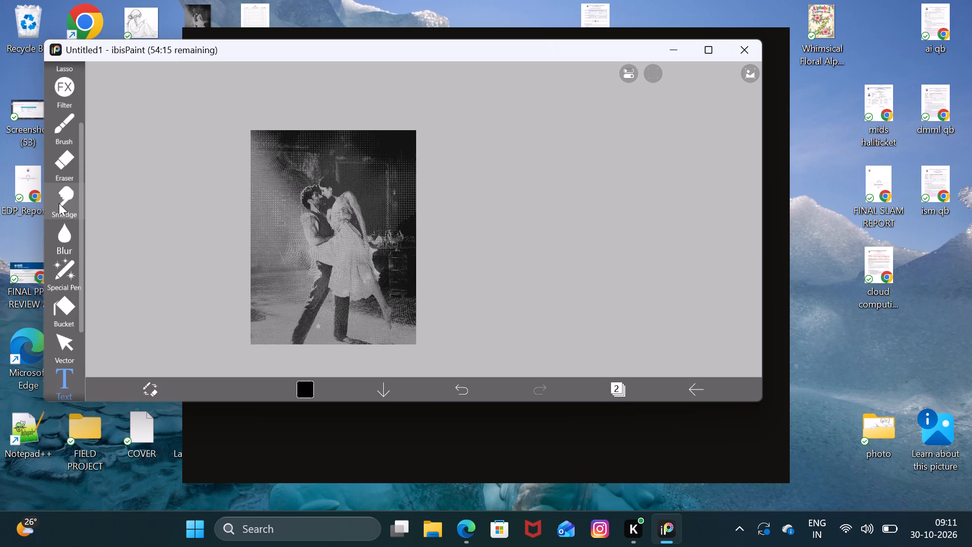
{"action": "left_click", "coordinate": [57, 378]}
{"action": "left_click", "coordinate": [366, 306]}
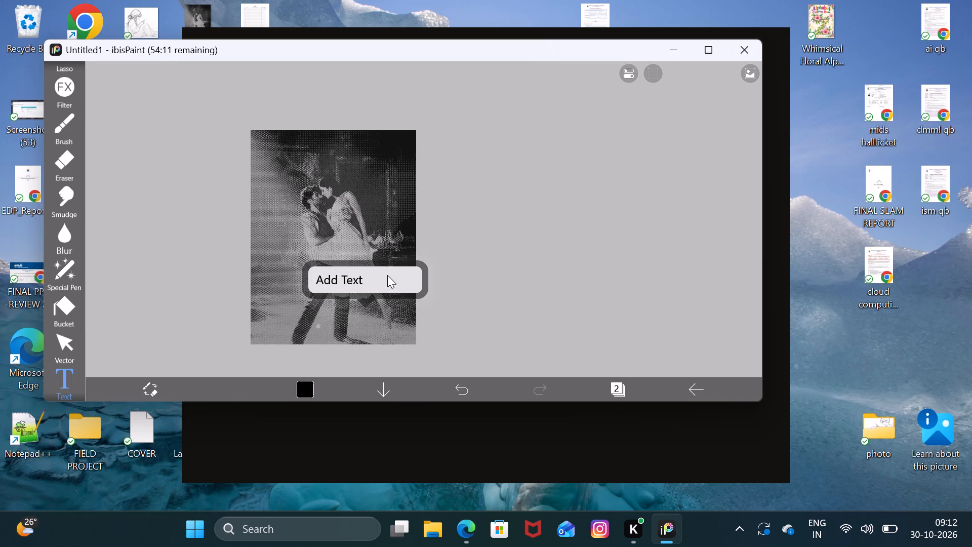
{"action": "left_click", "coordinate": [387, 275]}
{"action": "type", "text": "FIT"}
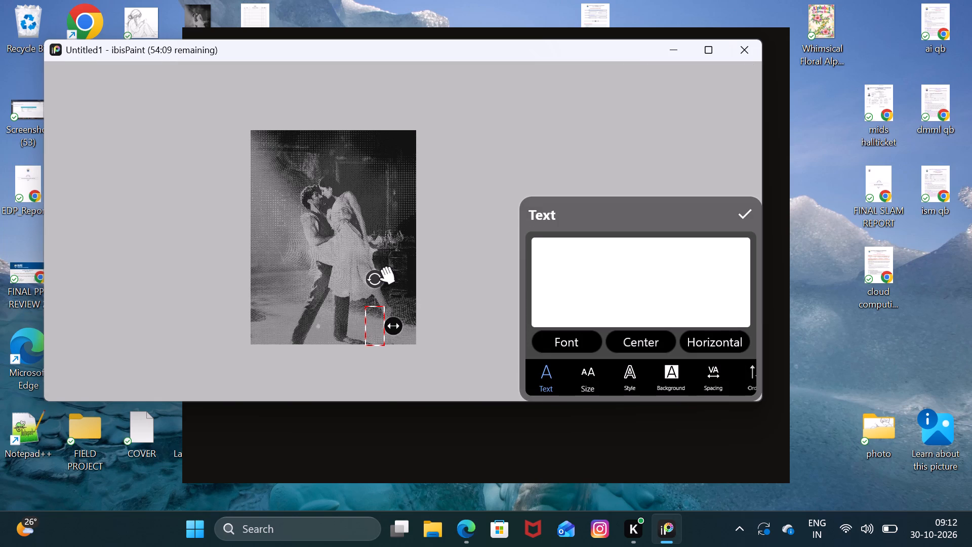
{"action": "left_click", "coordinate": [636, 259]}
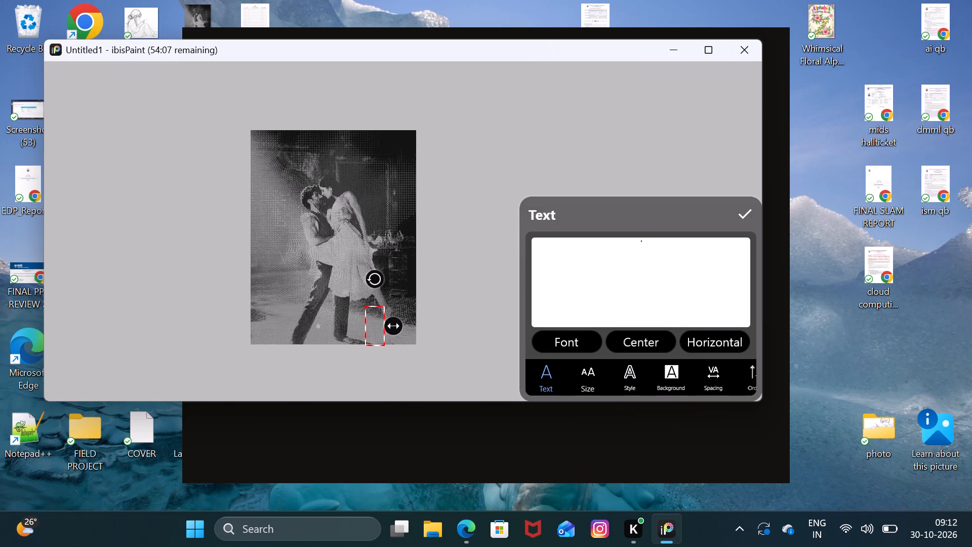
{"action": "key", "text": "f"}
{"action": "type", "text": "IT"}
{"action": "type", "text": "OOR"}
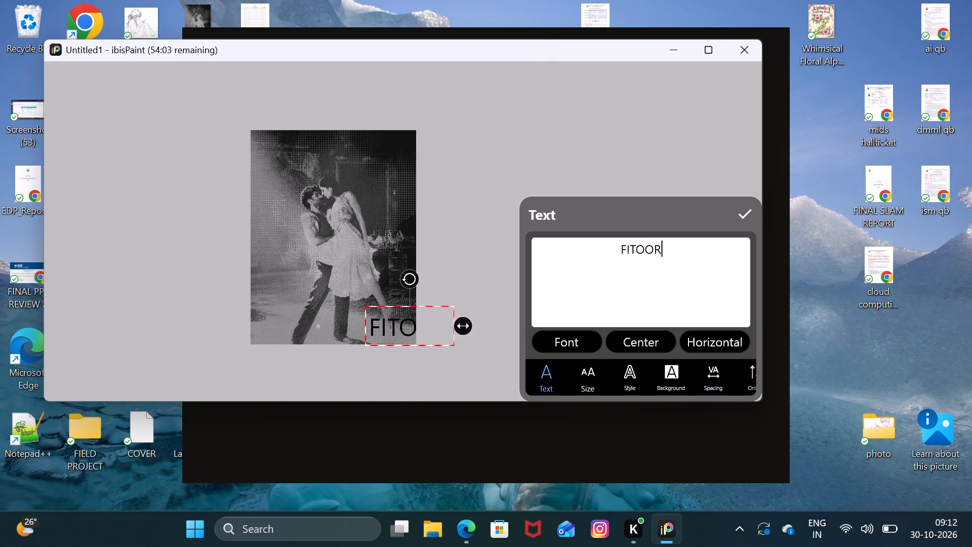
Move the FITOOR text to the top of the photo, centred above the couple's heads.
{"action": "left_click_drag", "start_coordinate": [412, 340], "coordinate": [327, 245]}
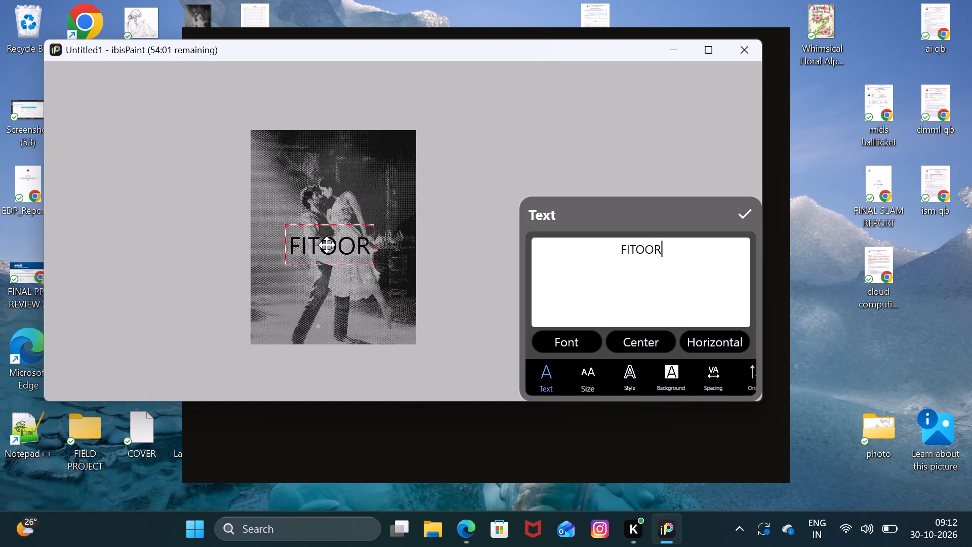
{"action": "left_click_drag", "start_coordinate": [327, 245], "coordinate": [336, 197]}
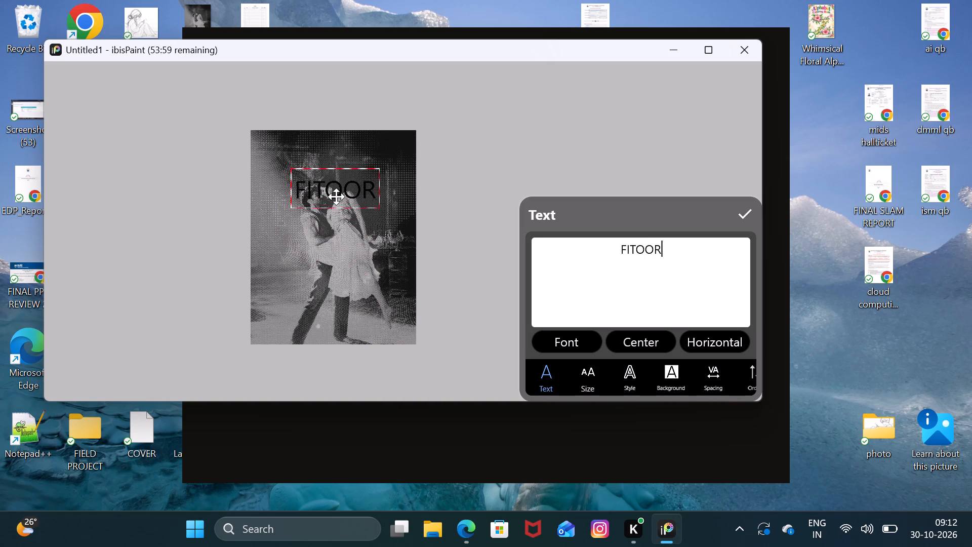
{"action": "left_click_drag", "start_coordinate": [336, 197], "coordinate": [335, 171]}
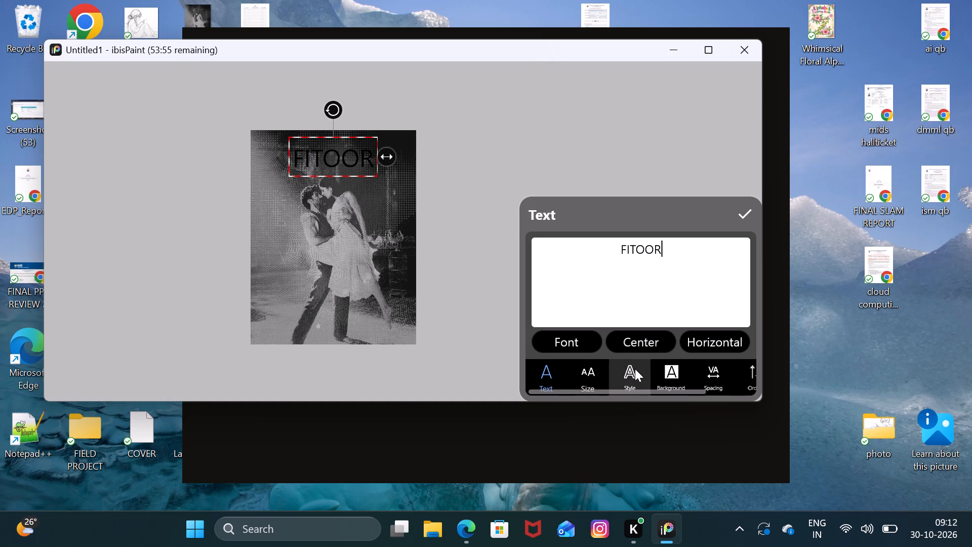
Reduce the FITOOR text's font size to 192, apply the text settings and deselect it.
{"action": "left_click", "coordinate": [587, 377]}
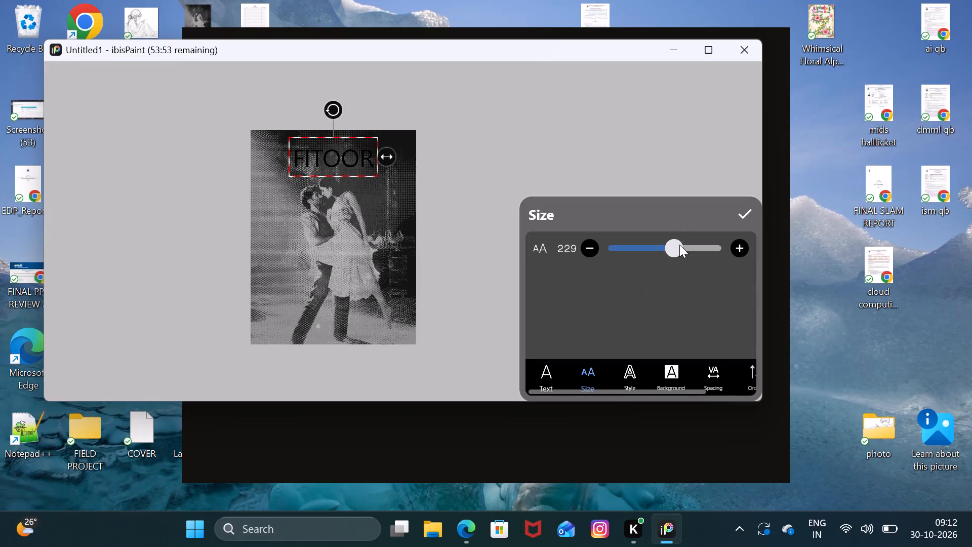
{"action": "left_click_drag", "start_coordinate": [675, 249], "coordinate": [672, 251]}
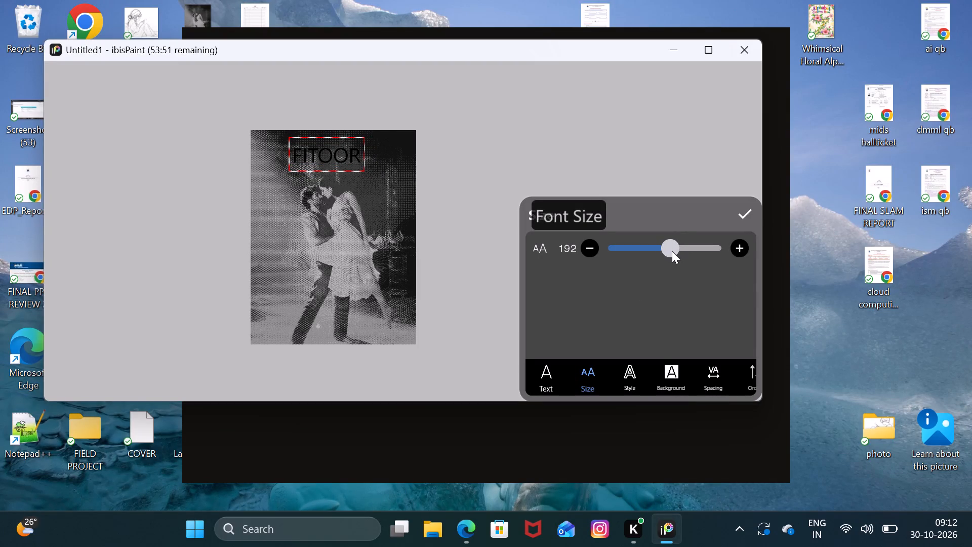
{"action": "left_click_drag", "start_coordinate": [672, 251], "coordinate": [672, 253]}
{"action": "left_click_drag", "start_coordinate": [672, 253], "coordinate": [672, 256]}
{"action": "left_click_drag", "start_coordinate": [672, 256], "coordinate": [672, 257]}
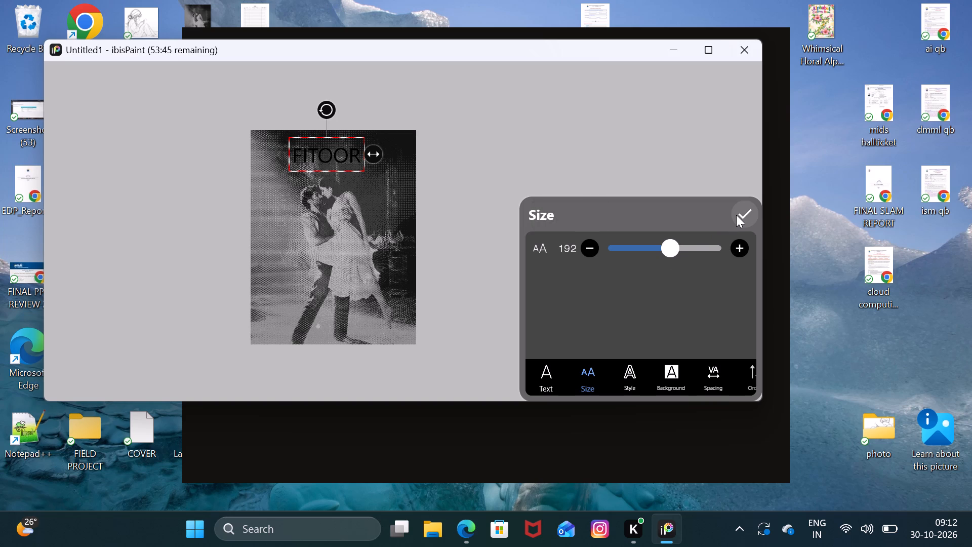
{"action": "left_click", "coordinate": [736, 215]}
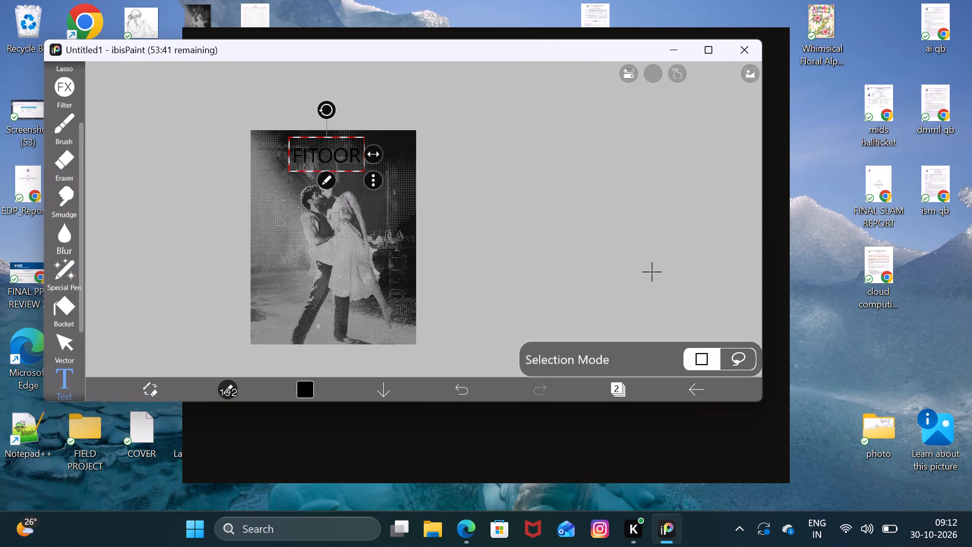
{"action": "left_click", "coordinate": [632, 261]}
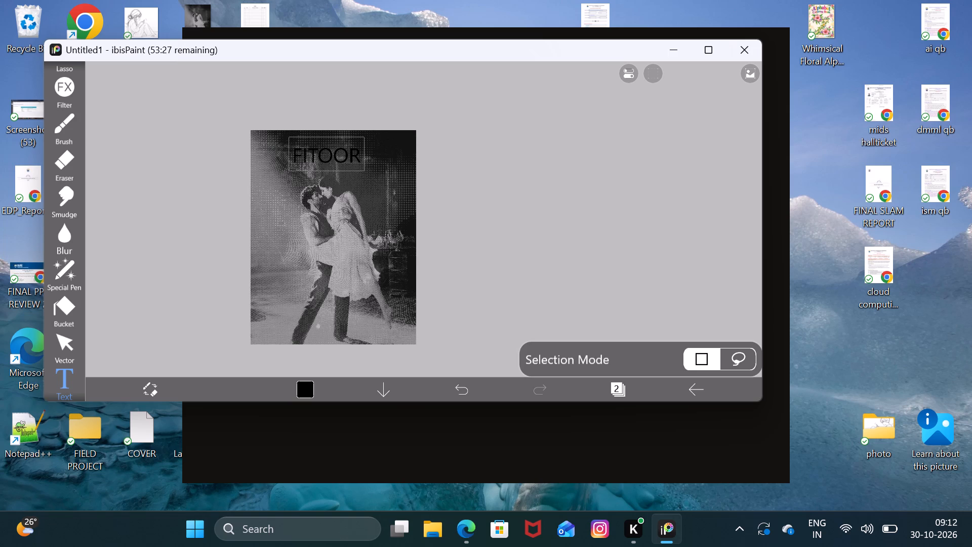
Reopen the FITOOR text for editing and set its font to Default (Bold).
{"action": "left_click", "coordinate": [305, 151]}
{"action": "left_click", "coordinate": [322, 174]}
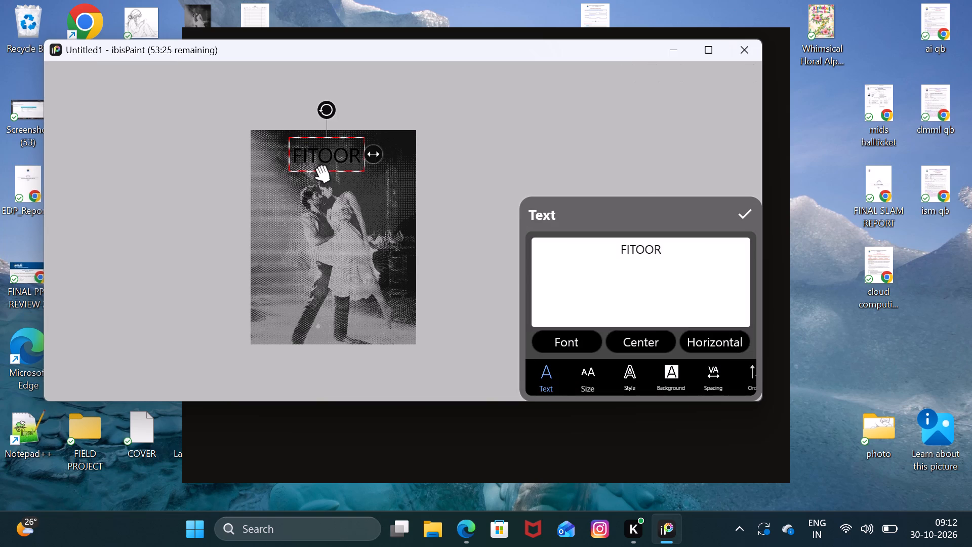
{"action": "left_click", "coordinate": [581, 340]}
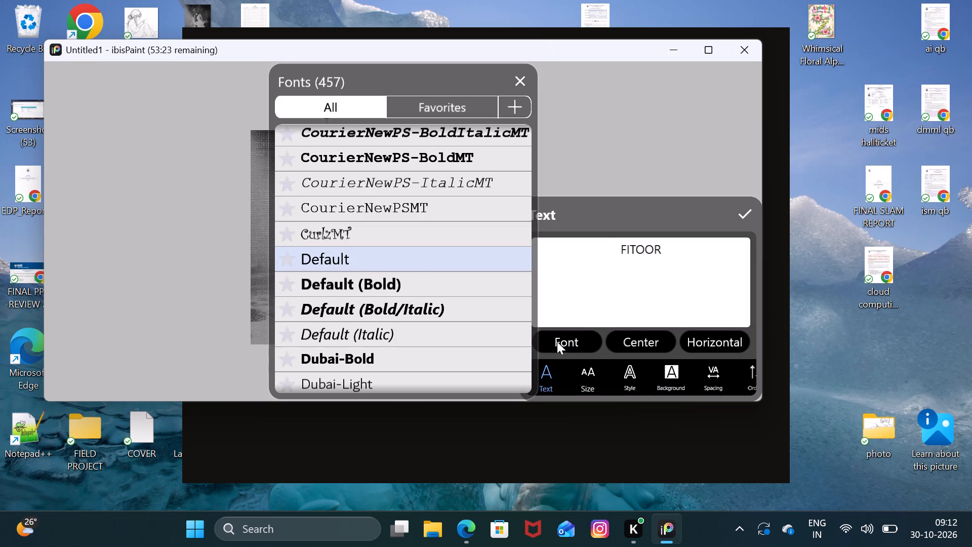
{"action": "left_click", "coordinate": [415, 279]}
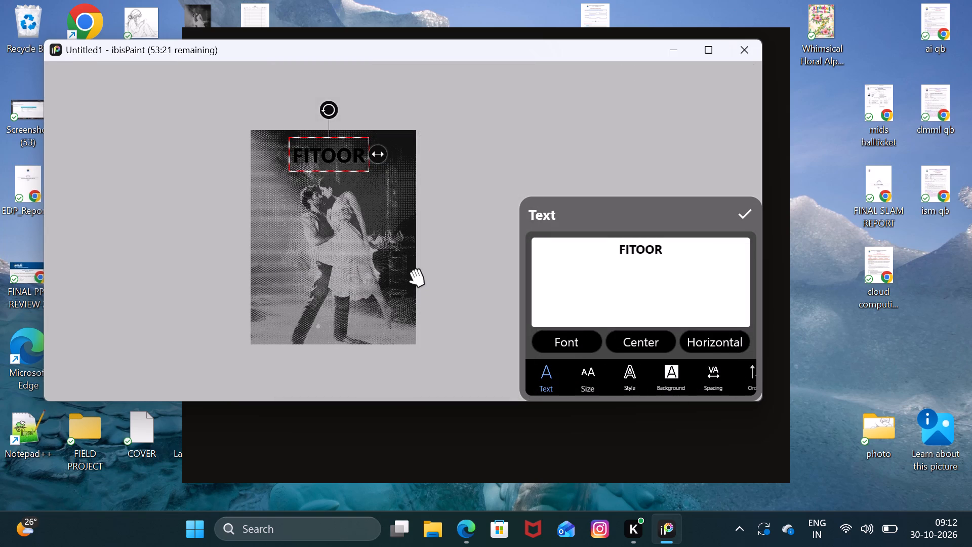
Browse the available fonts and set the FITOOR text's font to Mistral.
{"action": "left_click", "coordinate": [573, 347]}
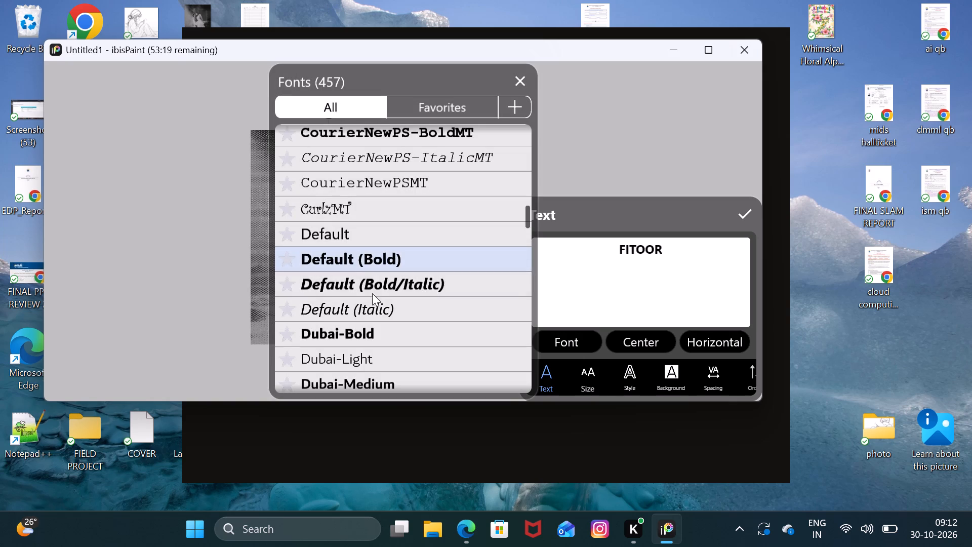
{"action": "scroll", "coordinate": [386, 284], "scroll_direction": "down", "scroll_amount": 5}
{"action": "scroll", "coordinate": [436, 319], "scroll_direction": "down", "scroll_amount": 3}
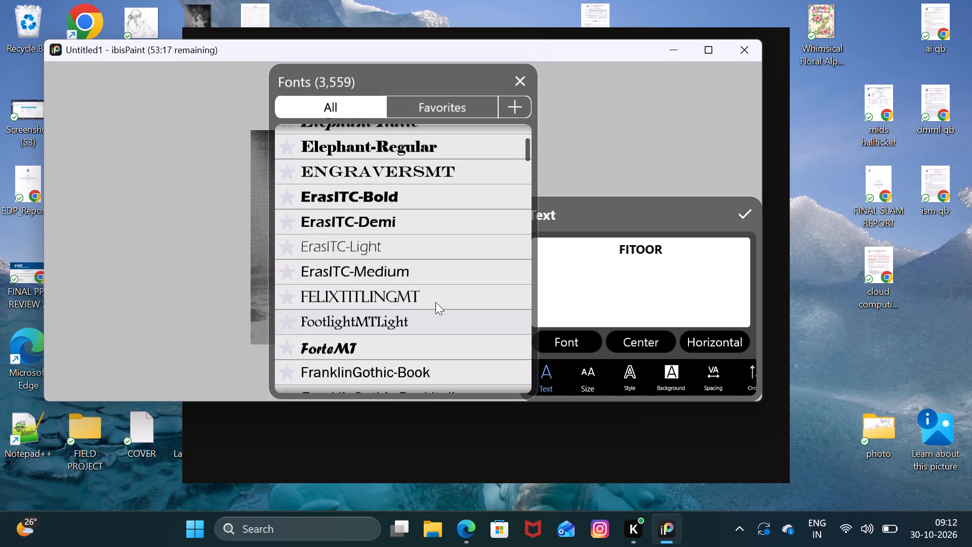
{"action": "scroll", "coordinate": [434, 294], "scroll_direction": "down", "scroll_amount": 9}
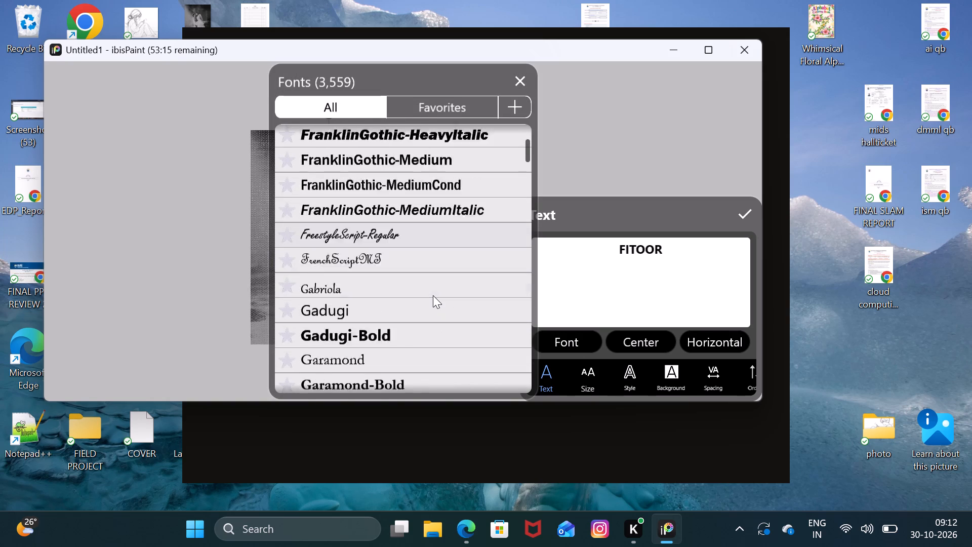
{"action": "scroll", "coordinate": [433, 295], "scroll_direction": "down", "scroll_amount": 4}
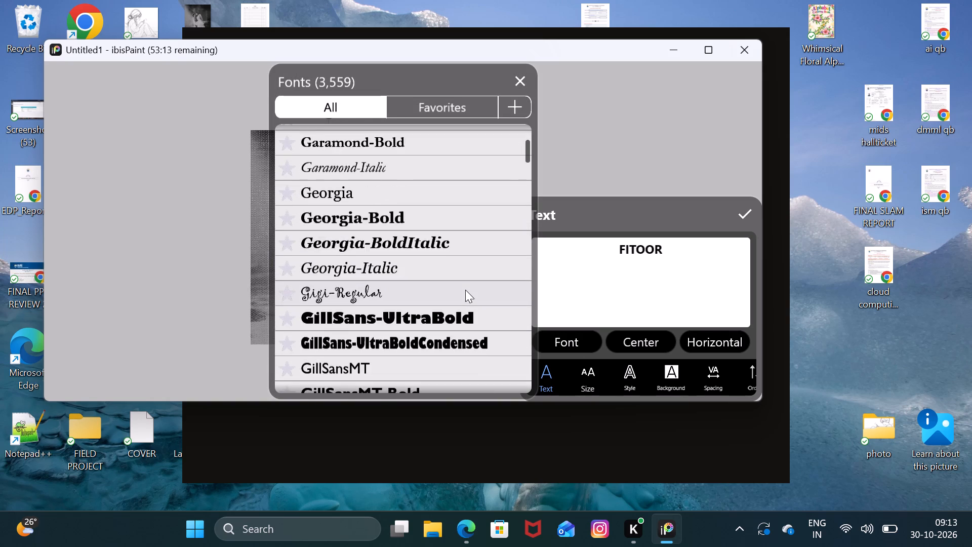
{"action": "scroll", "coordinate": [465, 290], "scroll_direction": "down", "scroll_amount": 8}
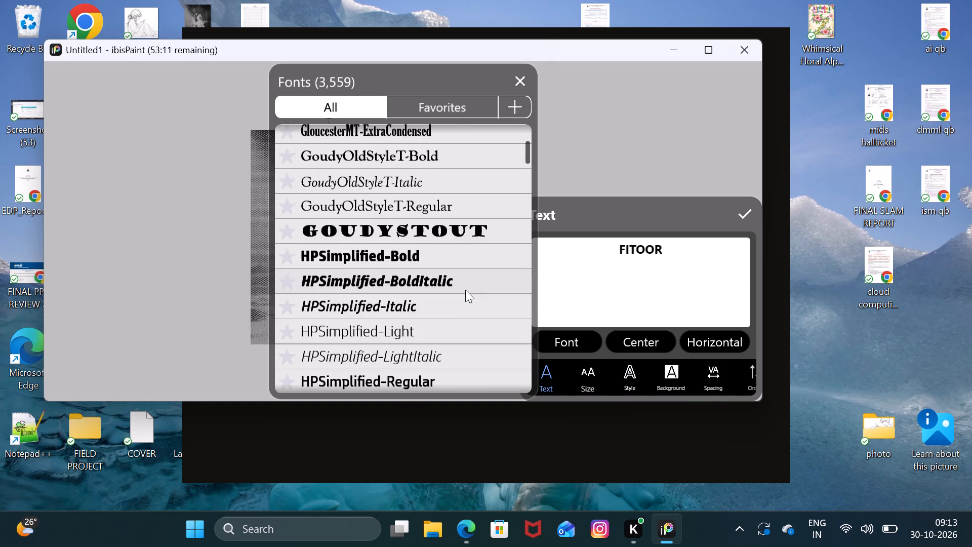
{"action": "scroll", "coordinate": [460, 293], "scroll_direction": "down", "scroll_amount": 5}
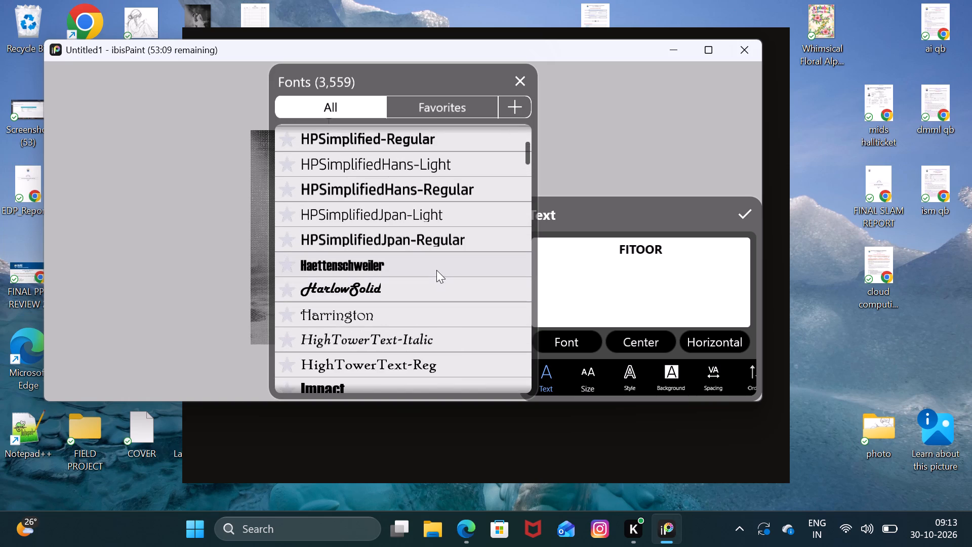
{"action": "scroll", "coordinate": [436, 268], "scroll_direction": "down", "scroll_amount": 4}
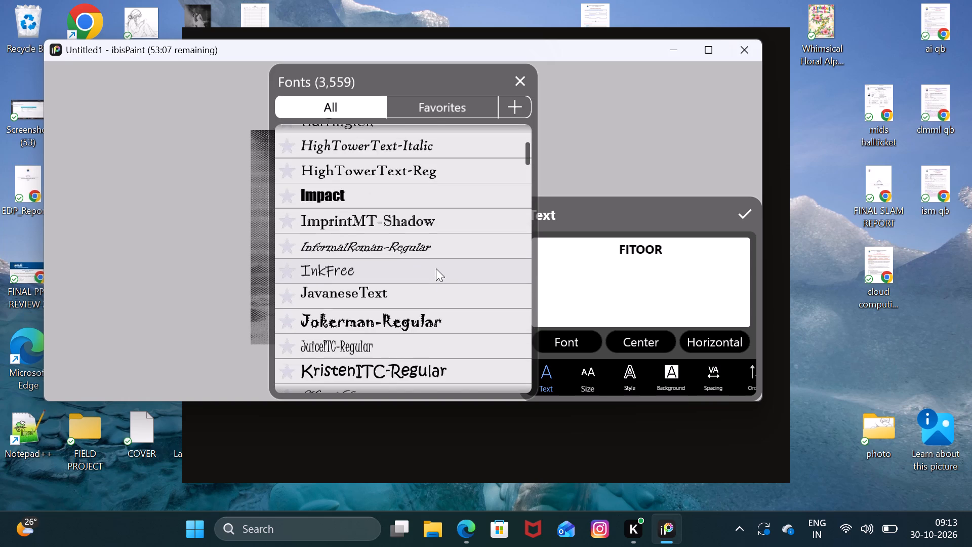
{"action": "scroll", "coordinate": [436, 268], "scroll_direction": "down", "scroll_amount": 7}
{"action": "scroll", "coordinate": [436, 268], "scroll_direction": "up", "scroll_amount": 4}
{"action": "scroll", "coordinate": [436, 268], "scroll_direction": "down", "scroll_amount": 5}
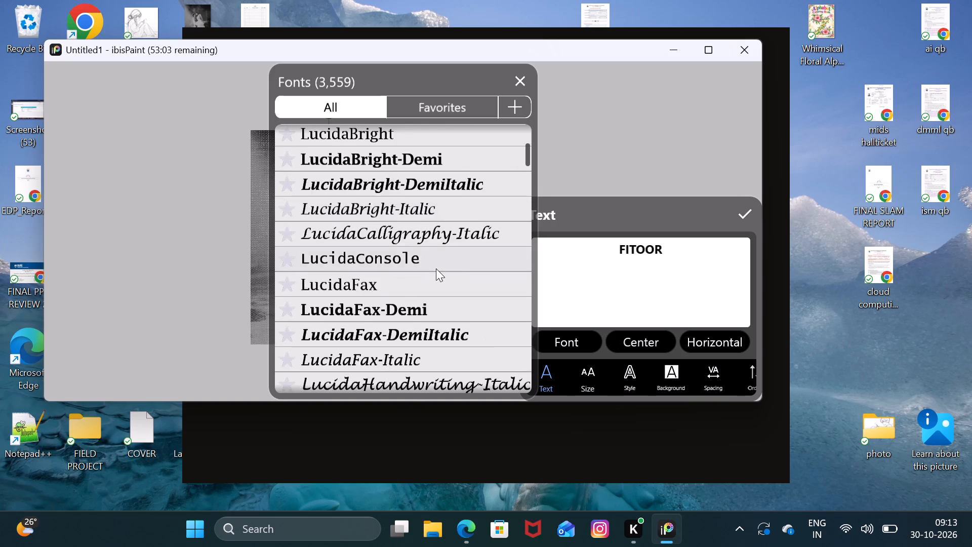
{"action": "scroll", "coordinate": [436, 268], "scroll_direction": "up", "scroll_amount": 4}
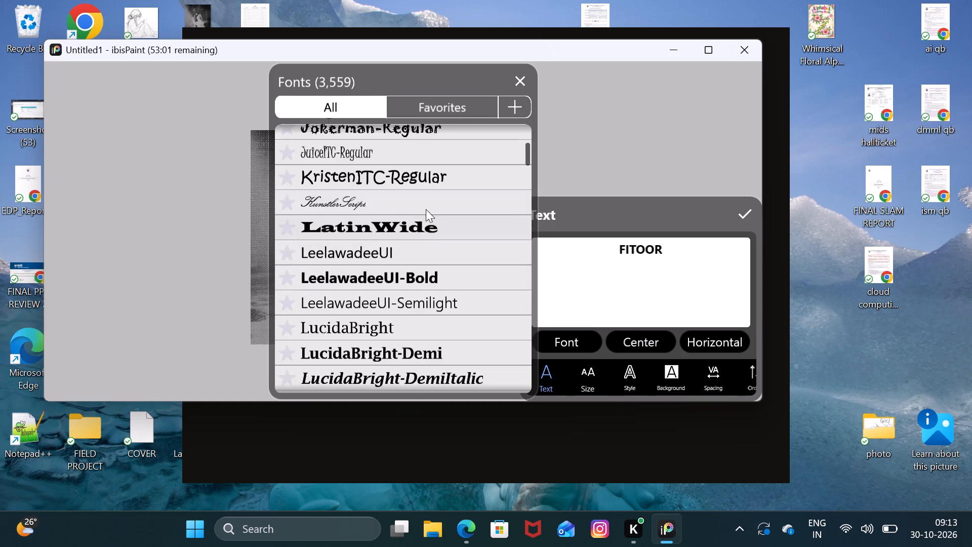
{"action": "scroll", "coordinate": [426, 204], "scroll_direction": "up", "scroll_amount": 3}
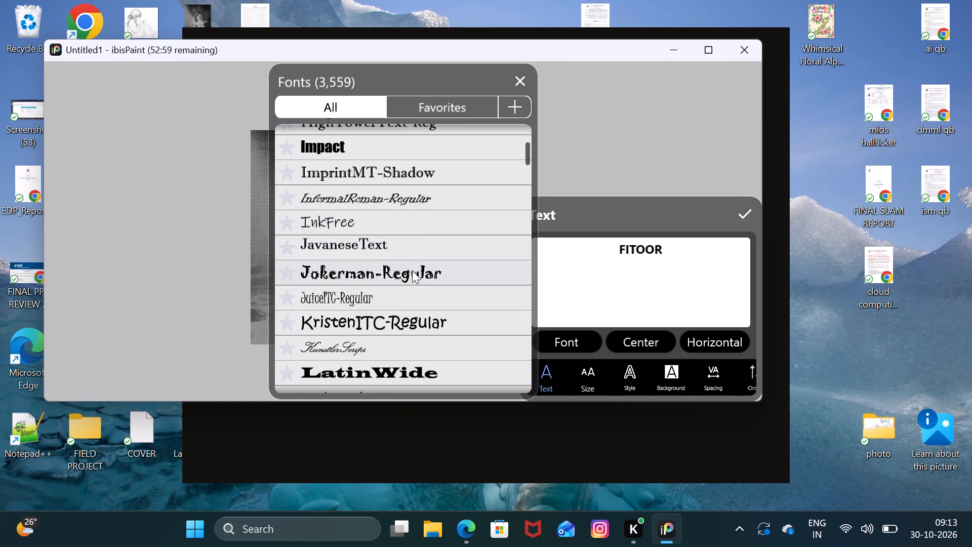
{"action": "scroll", "coordinate": [414, 267], "scroll_direction": "down", "scroll_amount": 11}
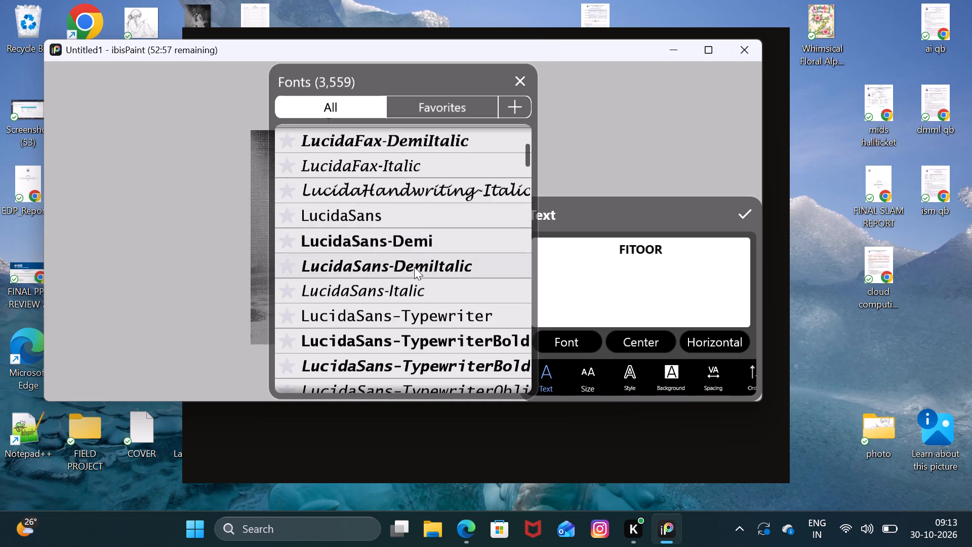
{"action": "scroll", "coordinate": [414, 267], "scroll_direction": "down", "scroll_amount": 11}
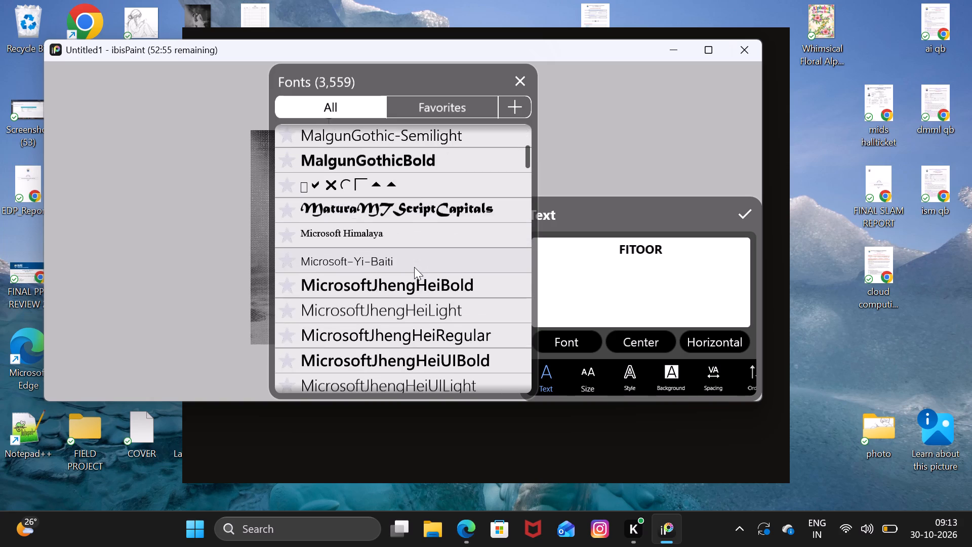
{"action": "scroll", "coordinate": [414, 267], "scroll_direction": "down", "scroll_amount": 10}
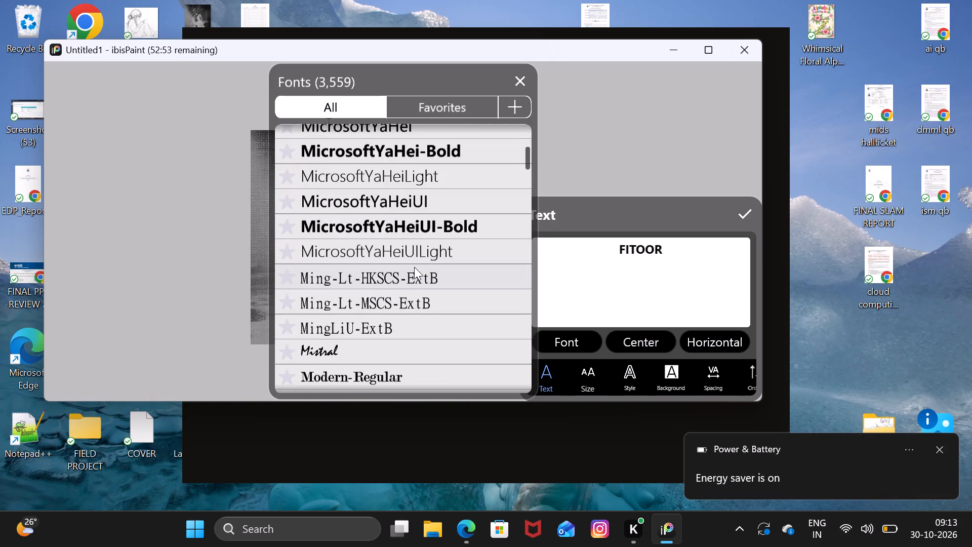
{"action": "scroll", "coordinate": [414, 267], "scroll_direction": "down", "scroll_amount": 2}
{"action": "left_click", "coordinate": [424, 256]}
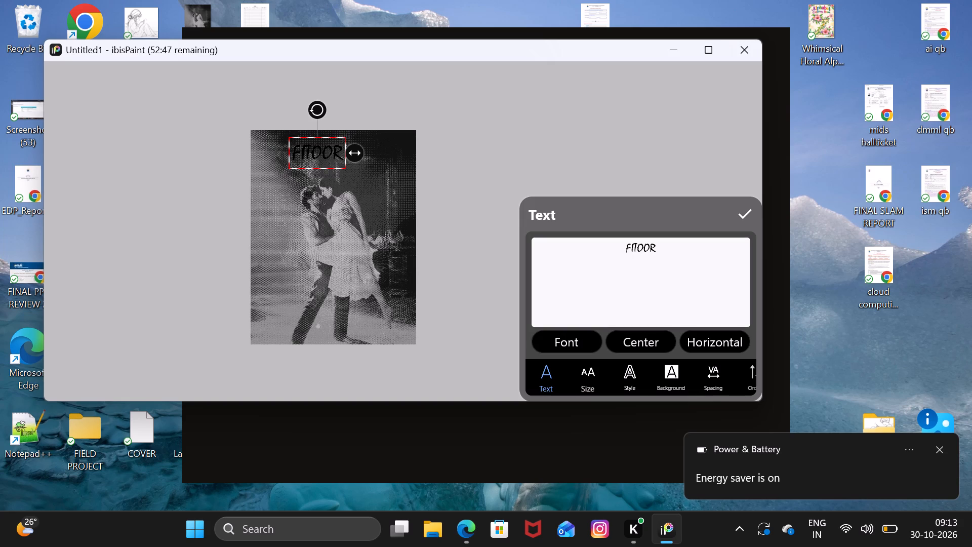
Browse the available fonts and set the FITOOR text's font to Onyx.
{"action": "left_click", "coordinate": [574, 341]}
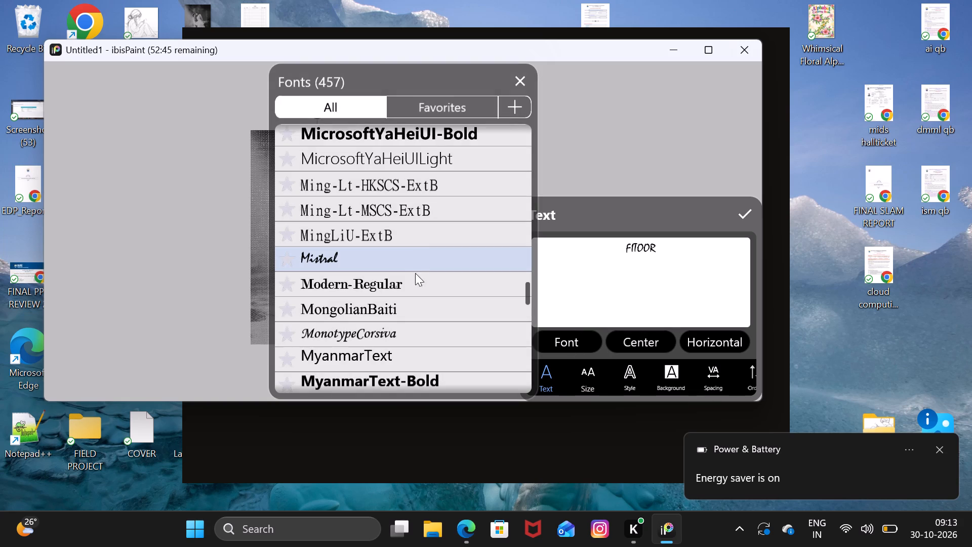
{"action": "scroll", "coordinate": [418, 281], "scroll_direction": "down", "scroll_amount": 7}
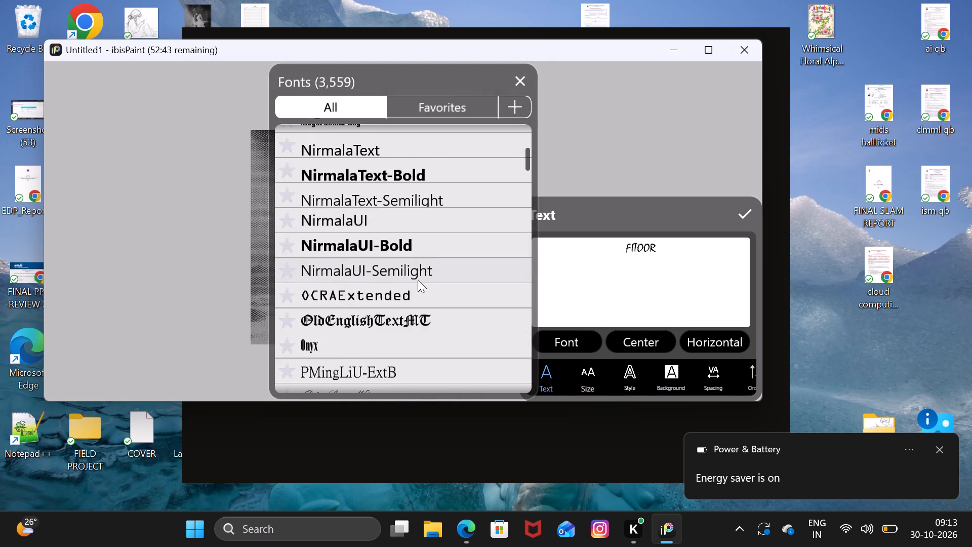
{"action": "scroll", "coordinate": [418, 280], "scroll_direction": "down", "scroll_amount": 1}
{"action": "left_click", "coordinate": [384, 299]}
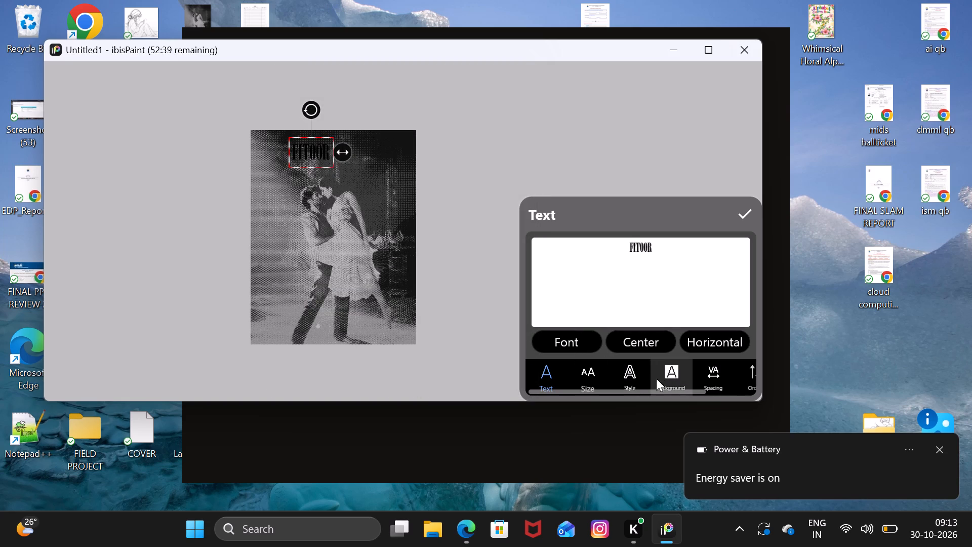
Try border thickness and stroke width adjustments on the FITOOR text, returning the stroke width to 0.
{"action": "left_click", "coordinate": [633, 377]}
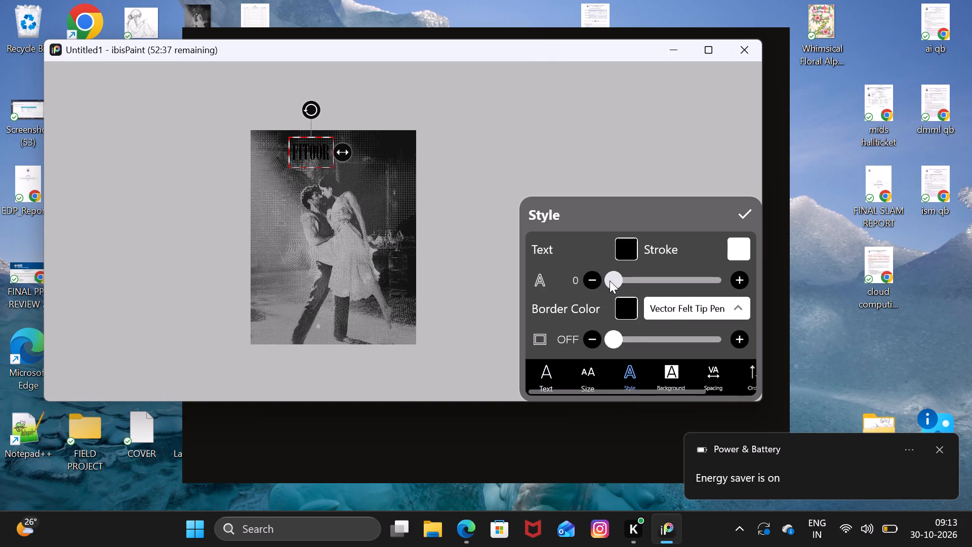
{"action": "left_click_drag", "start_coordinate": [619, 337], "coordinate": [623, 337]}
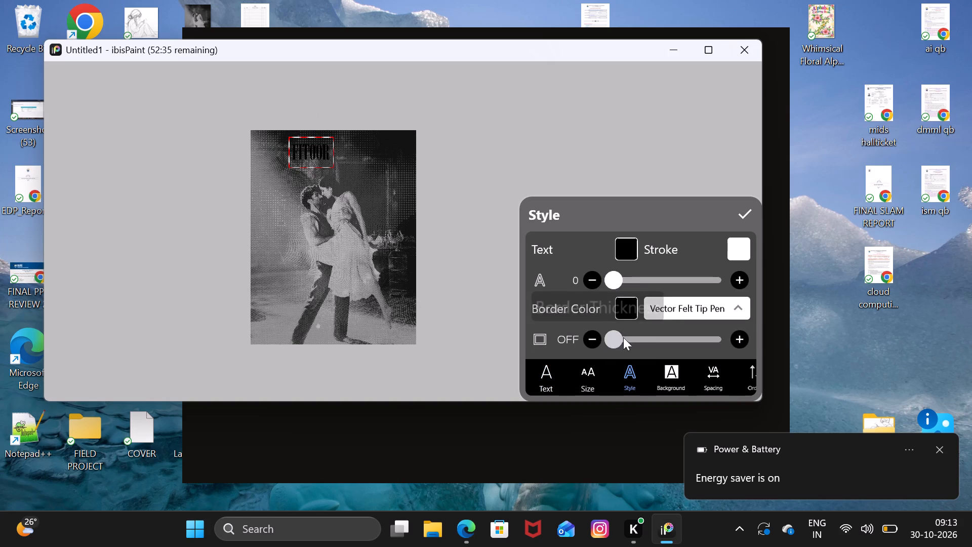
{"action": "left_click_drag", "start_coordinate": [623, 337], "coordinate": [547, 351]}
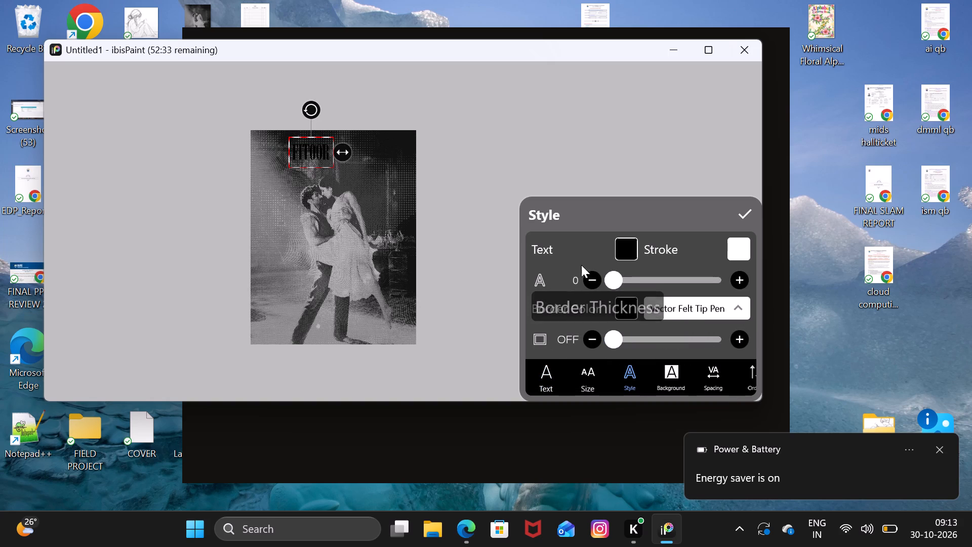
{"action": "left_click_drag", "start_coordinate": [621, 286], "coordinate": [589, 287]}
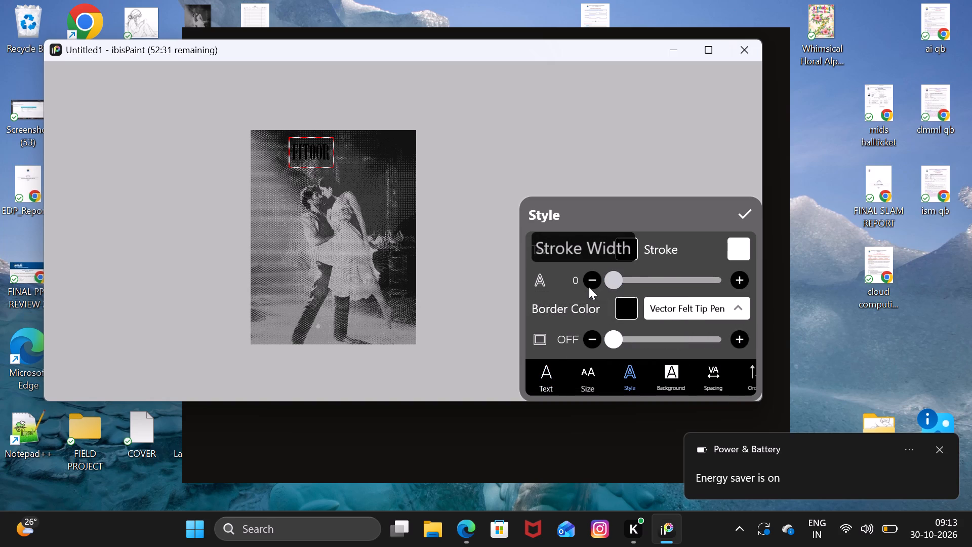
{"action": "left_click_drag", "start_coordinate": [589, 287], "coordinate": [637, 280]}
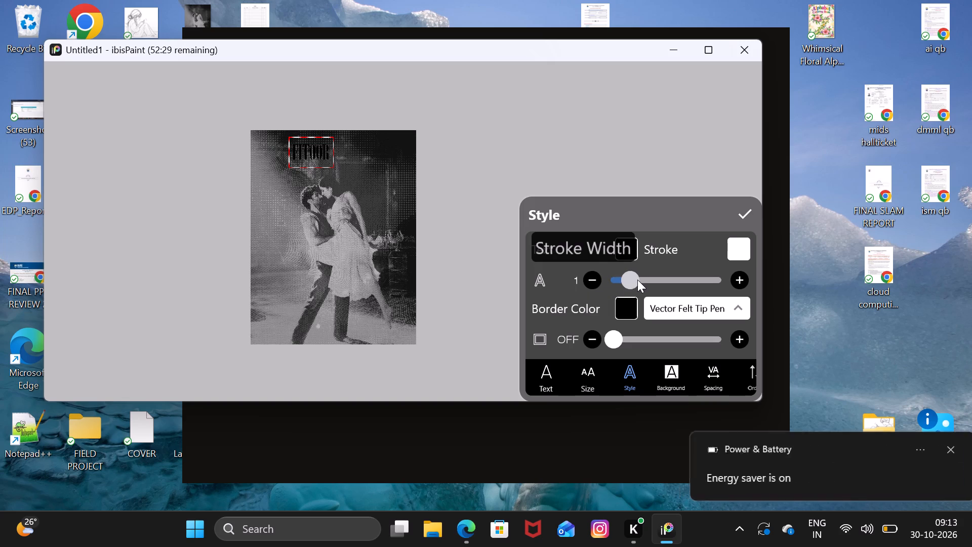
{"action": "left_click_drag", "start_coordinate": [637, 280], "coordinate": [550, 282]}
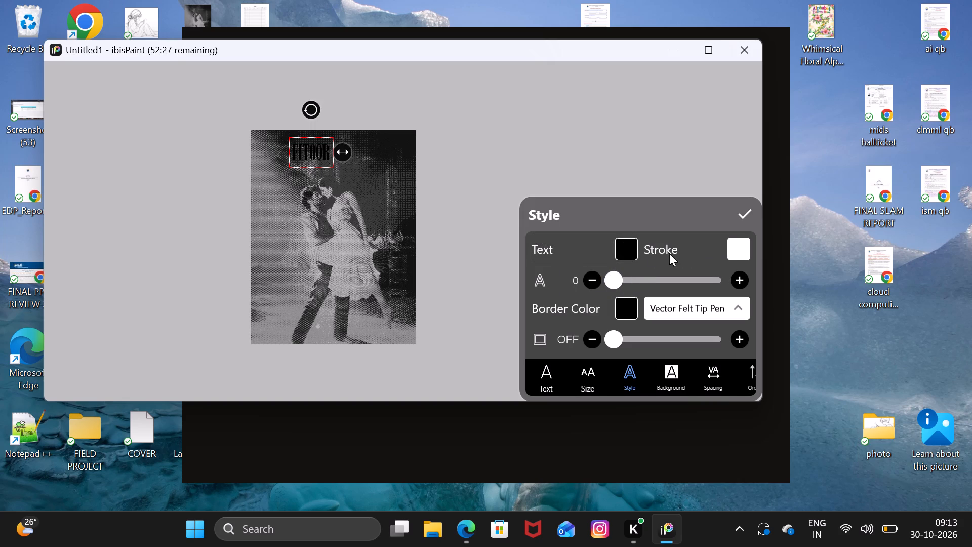
Set the FITOOR text's line spacing to -30%, slightly adjust its character spacing and apply the text settings.
{"action": "left_click", "coordinate": [707, 366]}
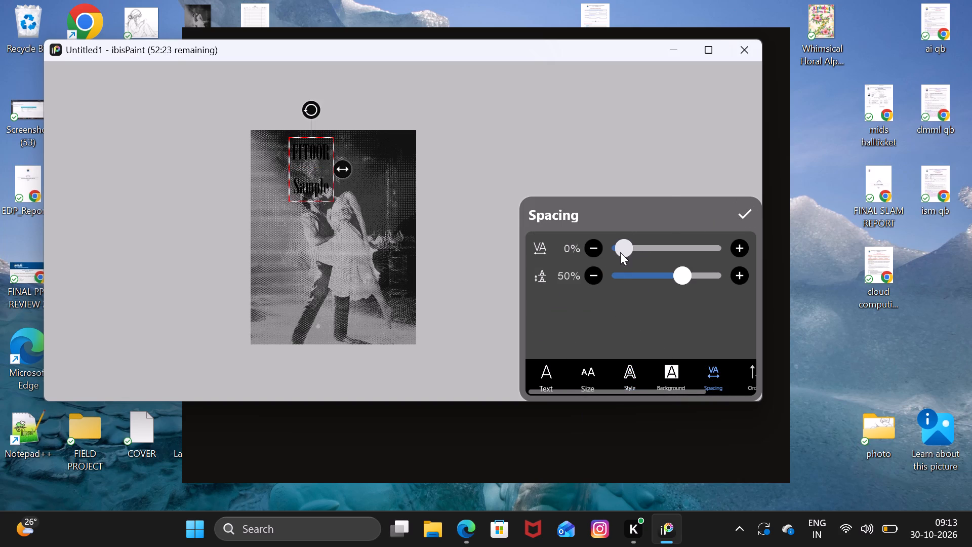
{"action": "left_click_drag", "start_coordinate": [620, 252], "coordinate": [683, 261]}
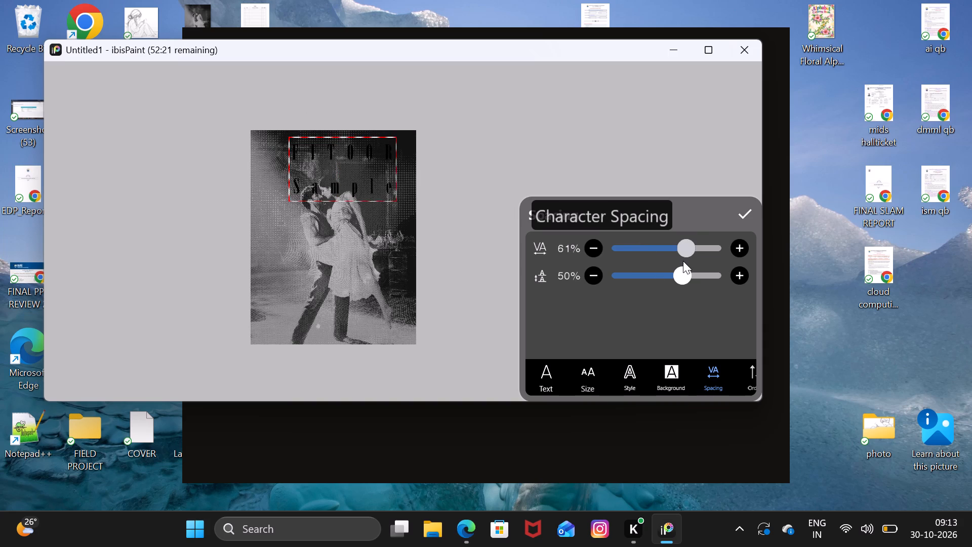
{"action": "left_click_drag", "start_coordinate": [683, 261], "coordinate": [622, 261]}
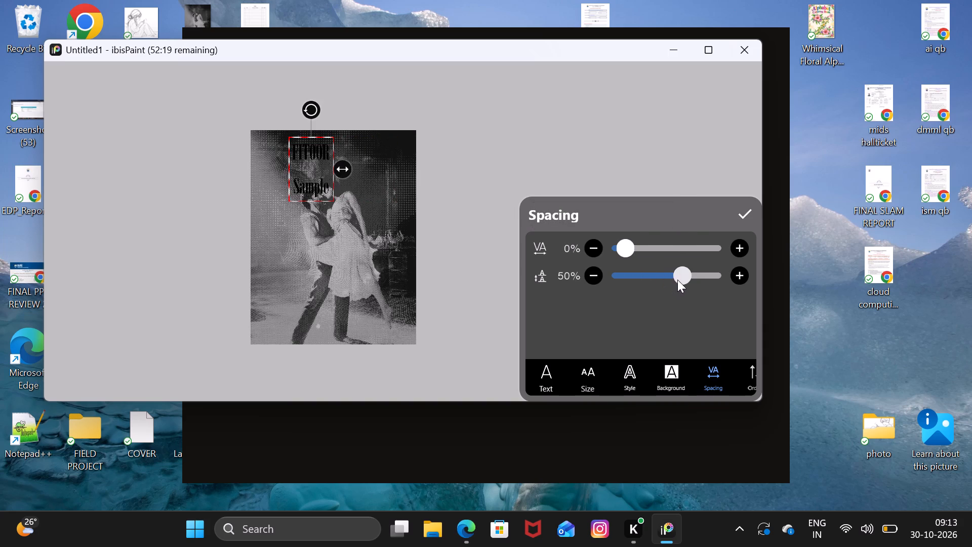
{"action": "left_click_drag", "start_coordinate": [677, 280], "coordinate": [598, 277]}
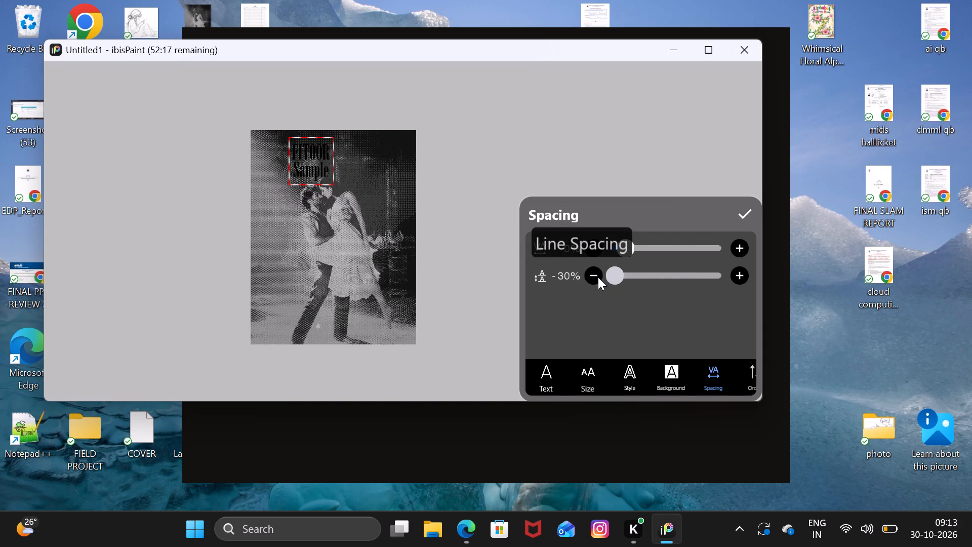
{"action": "left_click_drag", "start_coordinate": [598, 277], "coordinate": [569, 276]}
{"action": "left_click_drag", "start_coordinate": [626, 250], "coordinate": [634, 252]}
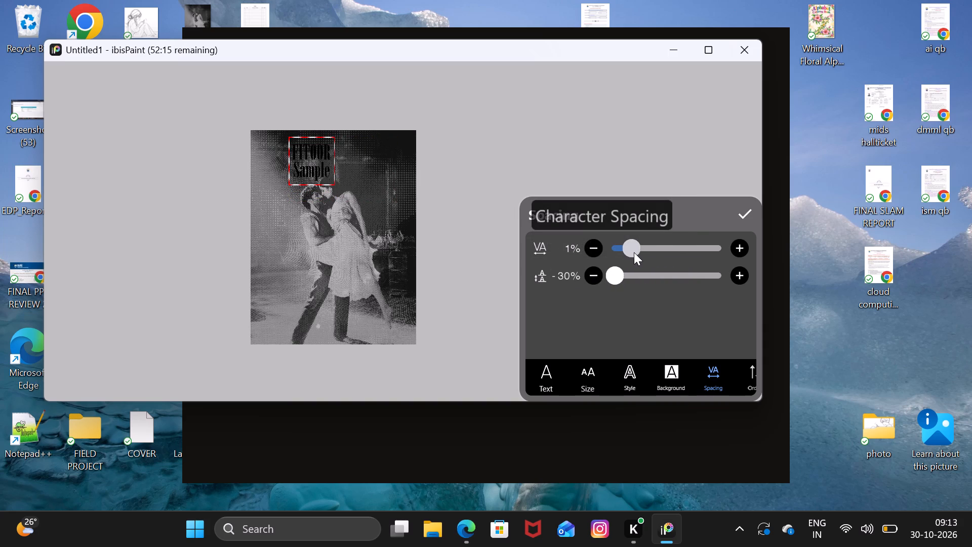
{"action": "left_click_drag", "start_coordinate": [634, 252], "coordinate": [662, 256]}
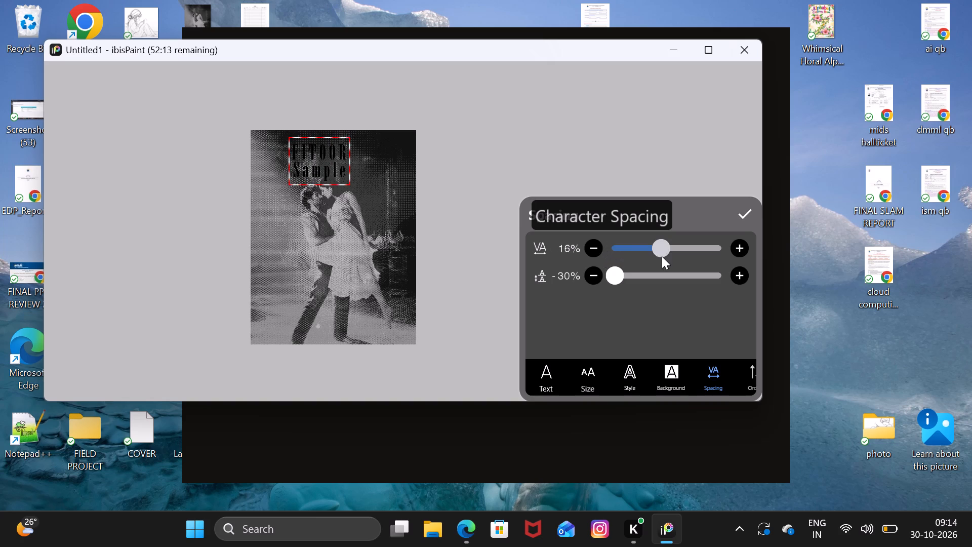
{"action": "left_click_drag", "start_coordinate": [662, 256], "coordinate": [636, 259]}
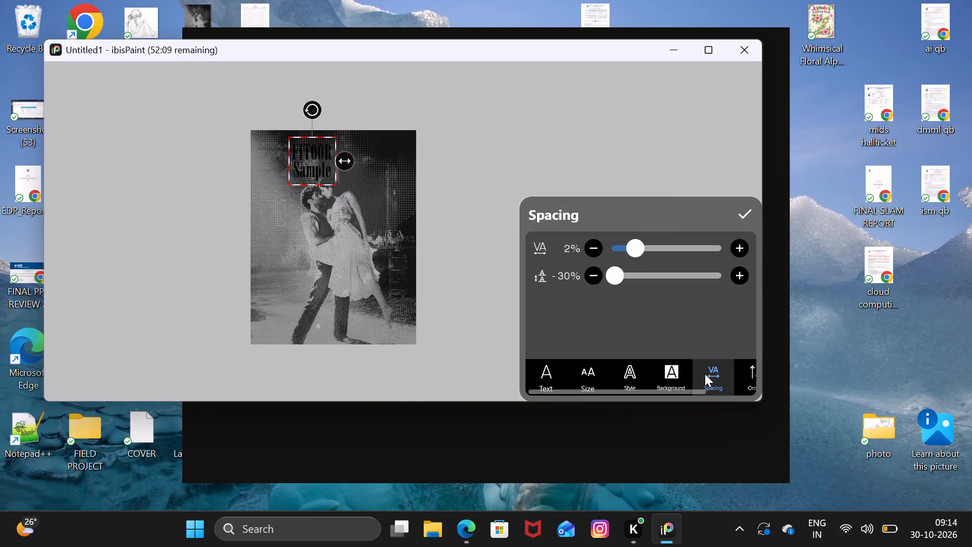
{"action": "left_click_drag", "start_coordinate": [705, 374], "coordinate": [634, 378]}
{"action": "left_click", "coordinate": [693, 380]}
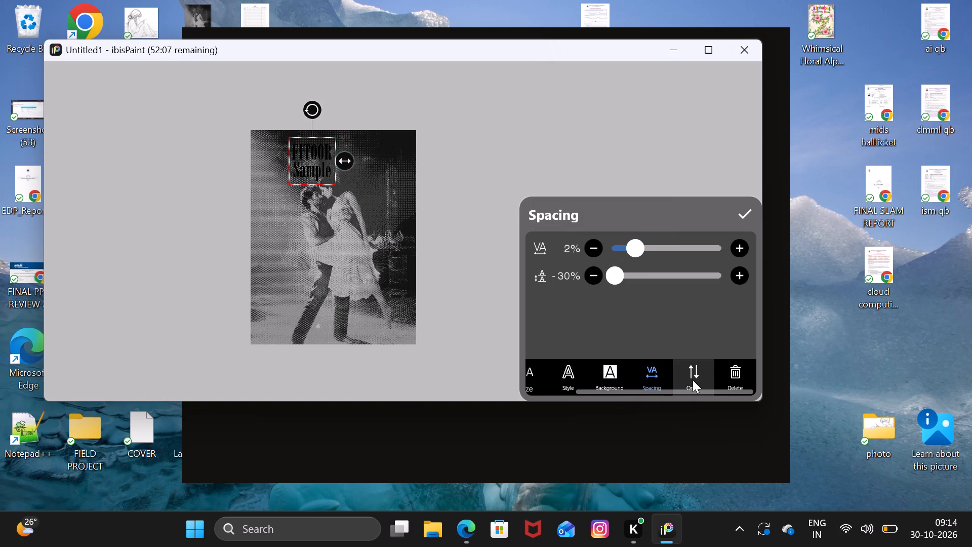
{"action": "left_click", "coordinate": [633, 246]}
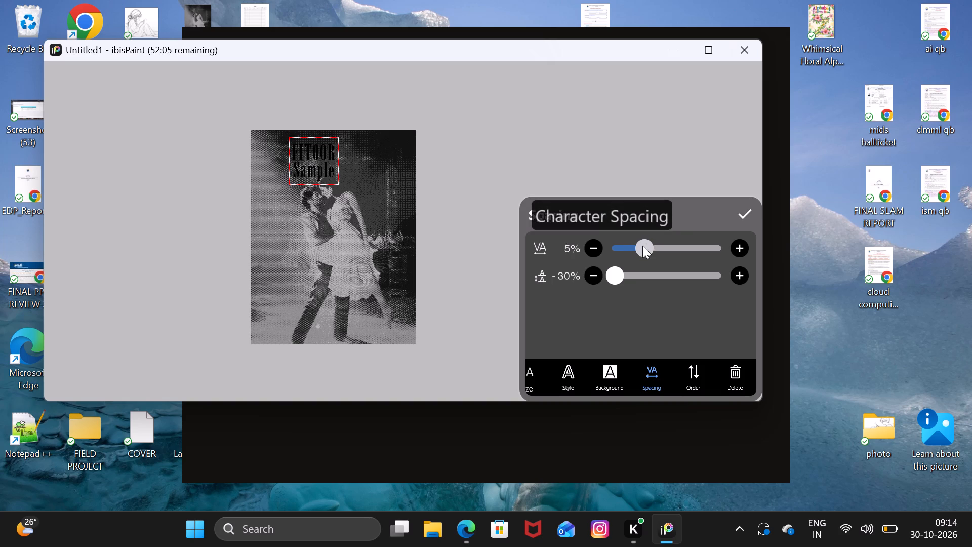
{"action": "left_click", "coordinate": [688, 376]}
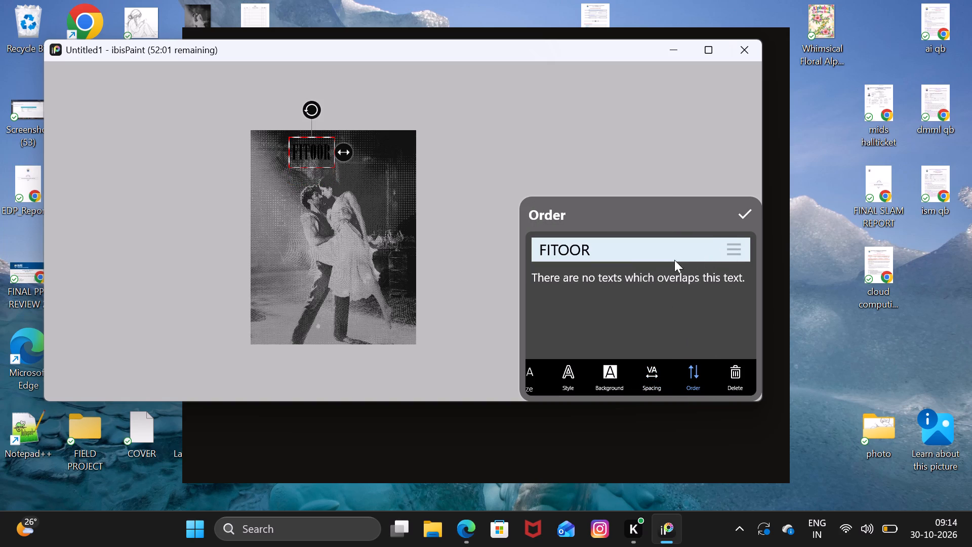
{"action": "left_click", "coordinate": [737, 213]}
Move the FITOOR text down to the photo's lower left, beside the man's hips, and slightly widen its text box.
{"action": "left_click_drag", "start_coordinate": [316, 153], "coordinate": [331, 247]}
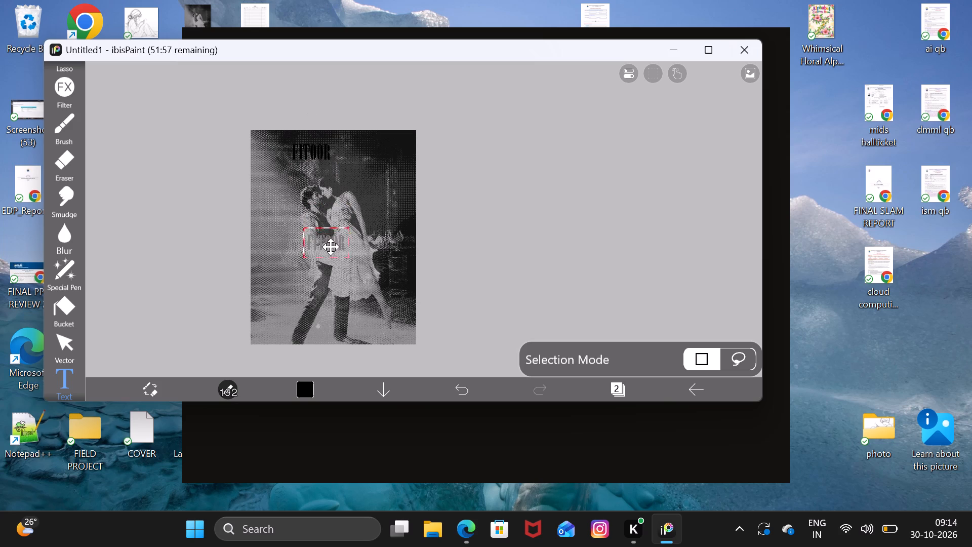
{"action": "left_click_drag", "start_coordinate": [331, 247], "coordinate": [331, 259]}
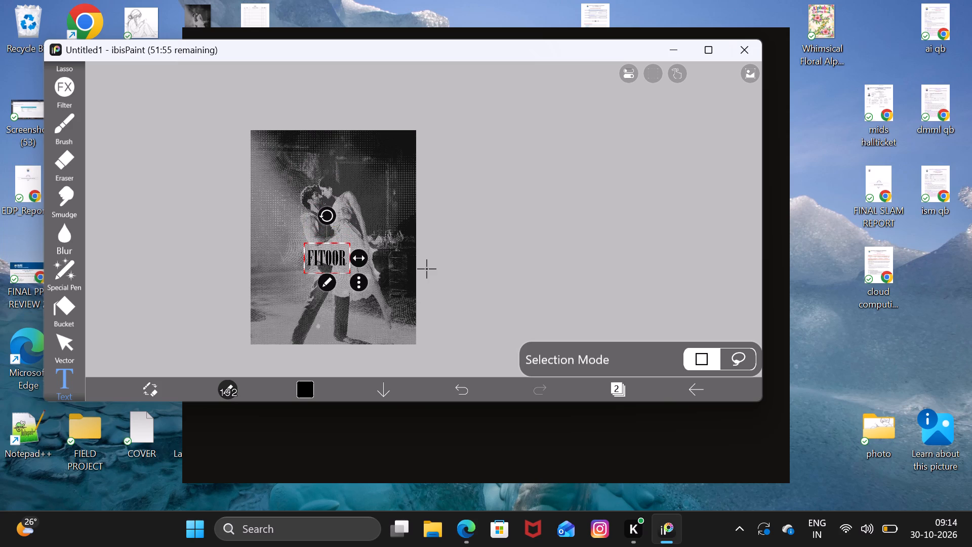
{"action": "left_click_drag", "start_coordinate": [336, 261], "coordinate": [299, 270]}
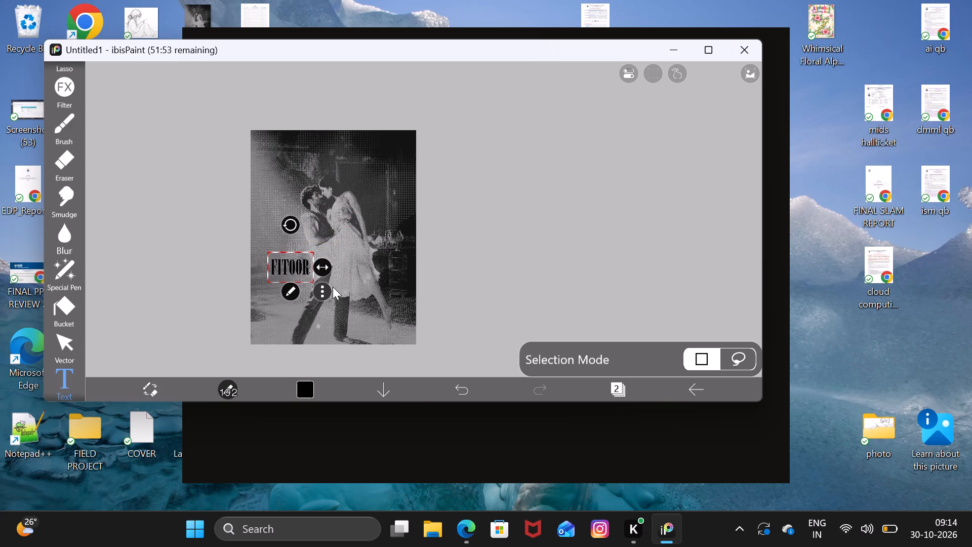
{"action": "left_click_drag", "start_coordinate": [320, 294], "coordinate": [331, 309]}
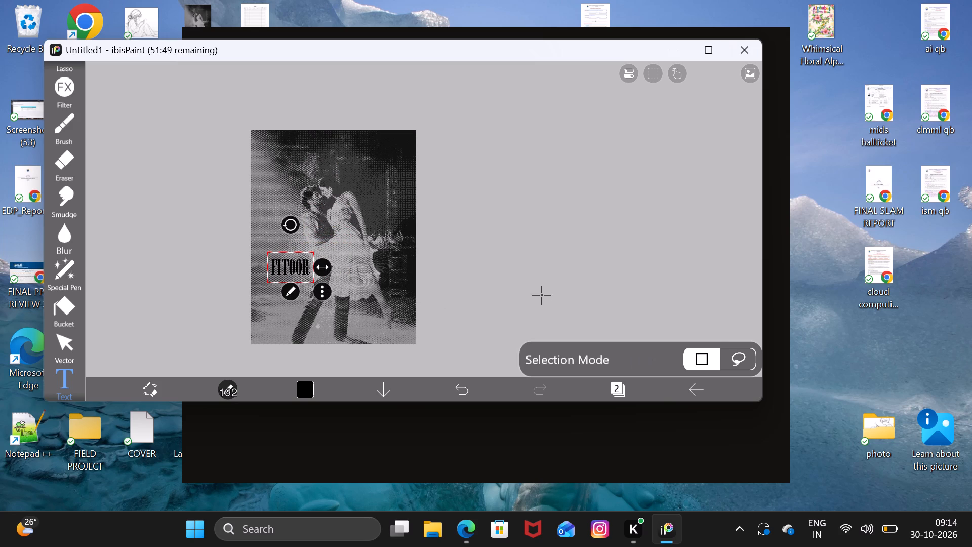
{"action": "left_click_drag", "start_coordinate": [322, 265], "coordinate": [337, 267]}
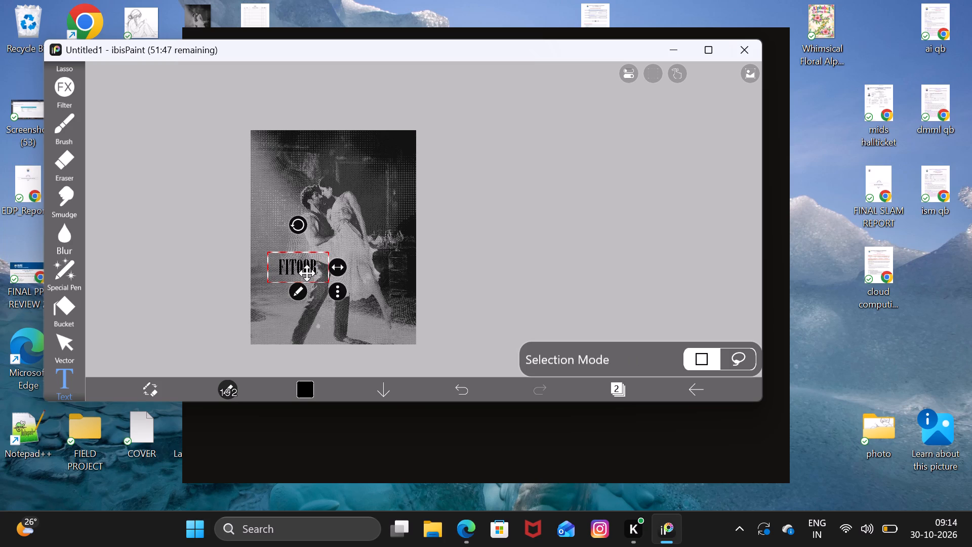
{"action": "left_click_drag", "start_coordinate": [300, 267], "coordinate": [287, 267]}
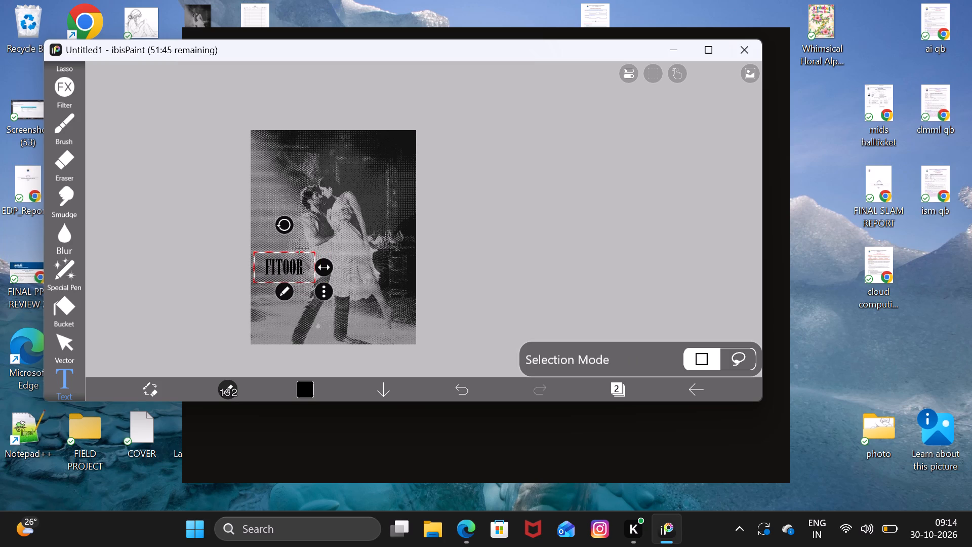
Set the FITOOR text's font size to 220, nudge it slightly down and right, and apply the text settings.
{"action": "left_click", "coordinate": [285, 289]}
{"action": "left_click", "coordinate": [576, 374]}
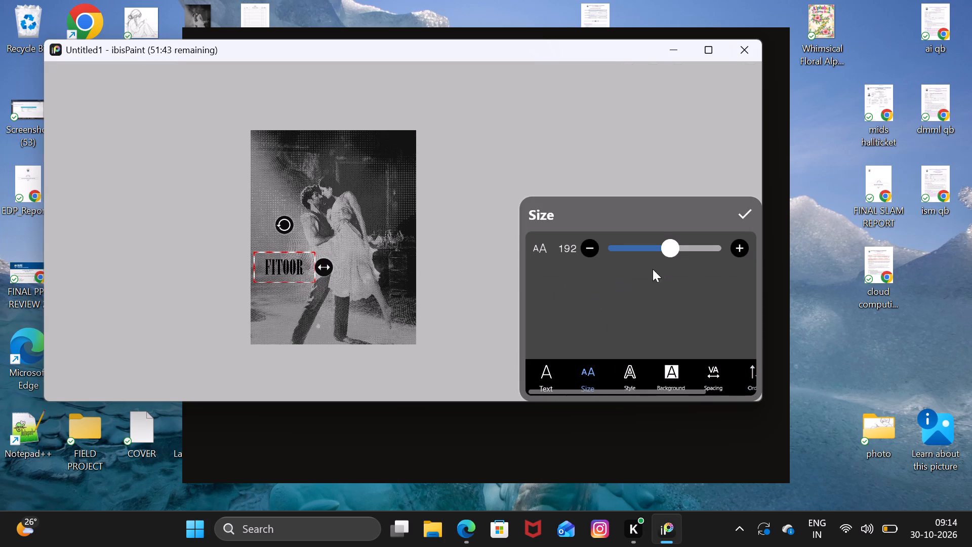
{"action": "left_click", "coordinate": [666, 250]}
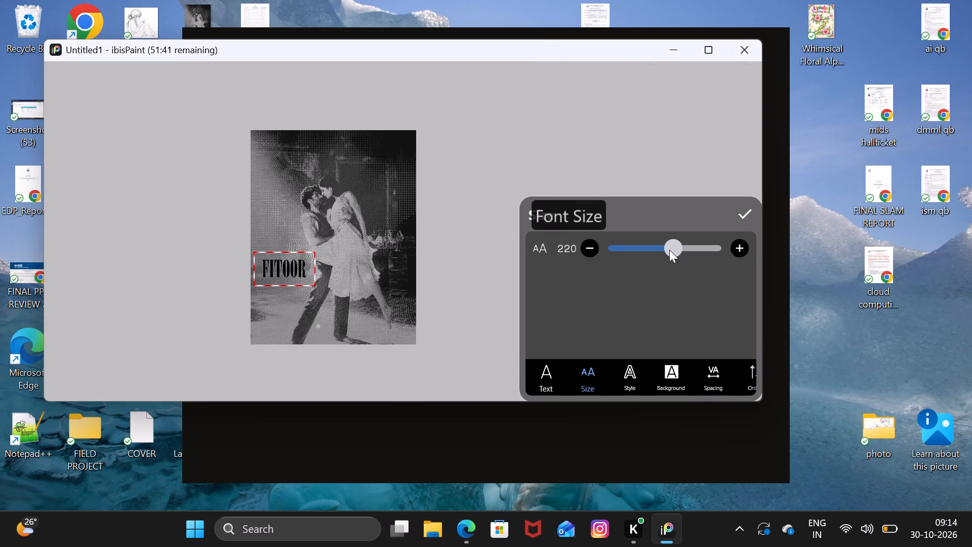
{"action": "left_click", "coordinate": [432, 326]}
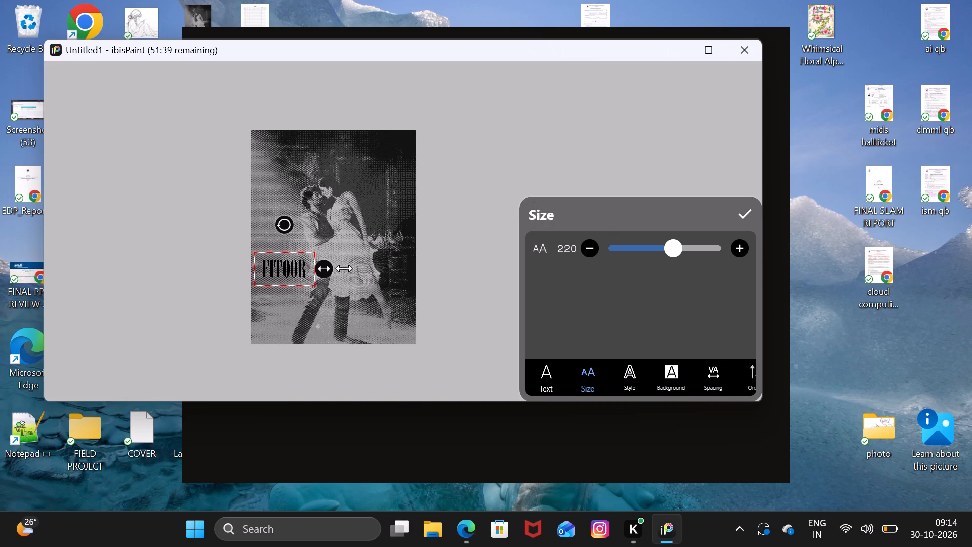
{"action": "left_click_drag", "start_coordinate": [378, 278], "coordinate": [385, 248]}
{"action": "left_click_drag", "start_coordinate": [311, 243], "coordinate": [313, 253]}
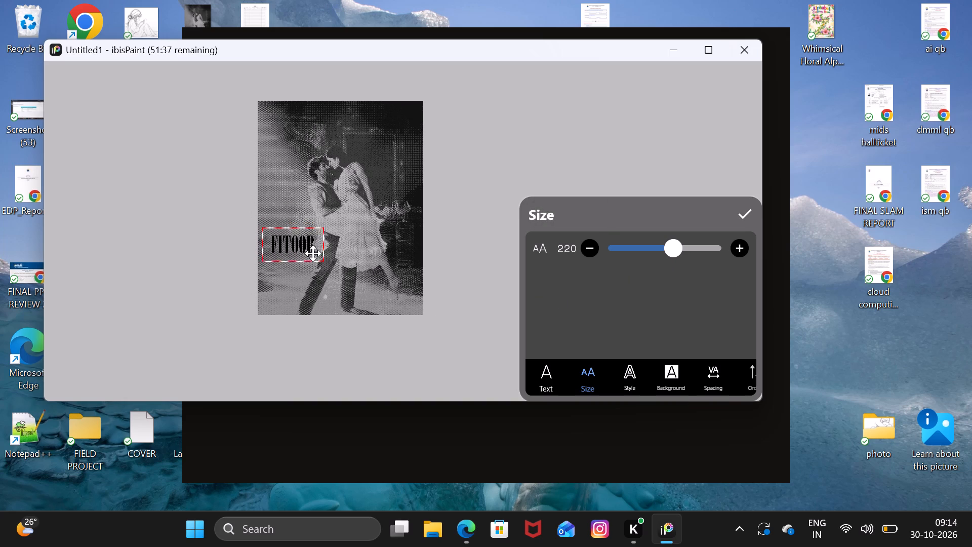
{"action": "left_click_drag", "start_coordinate": [313, 253], "coordinate": [319, 252]}
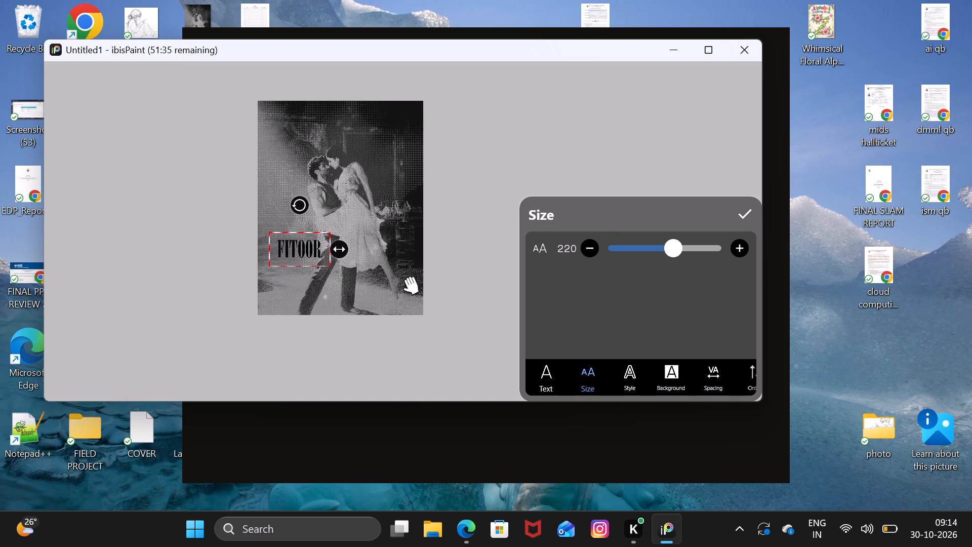
{"action": "left_click", "coordinate": [411, 285]}
{"action": "left_click", "coordinate": [492, 242]}
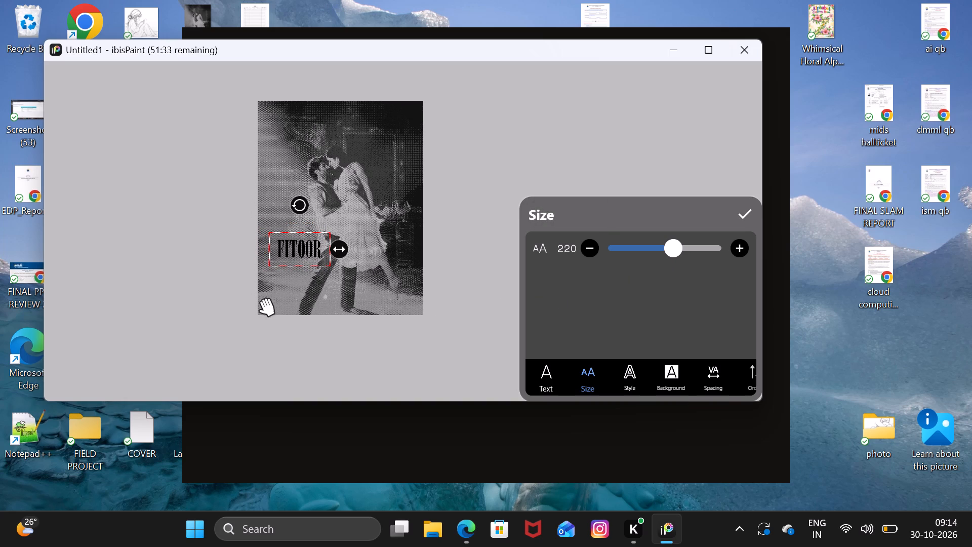
{"action": "left_click", "coordinate": [267, 307]}
{"action": "left_click", "coordinate": [748, 215]}
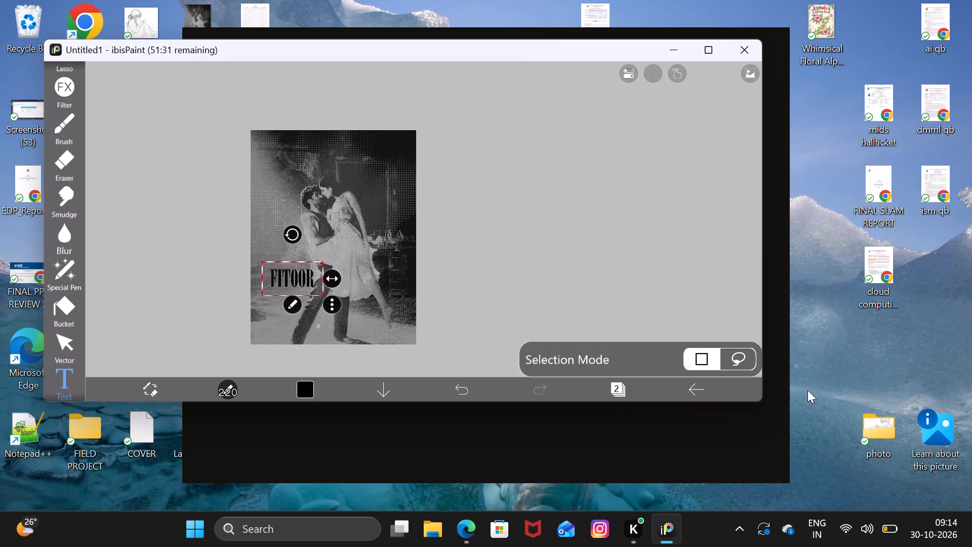
Rasterize the FITOOR text layer for use with the Filter tool.
{"action": "scroll", "coordinate": [68, 159], "scroll_direction": "down", "scroll_amount": 3}
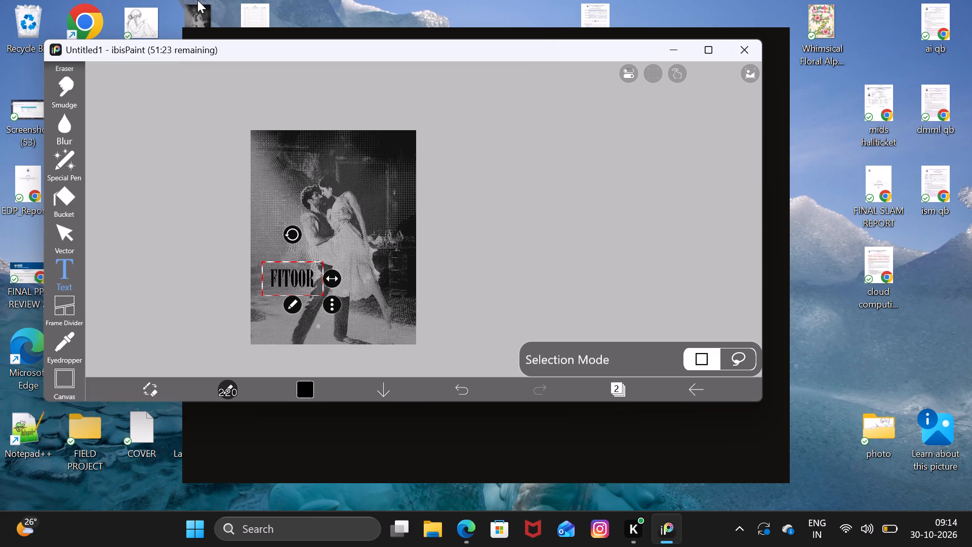
{"action": "scroll", "coordinate": [44, 163], "scroll_direction": "up", "scroll_amount": 6}
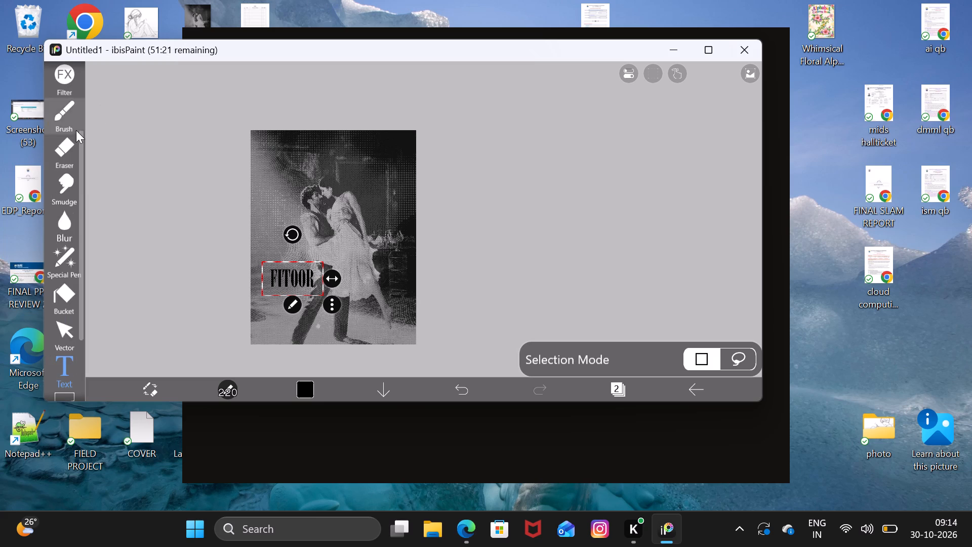
{"action": "scroll", "coordinate": [76, 130], "scroll_direction": "up", "scroll_amount": 3}
{"action": "left_click", "coordinate": [69, 183]}
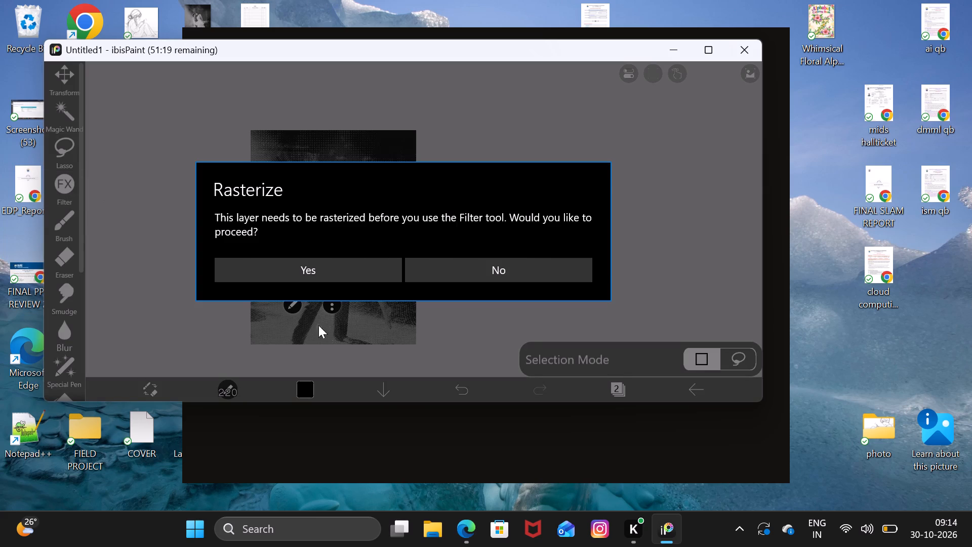
{"action": "left_click", "coordinate": [358, 265]}
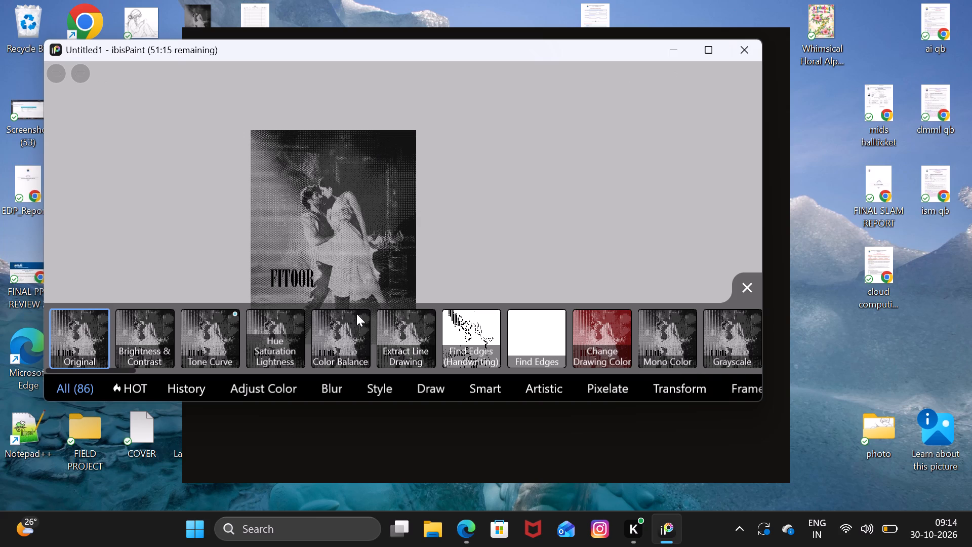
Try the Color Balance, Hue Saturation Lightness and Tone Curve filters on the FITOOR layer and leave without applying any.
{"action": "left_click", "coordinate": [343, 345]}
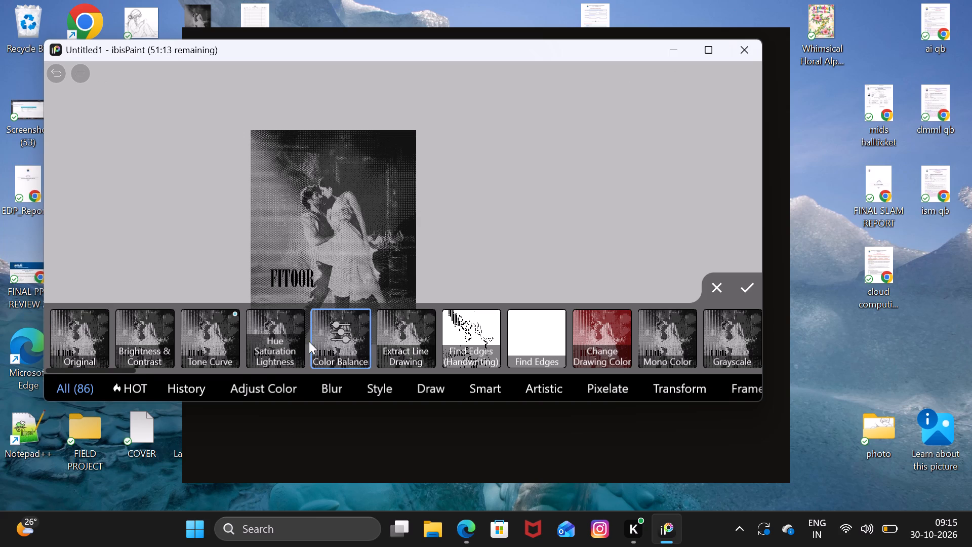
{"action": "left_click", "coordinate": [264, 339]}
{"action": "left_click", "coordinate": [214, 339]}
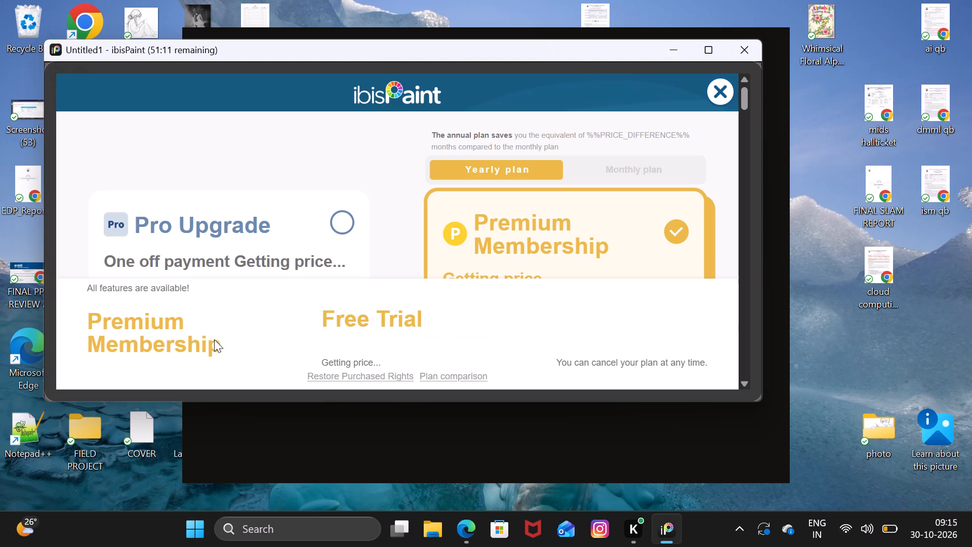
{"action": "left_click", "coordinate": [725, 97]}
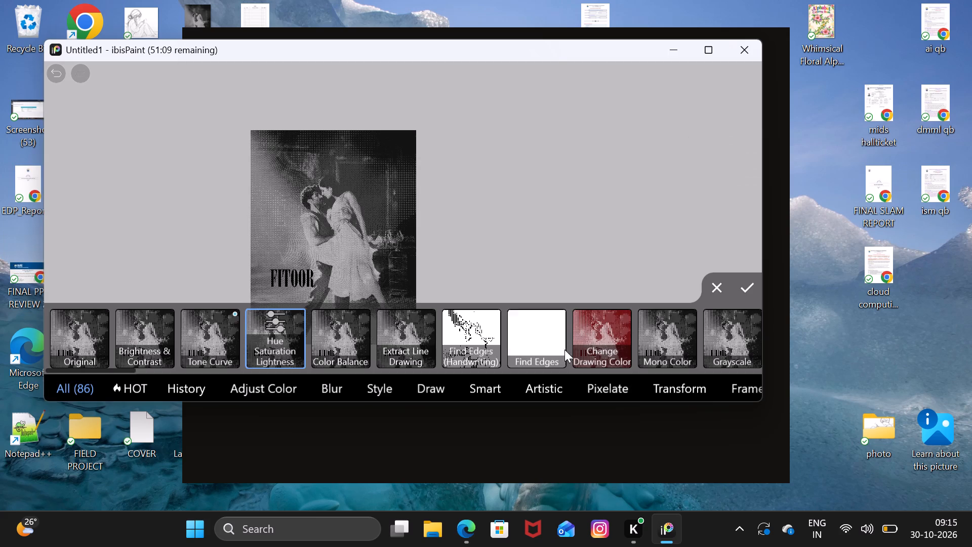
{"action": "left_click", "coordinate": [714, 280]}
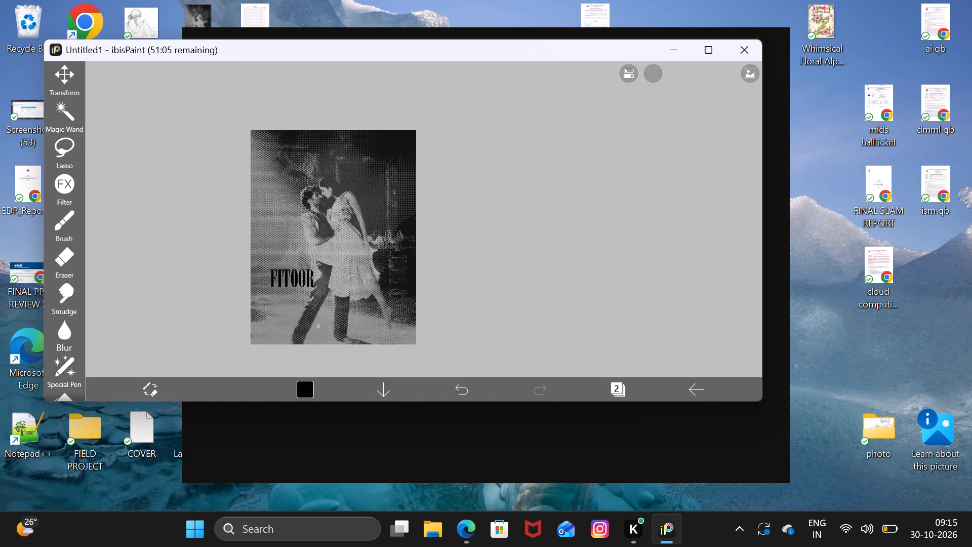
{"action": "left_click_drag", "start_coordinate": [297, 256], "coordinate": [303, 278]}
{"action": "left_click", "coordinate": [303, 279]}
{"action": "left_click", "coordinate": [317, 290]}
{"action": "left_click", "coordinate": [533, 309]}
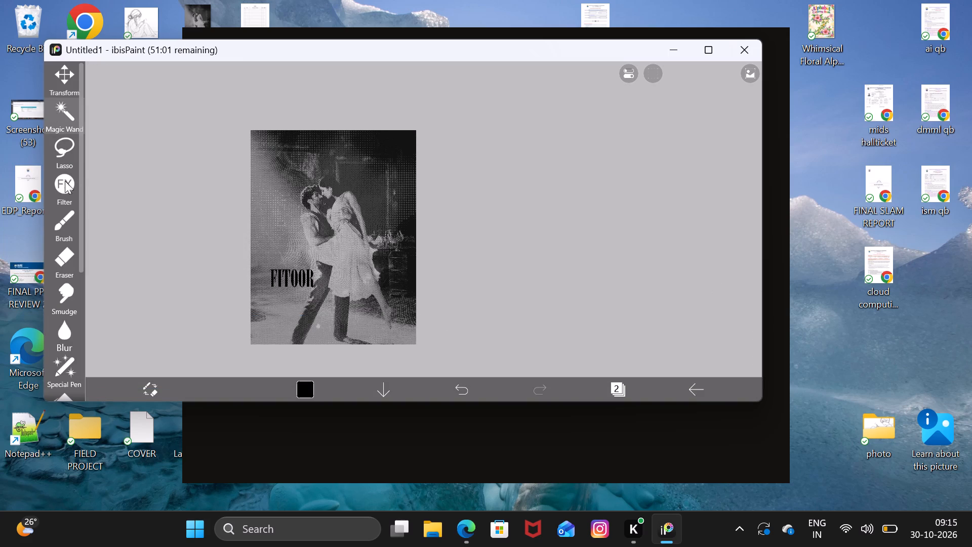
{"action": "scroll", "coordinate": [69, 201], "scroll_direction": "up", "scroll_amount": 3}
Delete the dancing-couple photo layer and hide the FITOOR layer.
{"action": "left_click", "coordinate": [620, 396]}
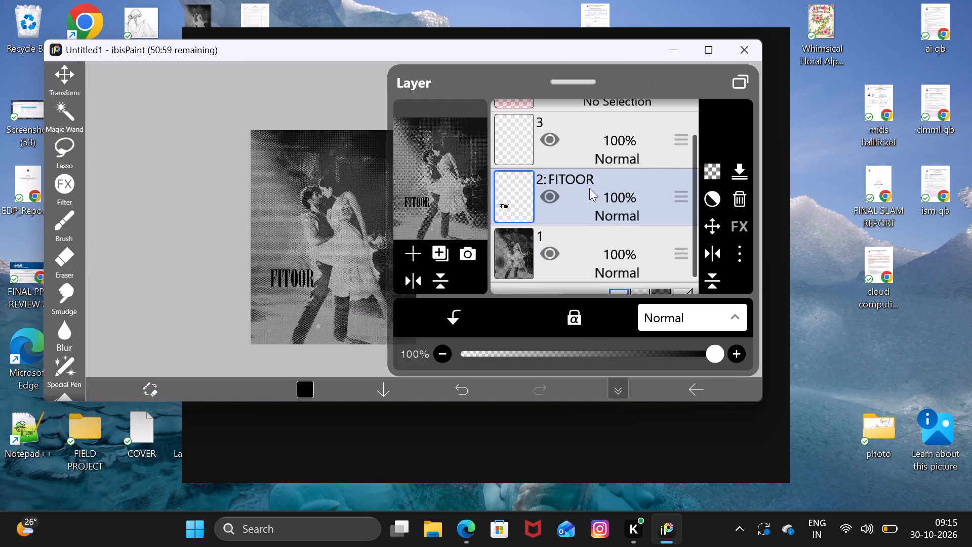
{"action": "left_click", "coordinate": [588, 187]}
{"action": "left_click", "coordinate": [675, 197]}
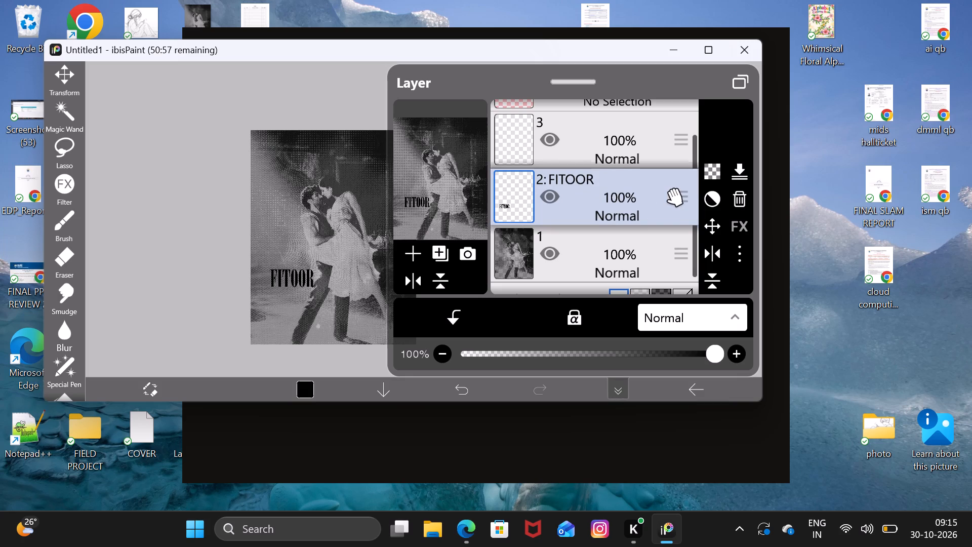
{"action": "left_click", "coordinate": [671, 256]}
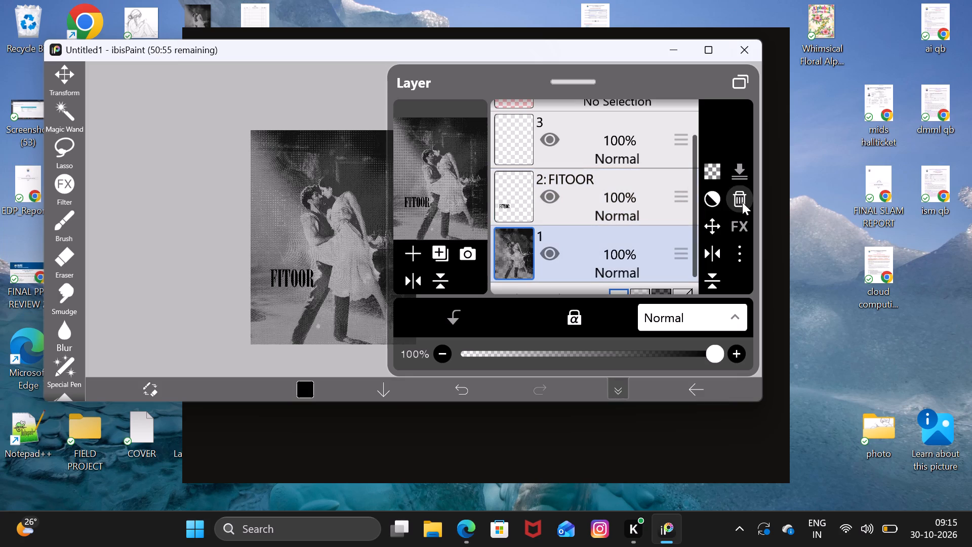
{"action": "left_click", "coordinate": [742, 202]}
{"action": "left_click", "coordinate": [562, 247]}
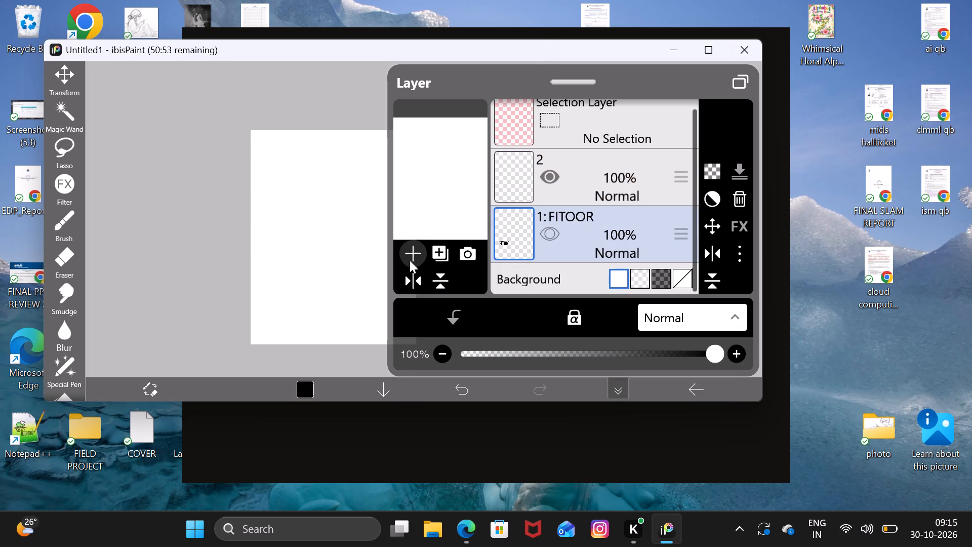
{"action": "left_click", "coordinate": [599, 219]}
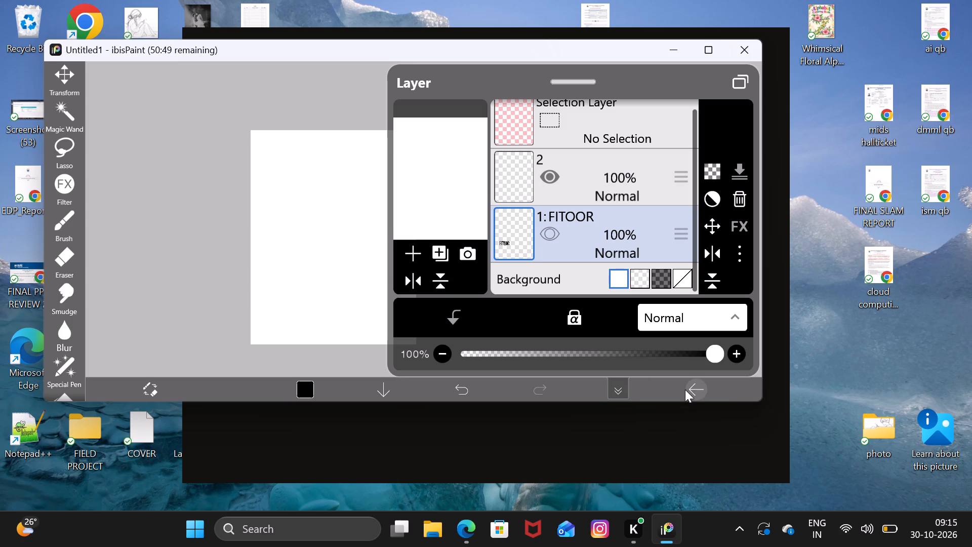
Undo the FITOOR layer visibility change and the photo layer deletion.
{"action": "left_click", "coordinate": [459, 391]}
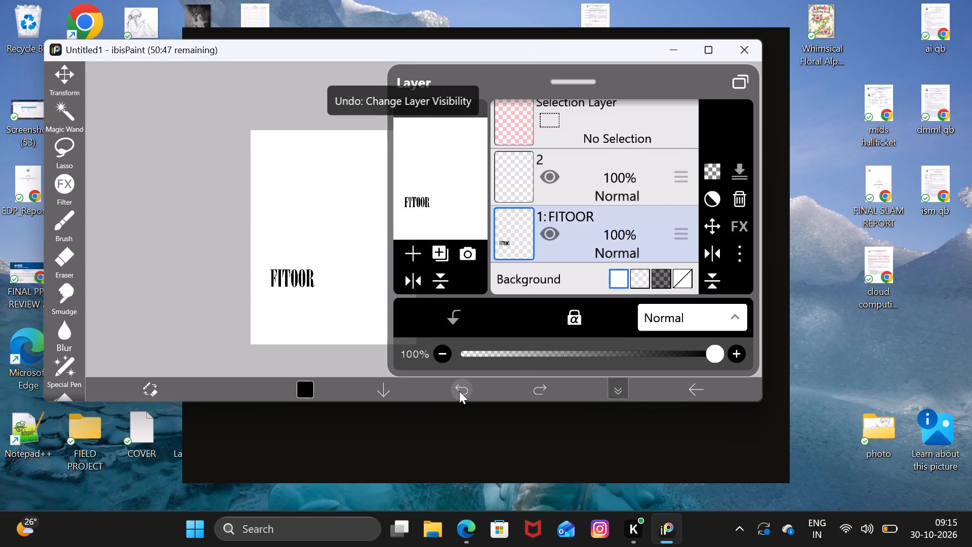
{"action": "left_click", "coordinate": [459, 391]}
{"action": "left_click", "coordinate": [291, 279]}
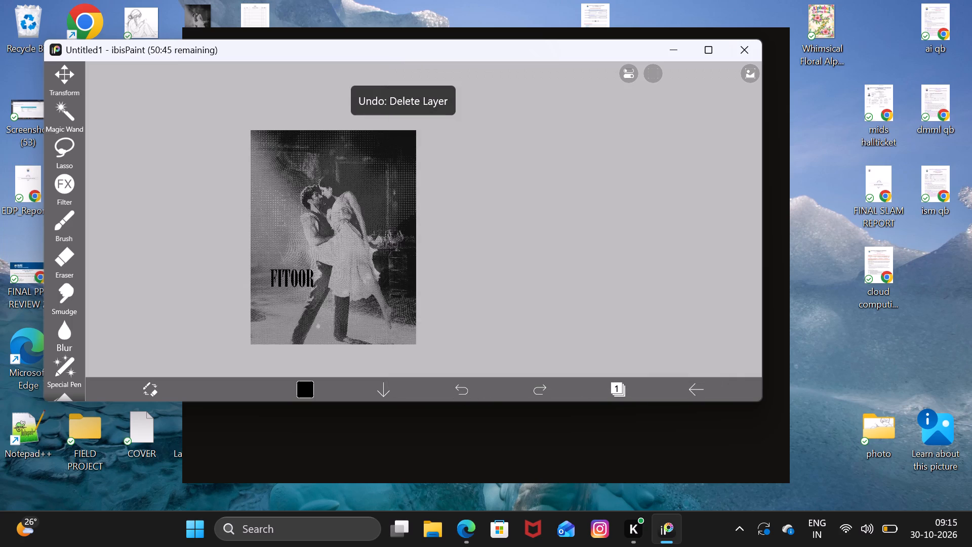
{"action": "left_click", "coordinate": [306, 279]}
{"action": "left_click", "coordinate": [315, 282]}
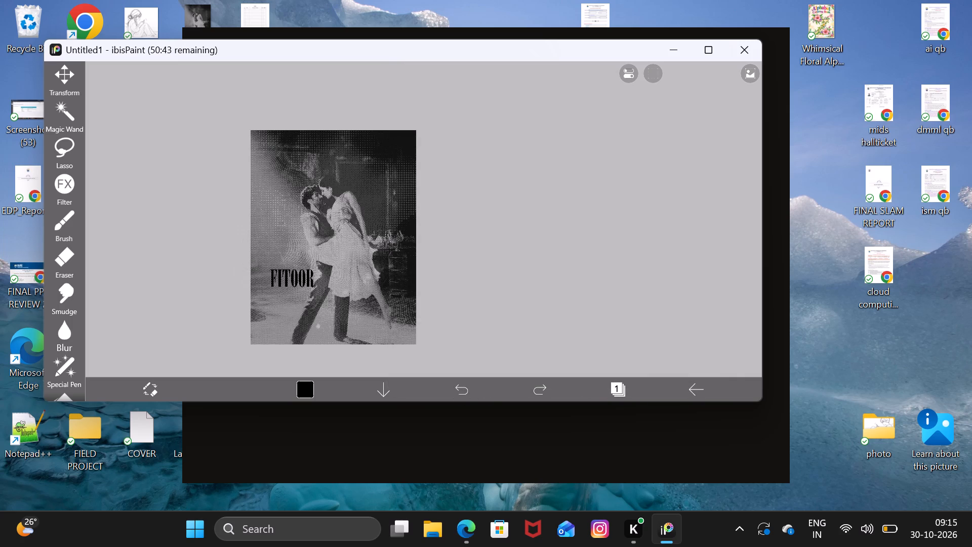
Select the FITOOR layer and start a Mesh Form transform on it.
{"action": "left_click", "coordinate": [617, 385]}
{"action": "left_click", "coordinate": [606, 181]}
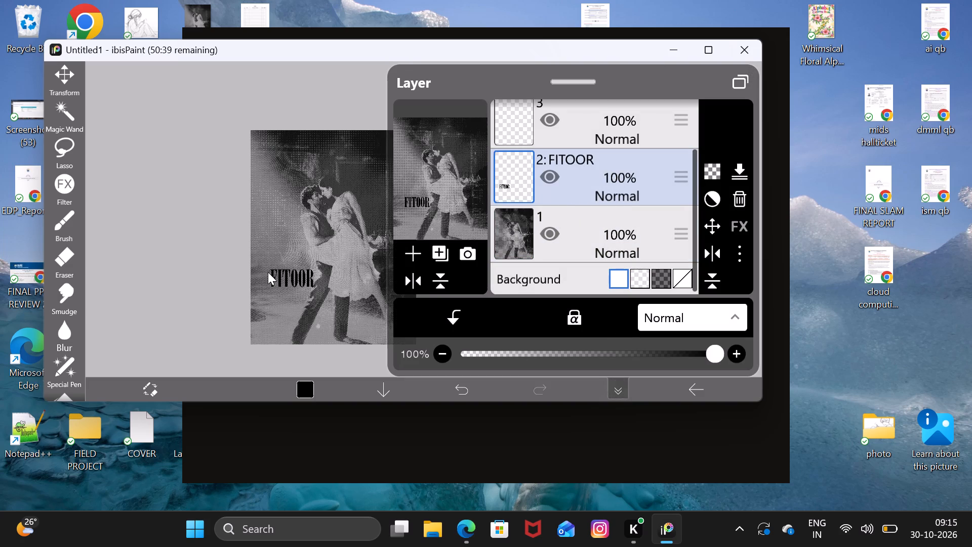
{"action": "left_click", "coordinate": [254, 276]}
{"action": "left_click", "coordinate": [286, 275]}
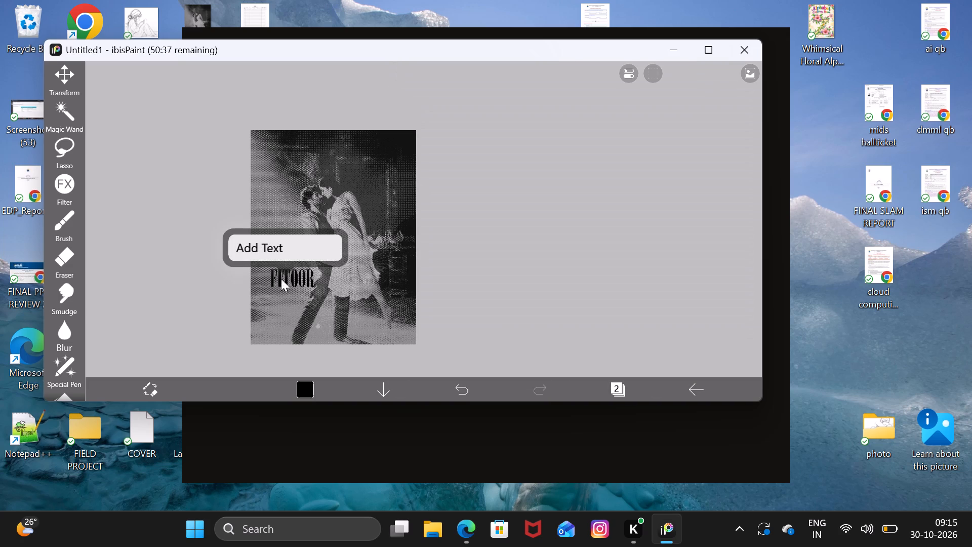
{"action": "left_click", "coordinate": [235, 291]}
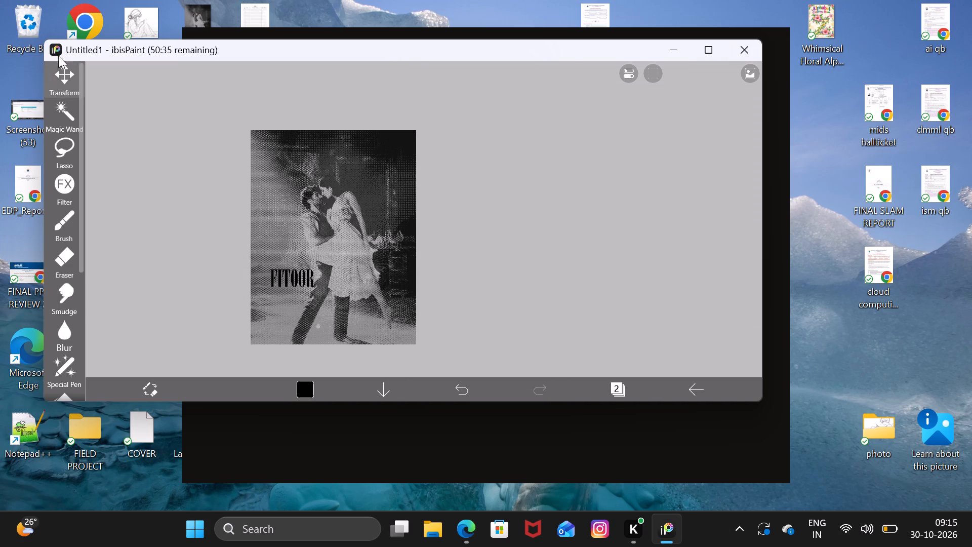
{"action": "left_click", "coordinate": [51, 80]}
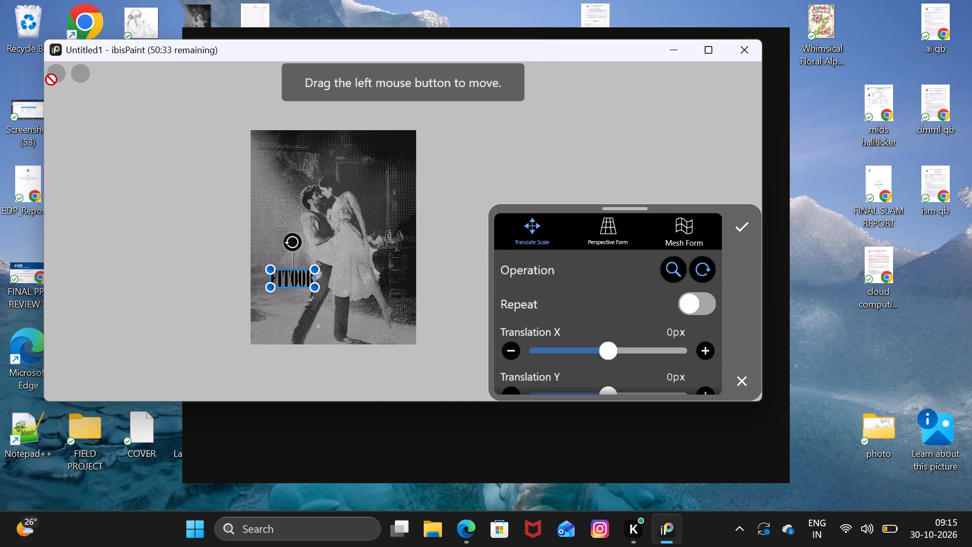
{"action": "left_click", "coordinate": [699, 235]}
Try different mesh divisions on the FITOOR title, settling on Division X 2 and Division Y 3.
{"action": "left_click_drag", "start_coordinate": [526, 285], "coordinate": [549, 285]}
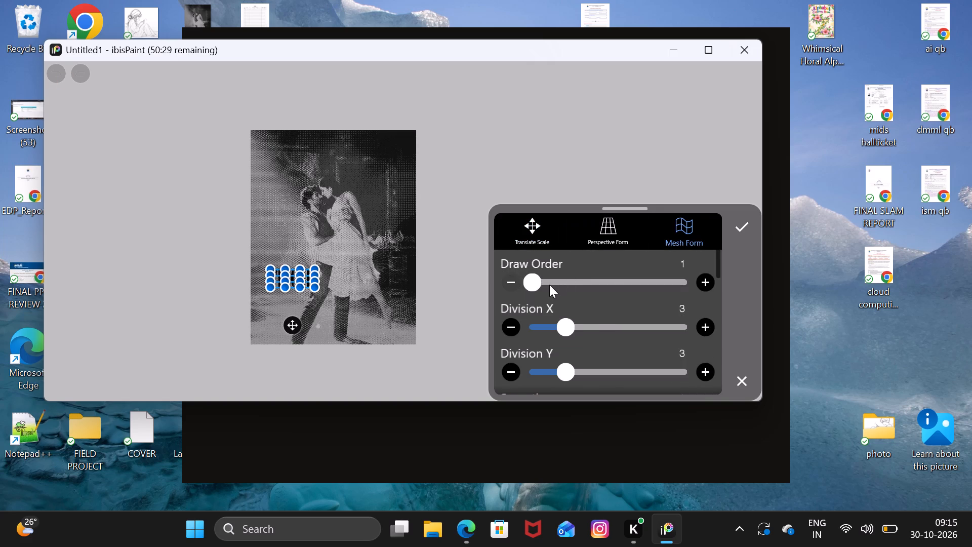
{"action": "left_click_drag", "start_coordinate": [549, 285], "coordinate": [572, 285]}
{"action": "left_click_drag", "start_coordinate": [574, 328], "coordinate": [612, 328]}
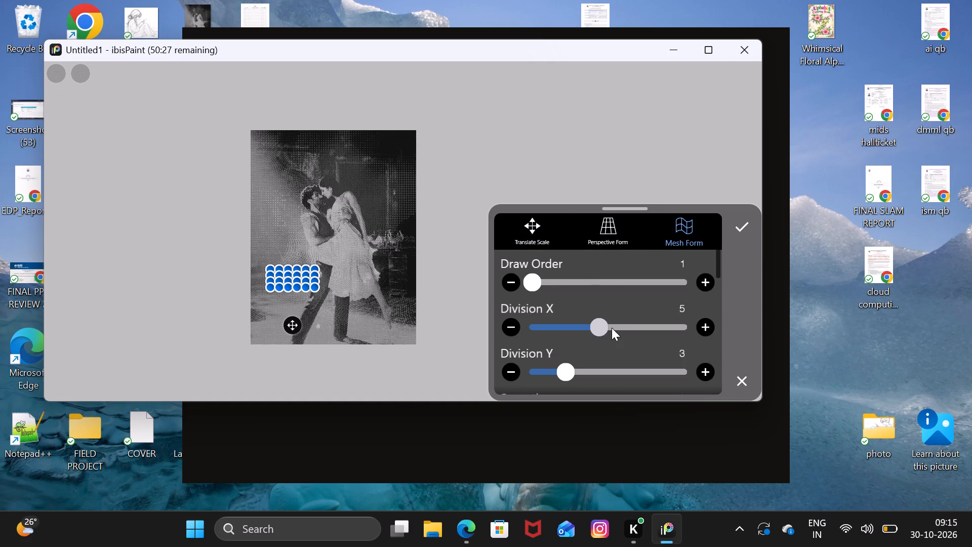
{"action": "left_click_drag", "start_coordinate": [612, 328], "coordinate": [602, 329]}
{"action": "left_click_drag", "start_coordinate": [574, 373], "coordinate": [617, 367]}
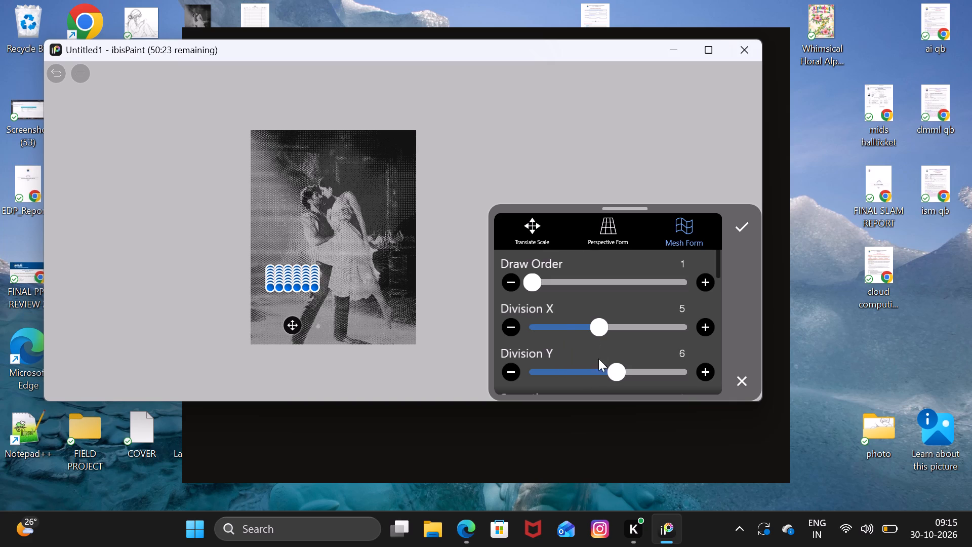
{"action": "left_click_drag", "start_coordinate": [620, 375], "coordinate": [565, 370]}
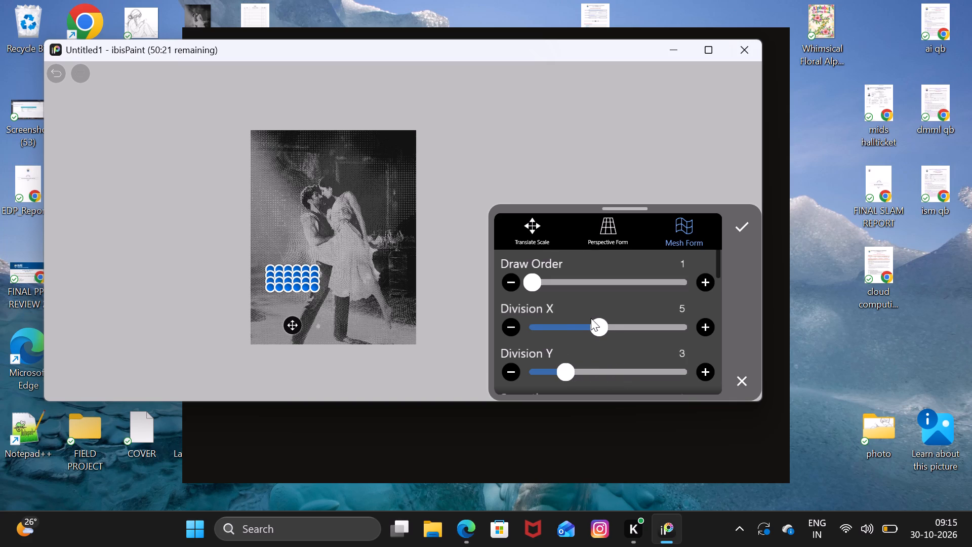
{"action": "left_click_drag", "start_coordinate": [589, 321], "coordinate": [554, 326]}
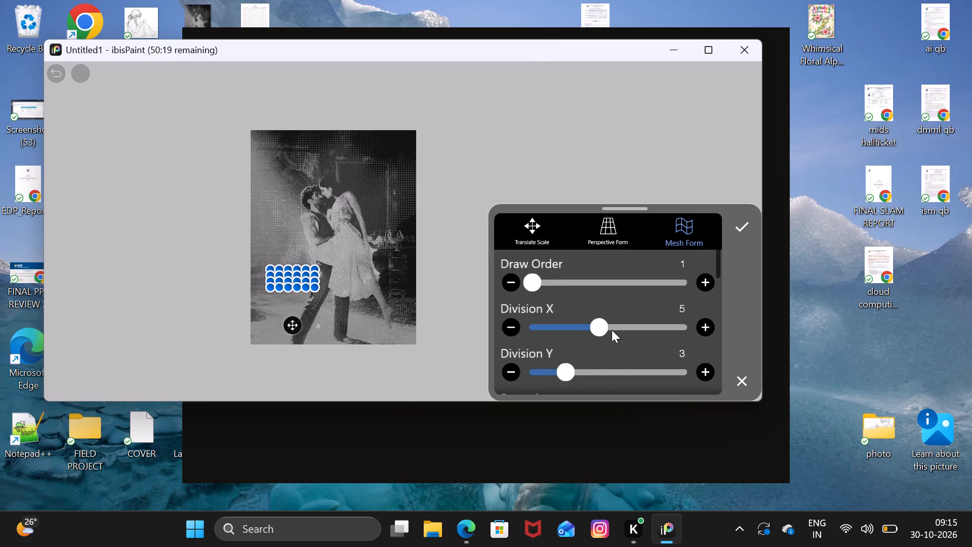
{"action": "left_click_drag", "start_coordinate": [599, 325], "coordinate": [554, 331]}
{"action": "left_click_drag", "start_coordinate": [533, 286], "coordinate": [576, 285]}
Increase the FITOOR mesh's smoothness above 100% and try the Repeat option, leaving it off.
{"action": "scroll", "coordinate": [593, 269], "scroll_direction": "down", "scroll_amount": 2}
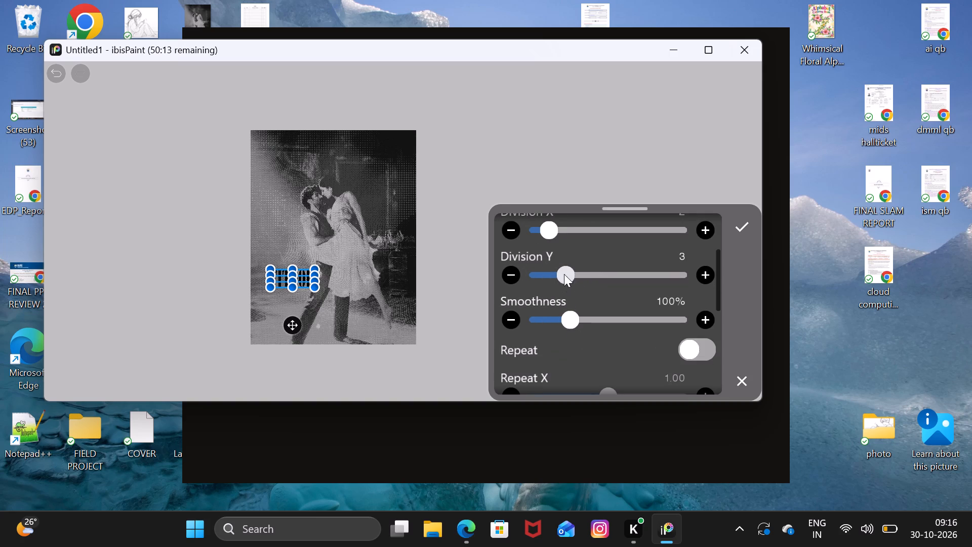
{"action": "left_click_drag", "start_coordinate": [570, 316], "coordinate": [604, 316]}
{"action": "scroll", "coordinate": [558, 309], "scroll_direction": "down", "scroll_amount": 2}
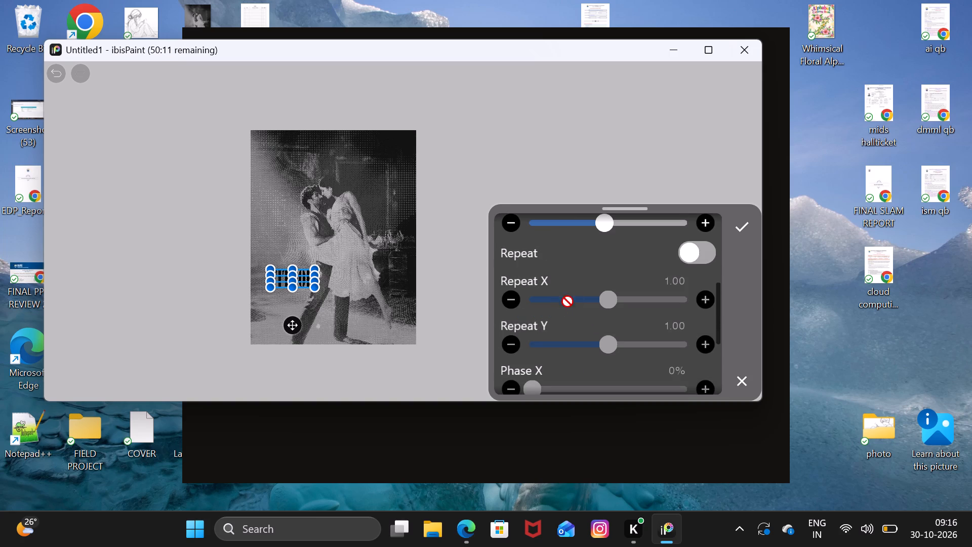
{"action": "left_click", "coordinate": [687, 252]}
{"action": "left_click", "coordinate": [687, 252]}
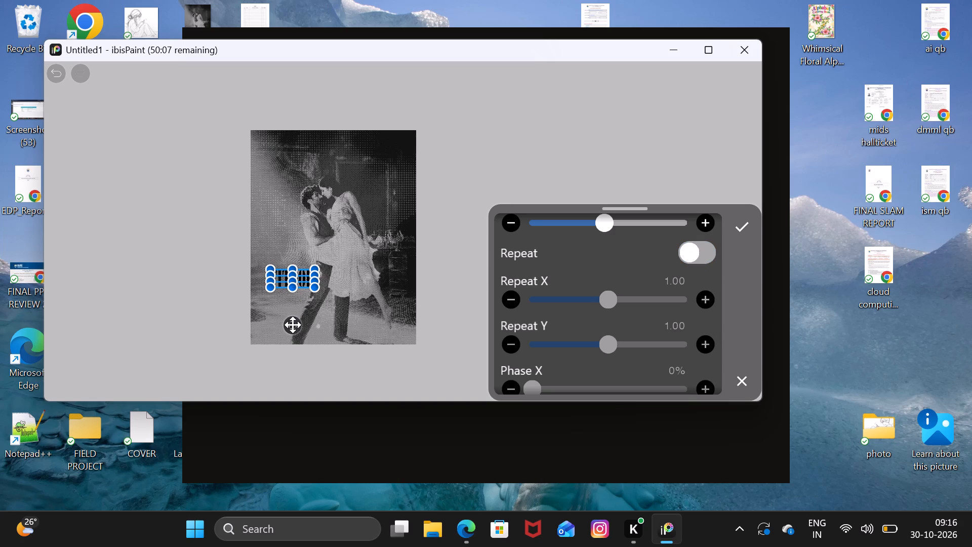
Move the FITOOR mesh up beside the couple's waists, pulling its two bottom corner points downward and its top-centre point upward.
{"action": "left_click_drag", "start_coordinate": [293, 325], "coordinate": [297, 283]}
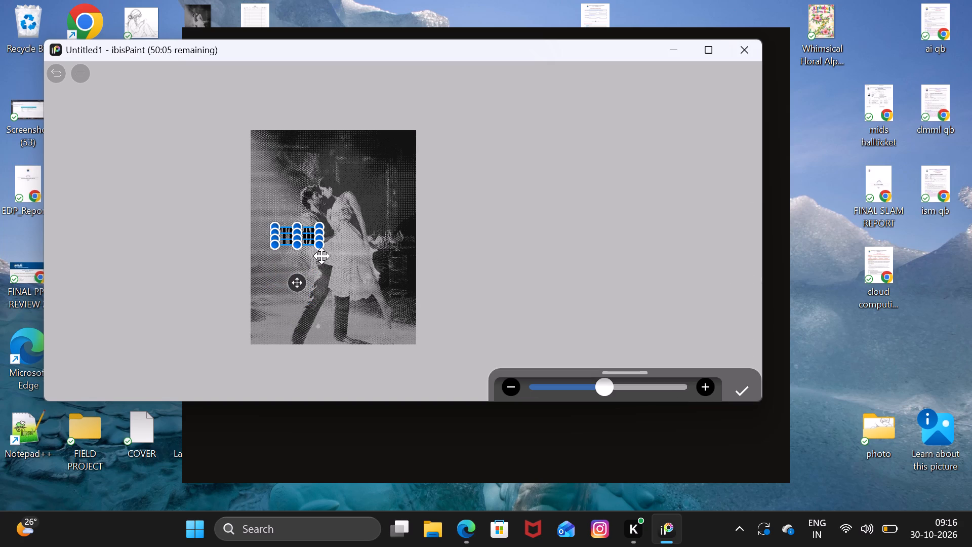
{"action": "left_click_drag", "start_coordinate": [323, 247], "coordinate": [347, 291]}
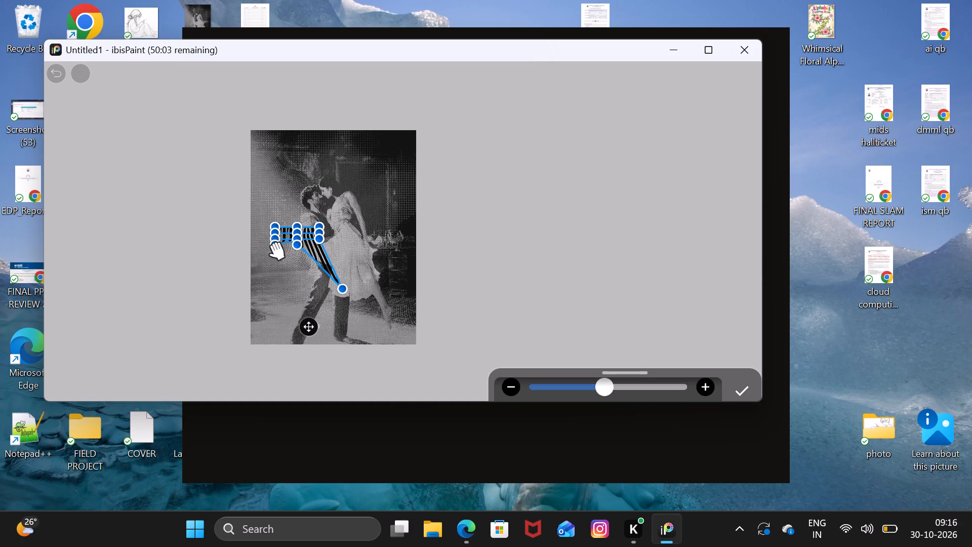
{"action": "left_click_drag", "start_coordinate": [277, 251], "coordinate": [269, 282]}
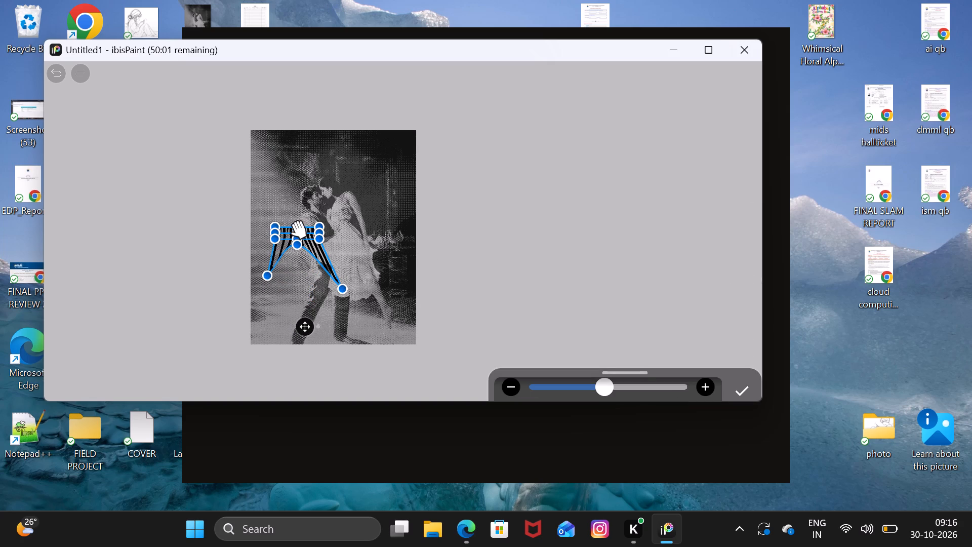
{"action": "left_click_drag", "start_coordinate": [299, 229], "coordinate": [302, 198]}
{"action": "left_click", "coordinate": [354, 247]}
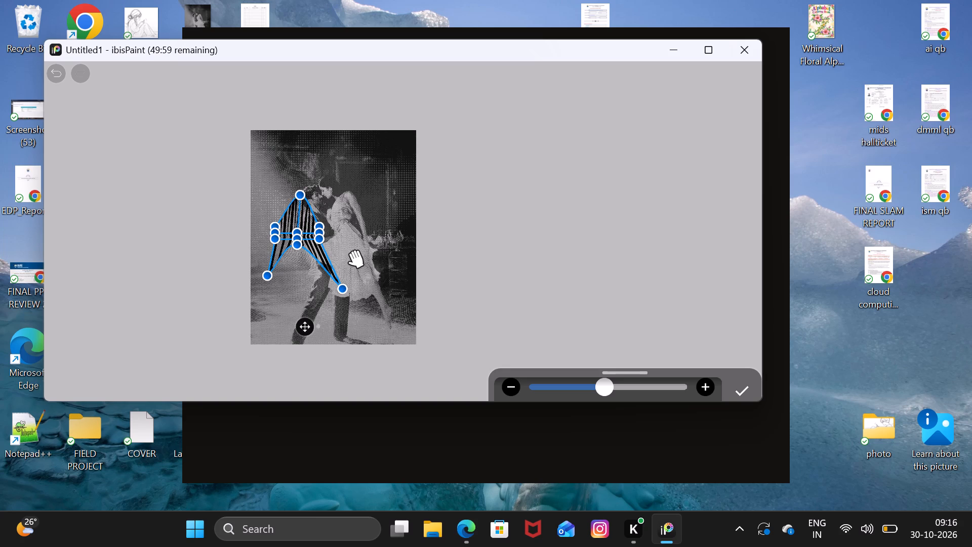
{"action": "left_click", "coordinate": [336, 281]}
{"action": "left_click", "coordinate": [371, 293]}
{"action": "left_click", "coordinate": [482, 291]}
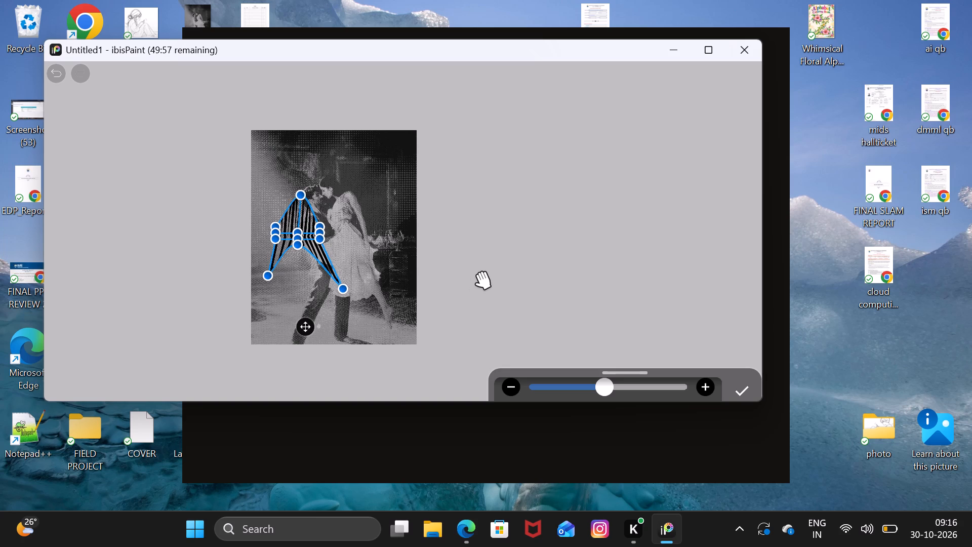
{"action": "left_click", "coordinate": [483, 280]}
Spread the FITOOR mesh's side points outward into a fan shape, raise its bottom-right corner to even the shape, and apply the transform.
{"action": "left_click_drag", "start_coordinate": [321, 237], "coordinate": [353, 236]}
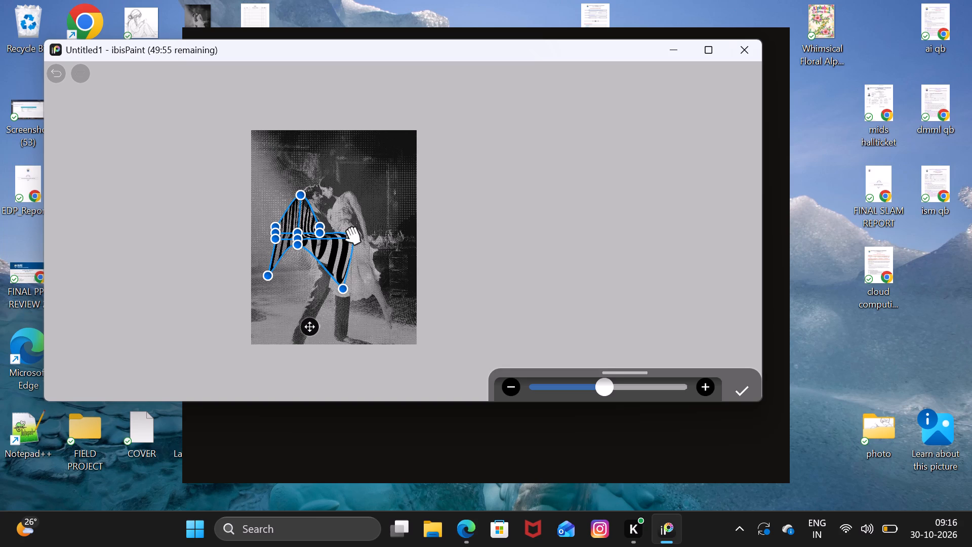
{"action": "left_click_drag", "start_coordinate": [319, 225], "coordinate": [351, 221]}
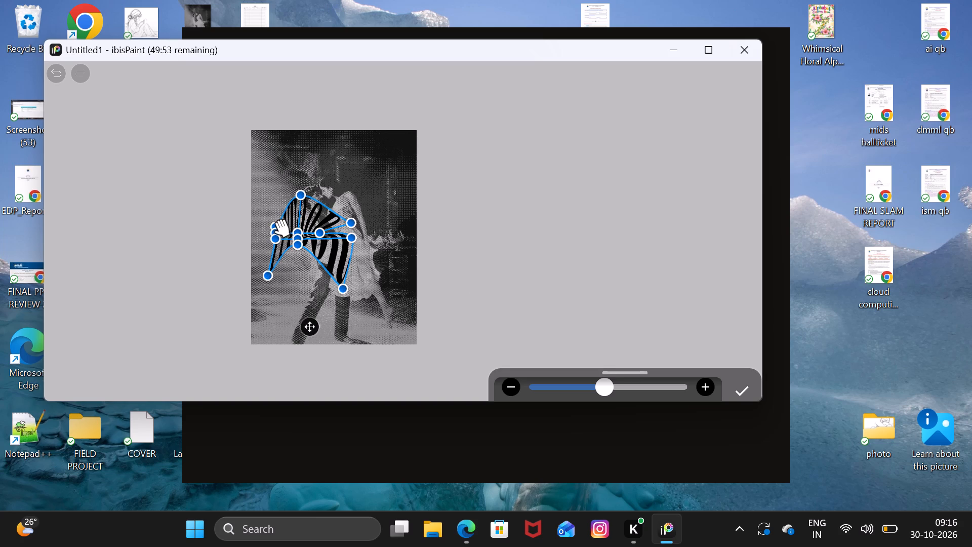
{"action": "left_click_drag", "start_coordinate": [278, 229], "coordinate": [245, 227]}
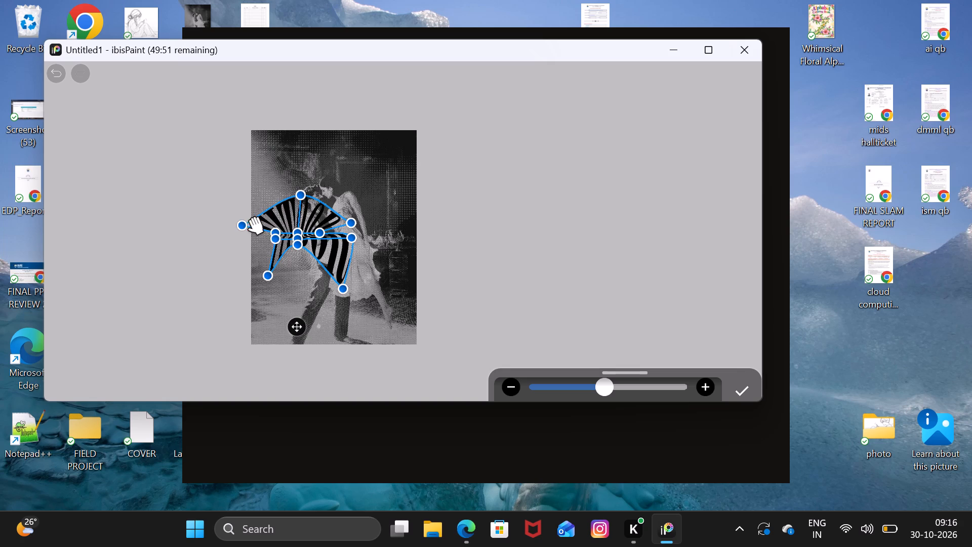
{"action": "left_click_drag", "start_coordinate": [273, 242], "coordinate": [253, 241]}
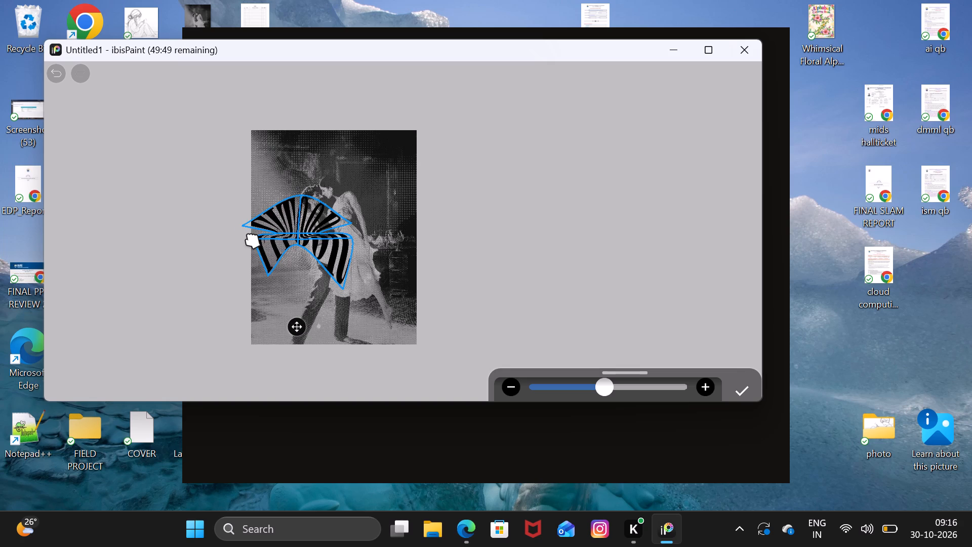
{"action": "left_click_drag", "start_coordinate": [253, 241], "coordinate": [244, 249]}
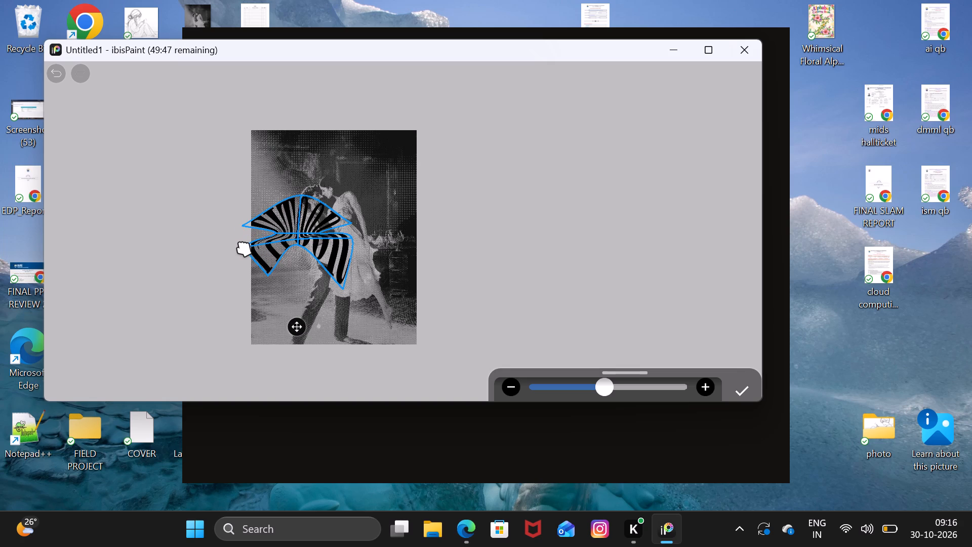
{"action": "left_click_drag", "start_coordinate": [244, 249], "coordinate": [243, 242]}
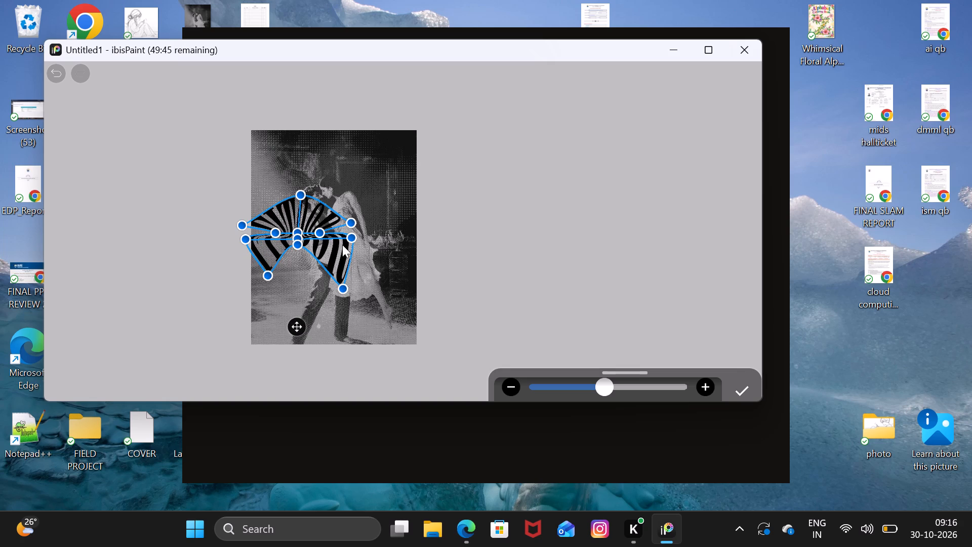
{"action": "left_click_drag", "start_coordinate": [352, 242], "coordinate": [352, 247]}
{"action": "left_click_drag", "start_coordinate": [343, 290], "coordinate": [329, 276]}
{"action": "left_click", "coordinate": [311, 293]}
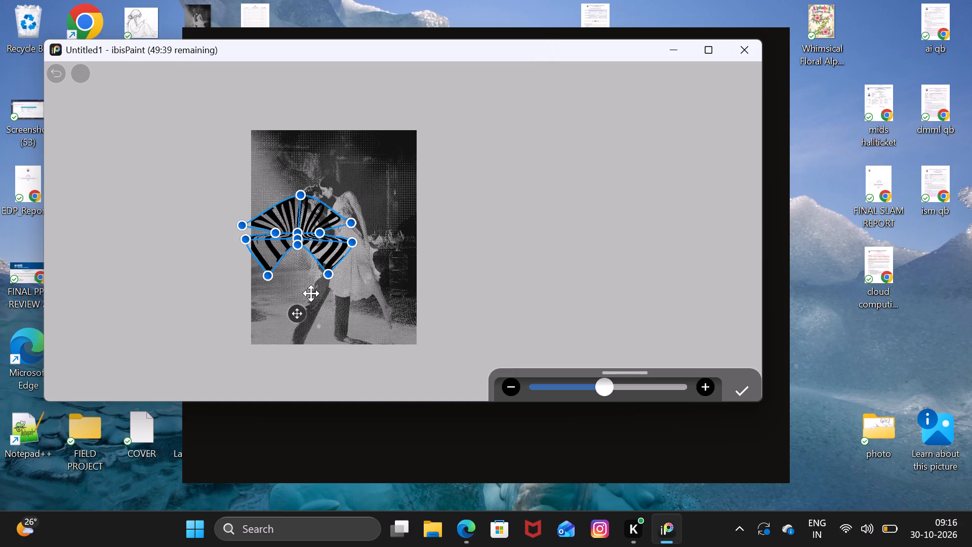
{"action": "left_click", "coordinate": [514, 308]}
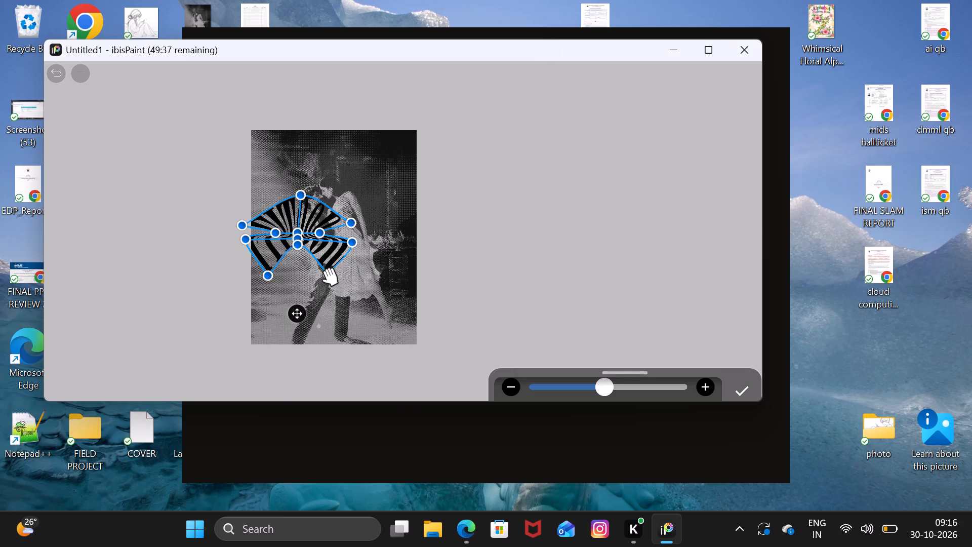
{"action": "left_click", "coordinate": [332, 275]}
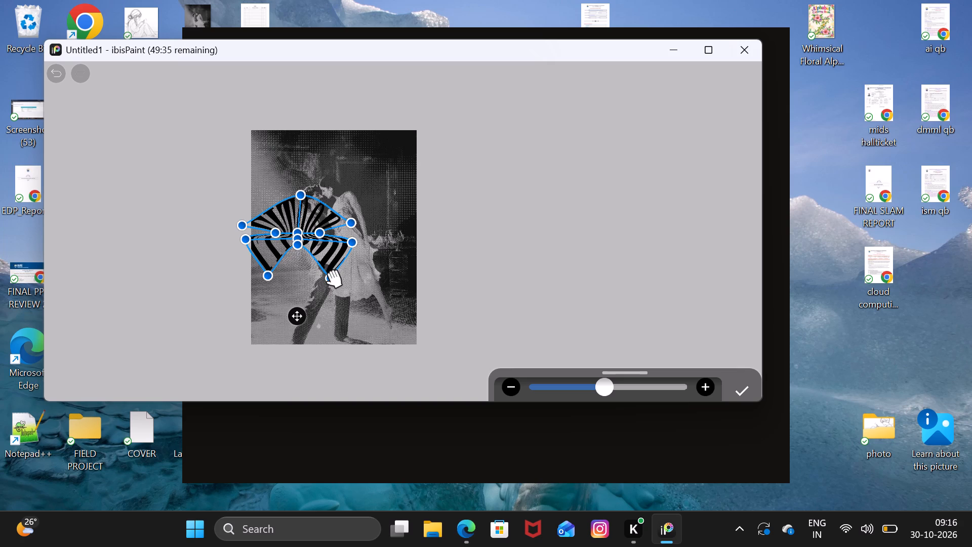
{"action": "left_click", "coordinate": [333, 283]}
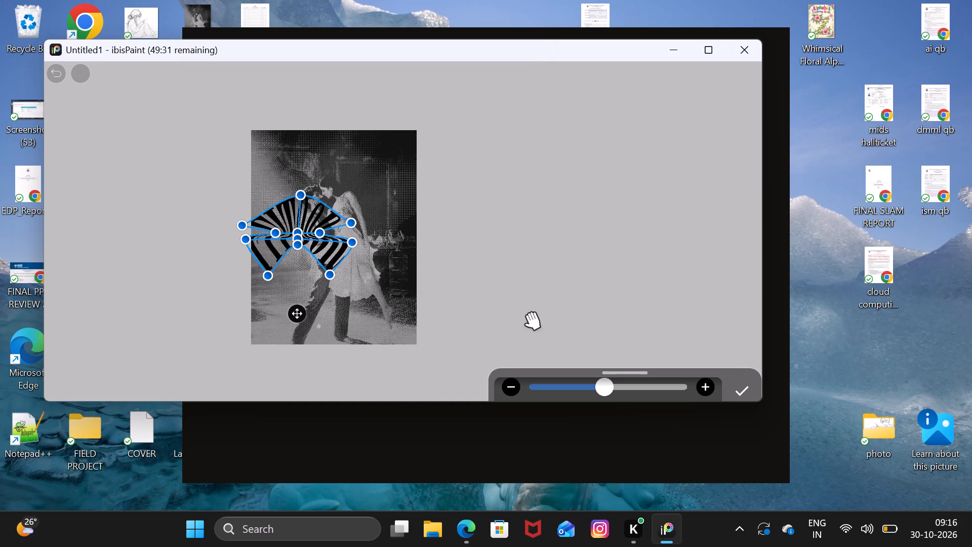
{"action": "left_click", "coordinate": [746, 394]}
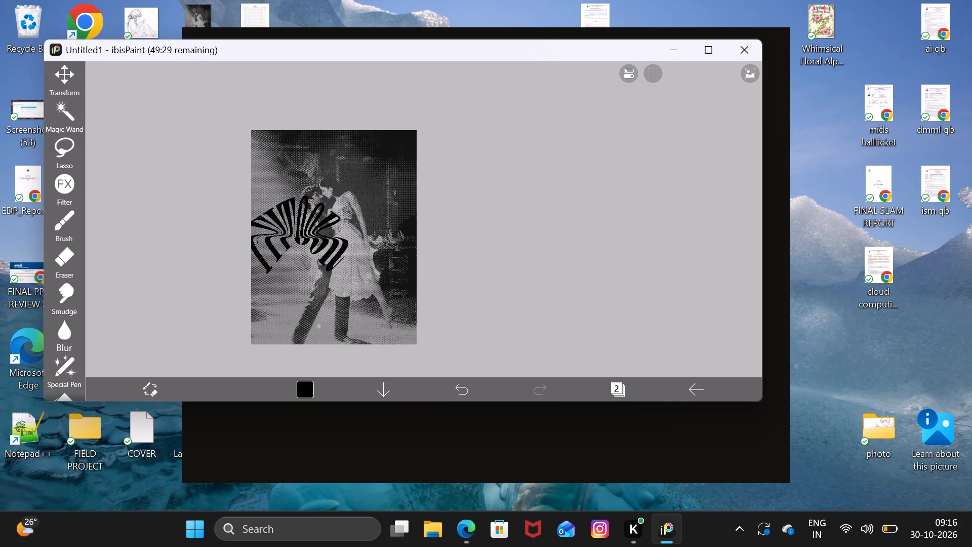
Toggle the FITOOR layer's visibility to compare the poster with and without the warped title.
{"action": "left_click", "coordinate": [301, 237]}
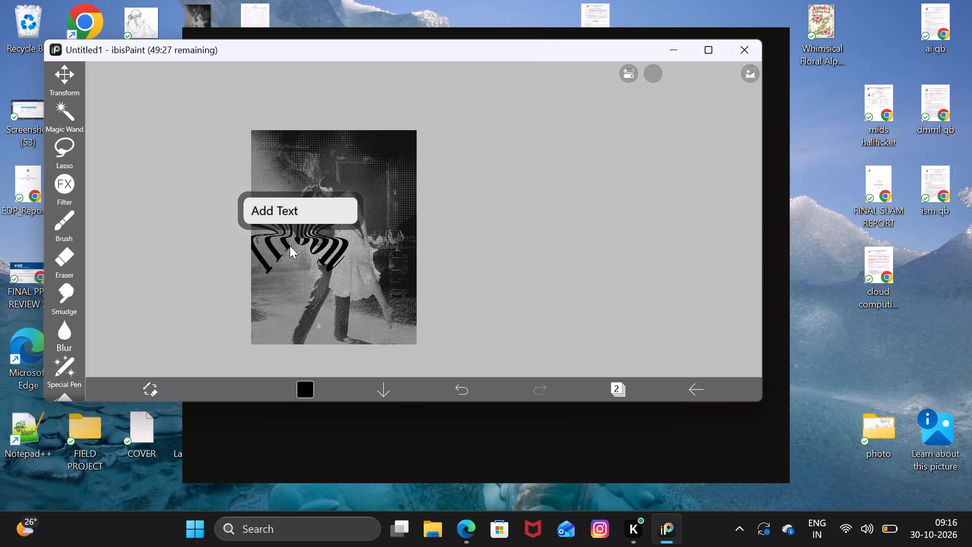
{"action": "left_click", "coordinate": [288, 280]}
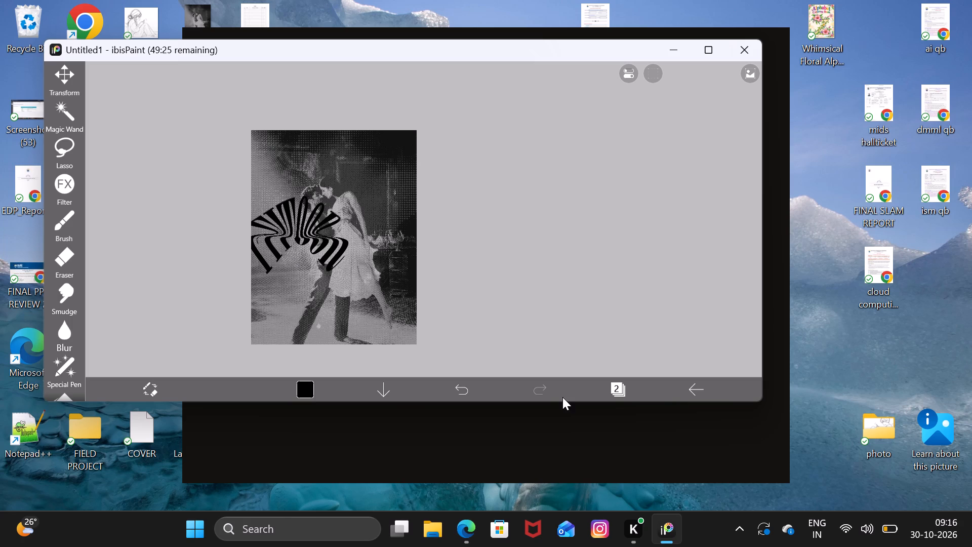
{"action": "left_click", "coordinate": [623, 390]}
{"action": "left_click", "coordinate": [556, 199]}
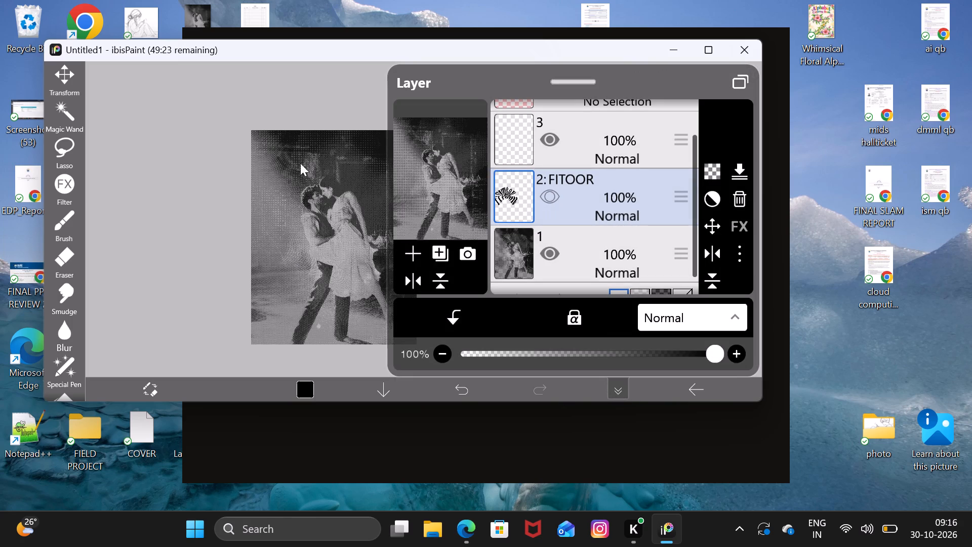
{"action": "left_click", "coordinate": [560, 197]}
{"action": "left_click", "coordinate": [560, 197]}
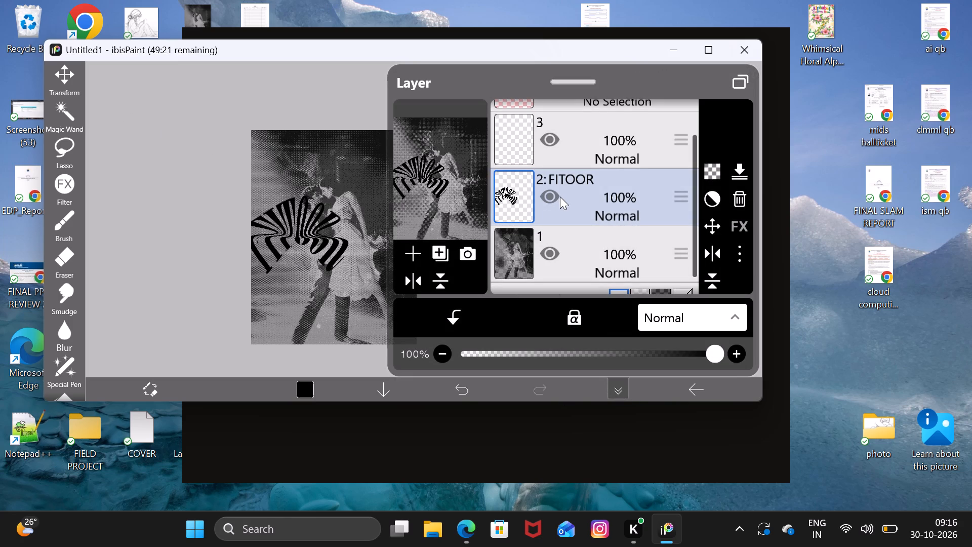
{"action": "left_click", "coordinate": [187, 207]}
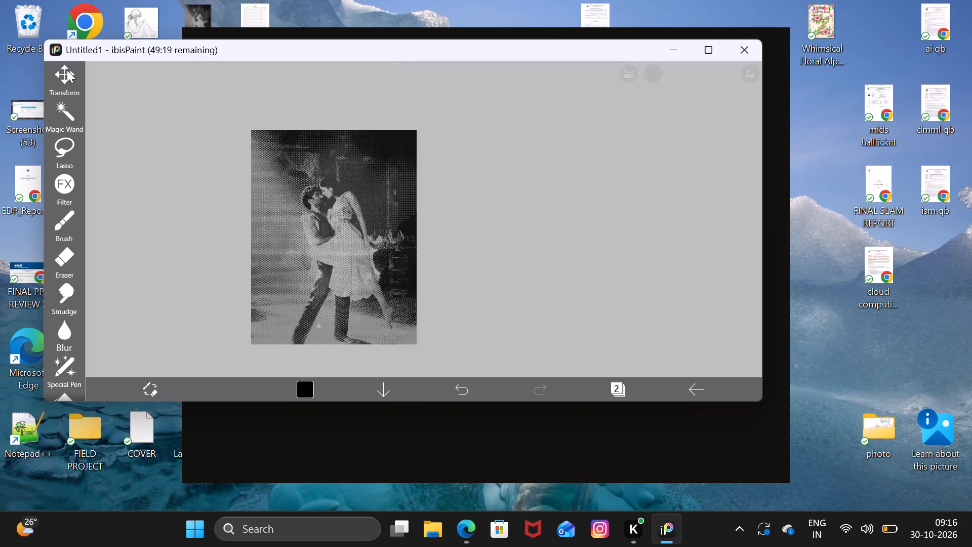
Start a Translate Scale transform on the warped title with Translation X 361 px, Translation Y 93 px and Zoom 62%.
{"action": "left_click", "coordinate": [65, 75]}
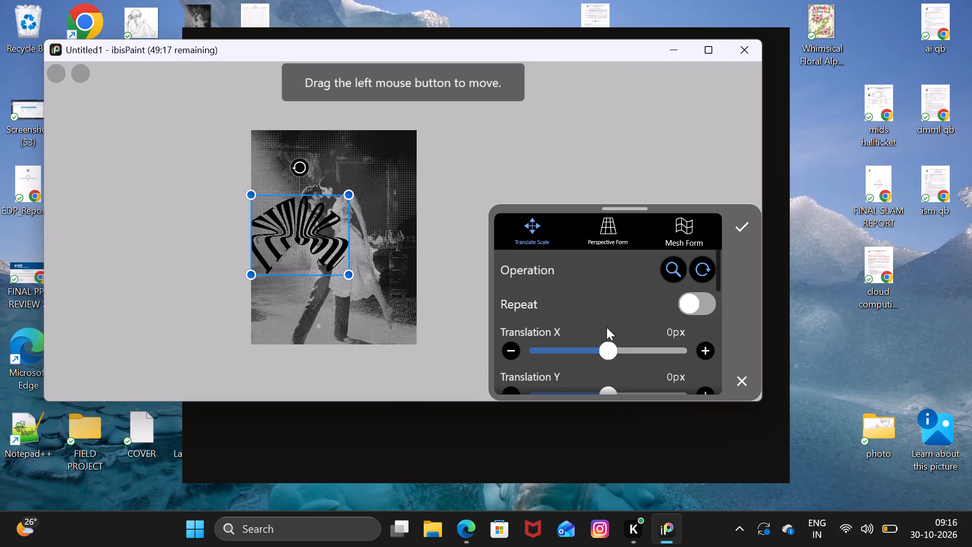
{"action": "left_click_drag", "start_coordinate": [605, 346], "coordinate": [619, 351]}
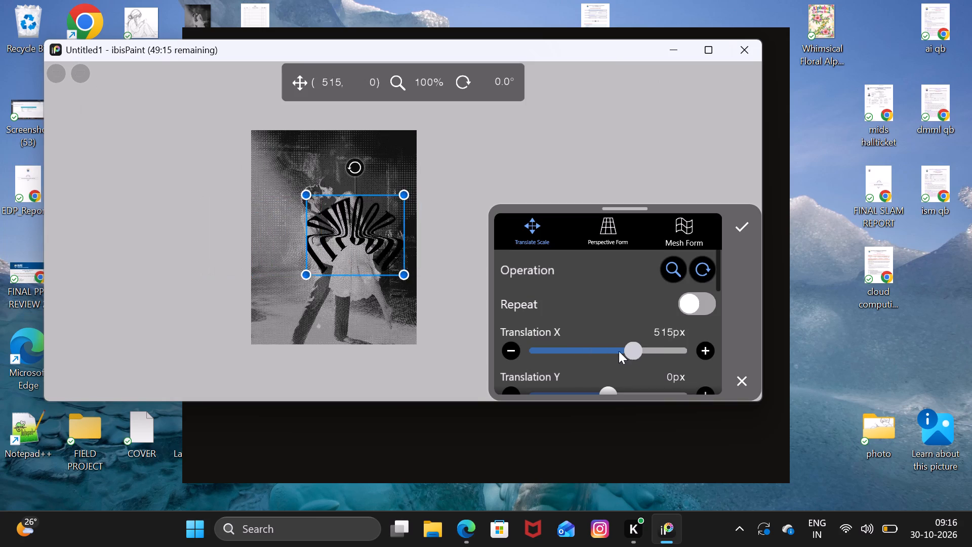
{"action": "left_click_drag", "start_coordinate": [619, 351], "coordinate": [623, 354]}
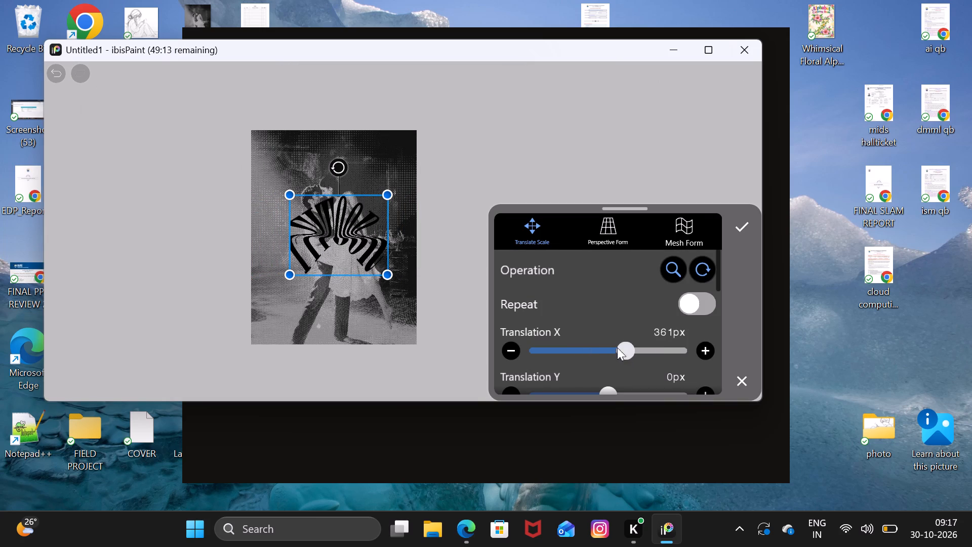
{"action": "scroll", "coordinate": [619, 304], "scroll_direction": "down", "scroll_amount": 2}
{"action": "left_click_drag", "start_coordinate": [607, 300], "coordinate": [593, 310]}
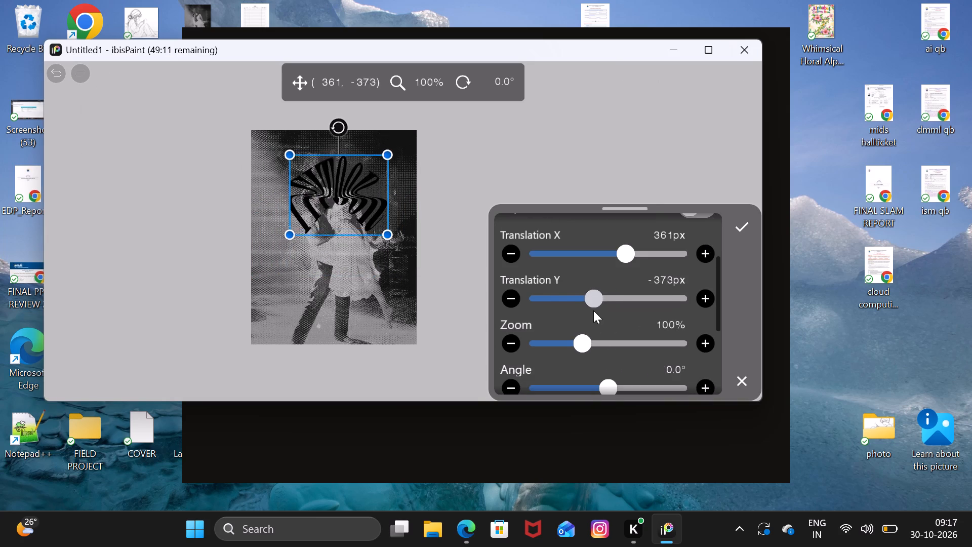
{"action": "left_click_drag", "start_coordinate": [593, 310], "coordinate": [611, 326]}
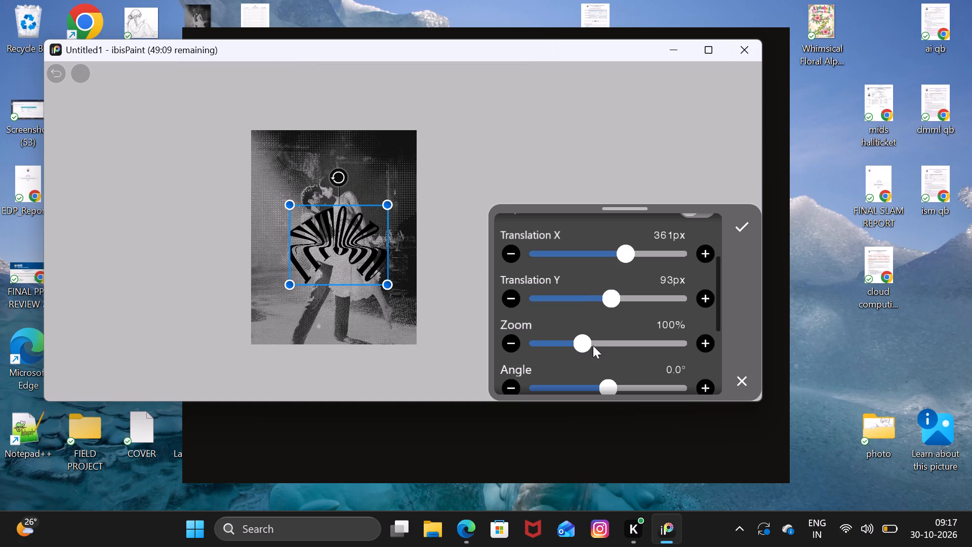
{"action": "left_click_drag", "start_coordinate": [579, 341], "coordinate": [560, 343]}
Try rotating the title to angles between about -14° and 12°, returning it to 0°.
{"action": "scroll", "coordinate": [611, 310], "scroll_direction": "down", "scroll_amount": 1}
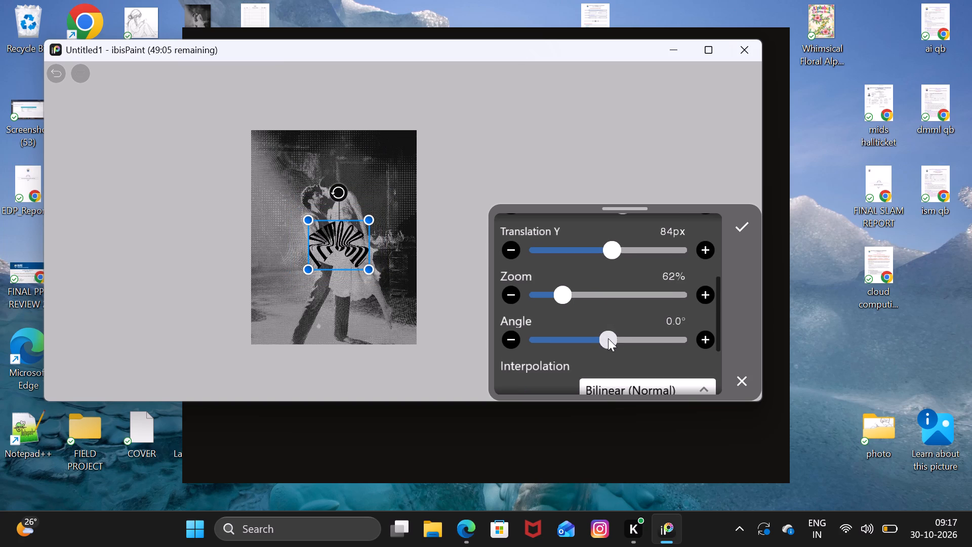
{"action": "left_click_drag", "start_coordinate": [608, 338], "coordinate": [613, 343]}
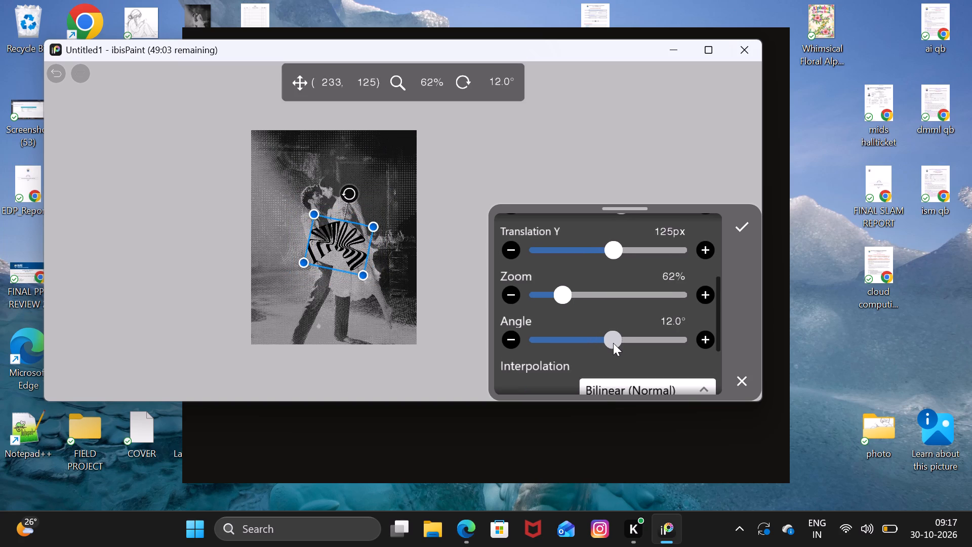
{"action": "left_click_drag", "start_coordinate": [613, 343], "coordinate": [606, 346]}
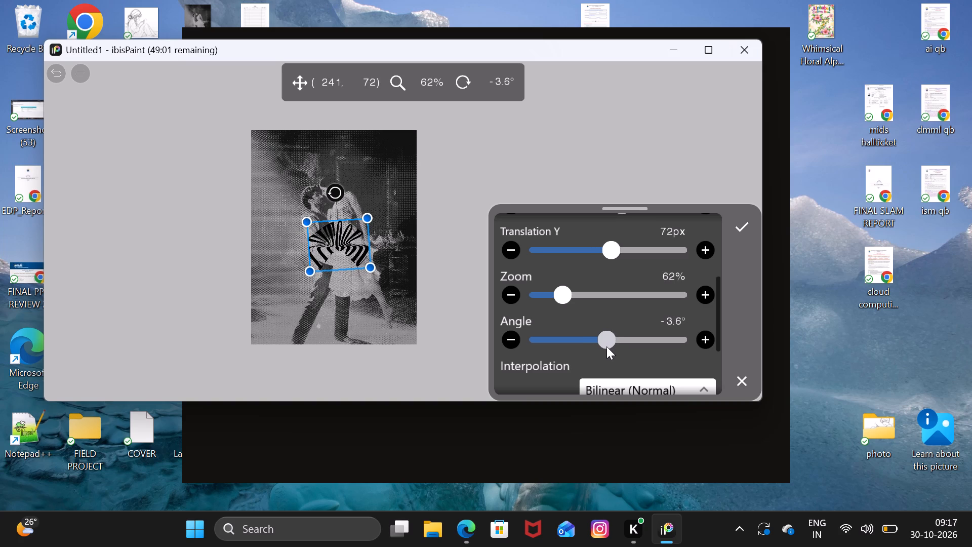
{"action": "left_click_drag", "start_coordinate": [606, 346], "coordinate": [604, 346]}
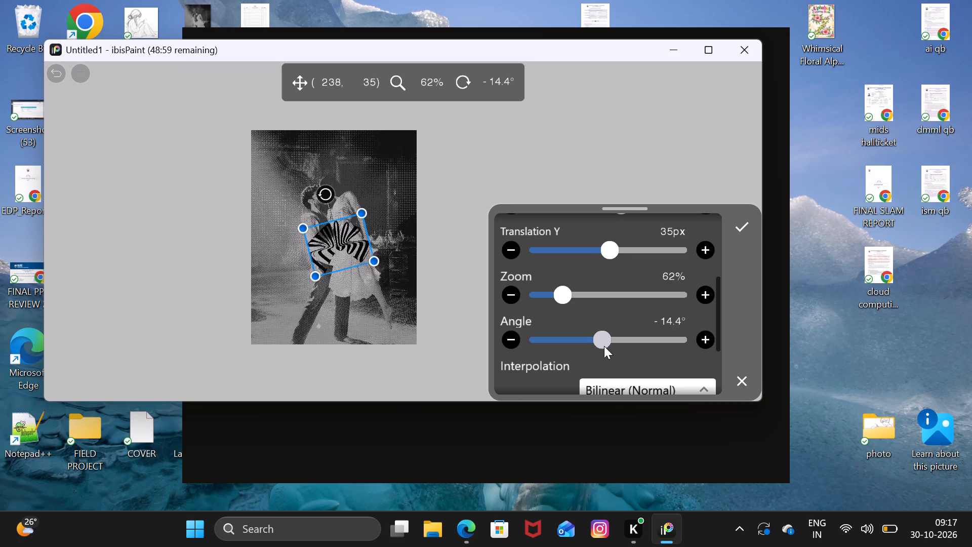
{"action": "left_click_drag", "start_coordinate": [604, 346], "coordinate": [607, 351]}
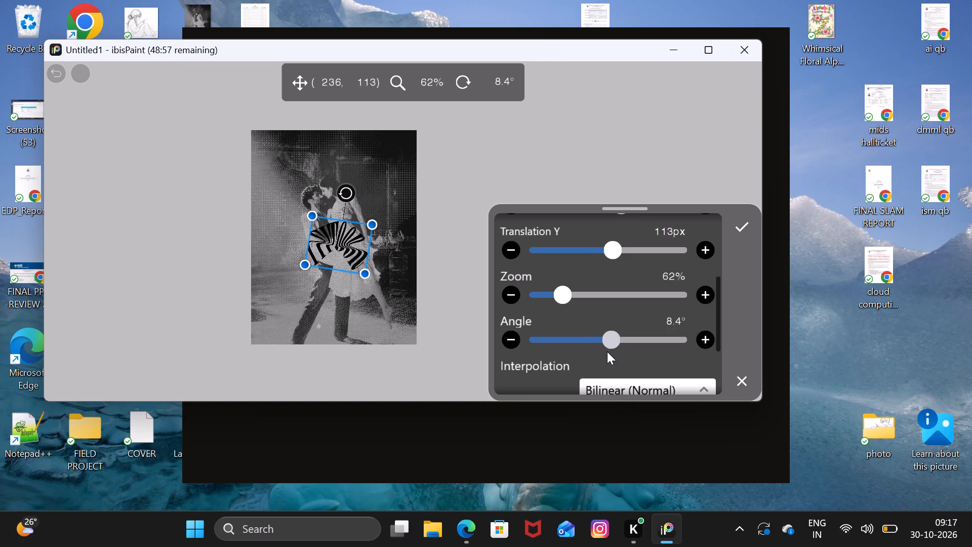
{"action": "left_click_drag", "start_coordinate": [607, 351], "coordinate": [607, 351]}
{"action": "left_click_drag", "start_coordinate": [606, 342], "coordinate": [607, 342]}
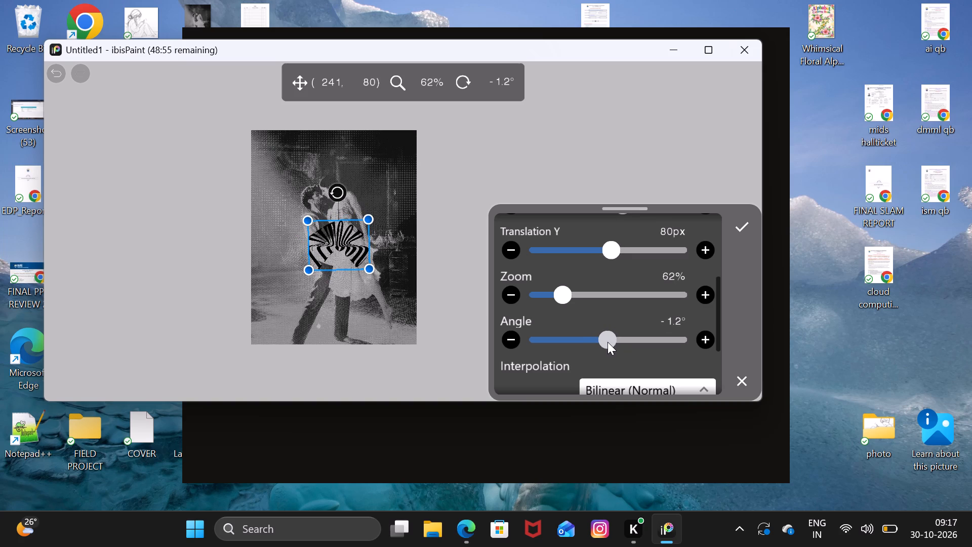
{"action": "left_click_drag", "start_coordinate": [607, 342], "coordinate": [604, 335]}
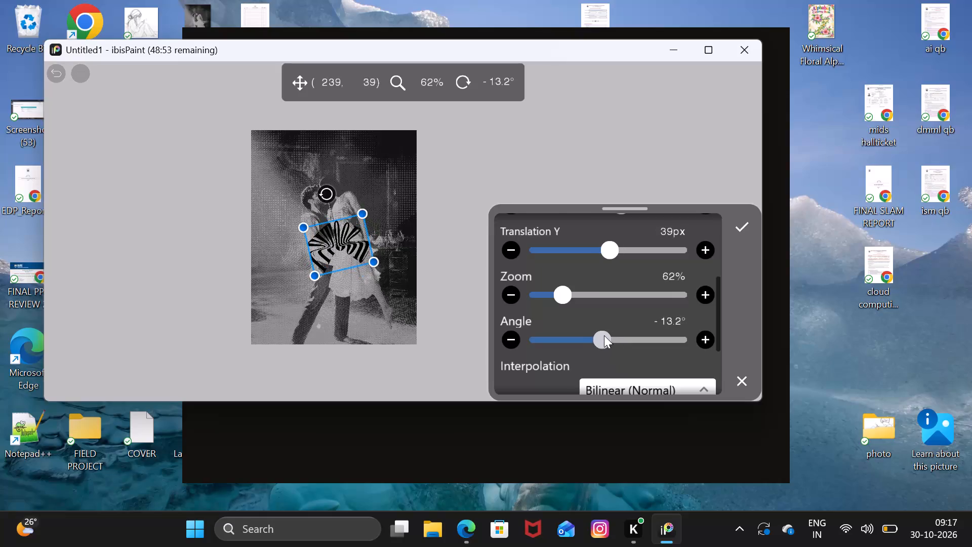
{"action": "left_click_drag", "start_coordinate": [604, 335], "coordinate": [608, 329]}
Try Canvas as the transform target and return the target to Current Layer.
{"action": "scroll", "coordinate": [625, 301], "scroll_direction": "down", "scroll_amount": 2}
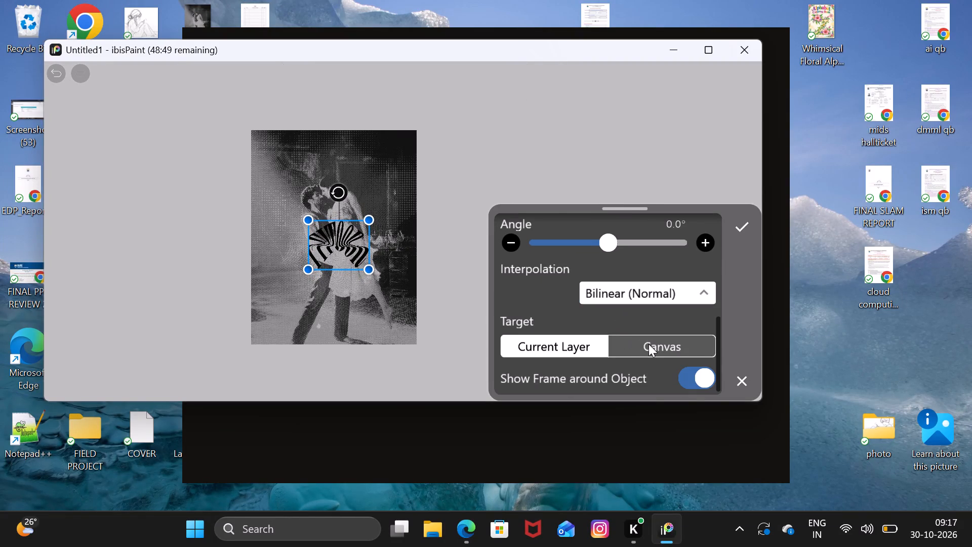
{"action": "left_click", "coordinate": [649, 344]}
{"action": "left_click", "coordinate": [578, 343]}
Switch the title's transform to Perspective Form and reshape its frame by the side and corner handles, moving the title over the dancing couple.
{"action": "scroll", "coordinate": [613, 303], "scroll_direction": "down", "scroll_amount": 3}
{"action": "scroll", "coordinate": [613, 303], "scroll_direction": "up", "scroll_amount": 5}
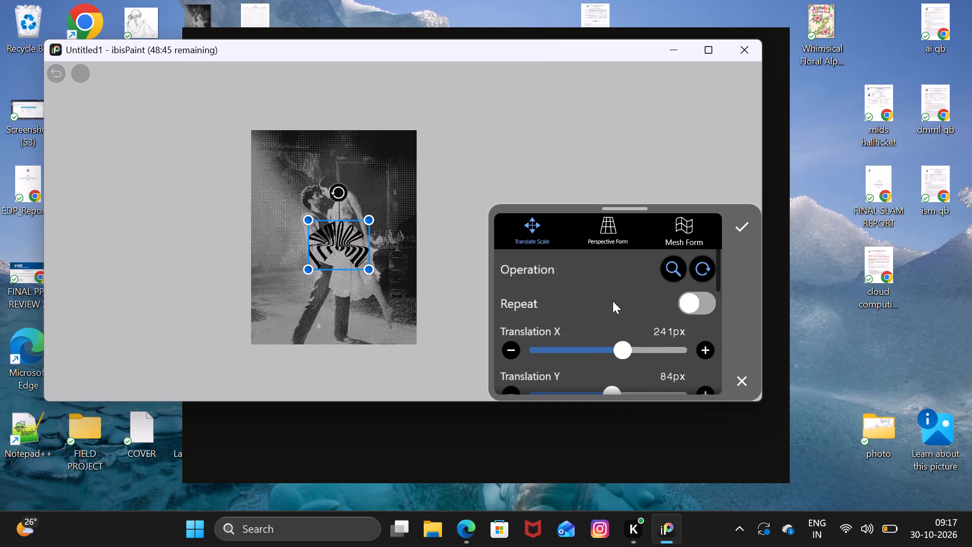
{"action": "scroll", "coordinate": [613, 301], "scroll_direction": "up", "scroll_amount": 2}
{"action": "left_click", "coordinate": [602, 225]}
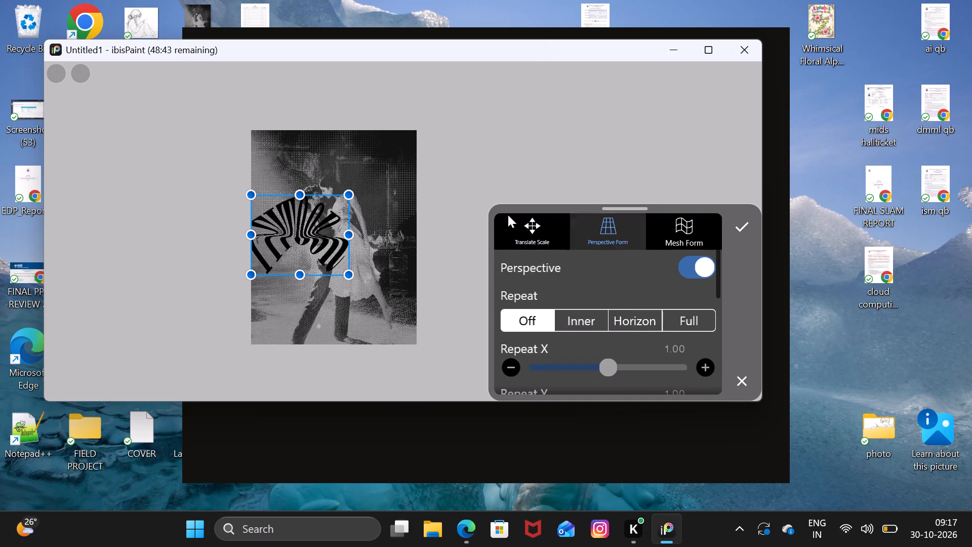
{"action": "left_click_drag", "start_coordinate": [255, 233], "coordinate": [265, 231]}
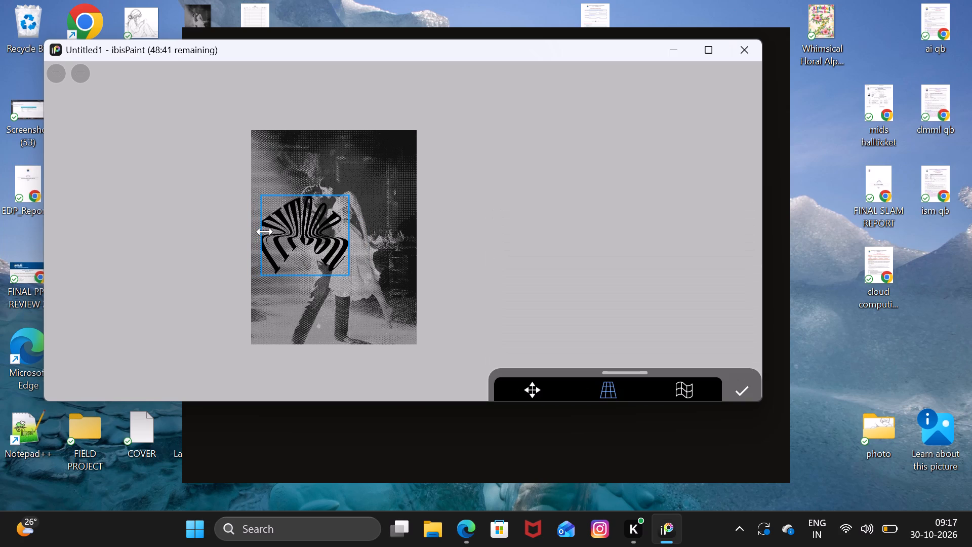
{"action": "left_click_drag", "start_coordinate": [265, 231], "coordinate": [261, 231]}
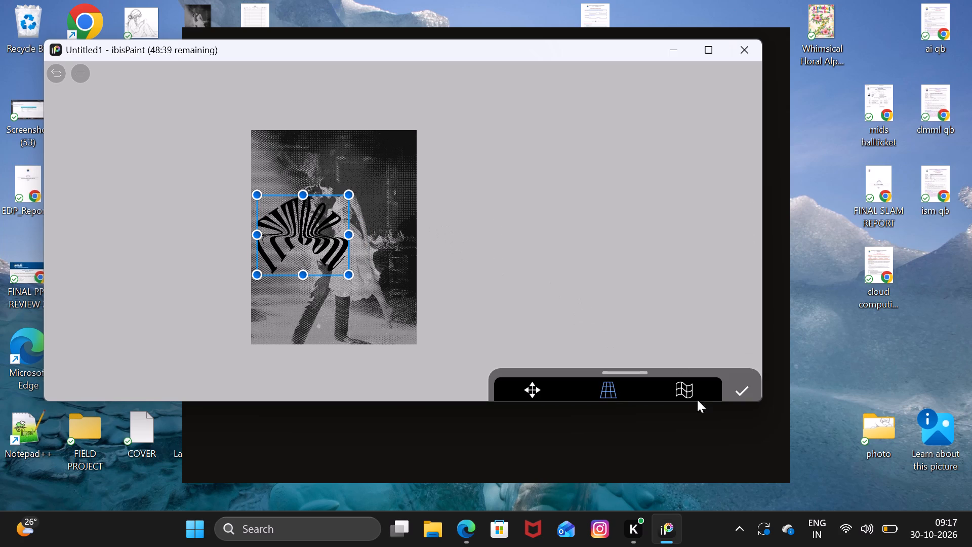
{"action": "left_click", "coordinate": [677, 390]}
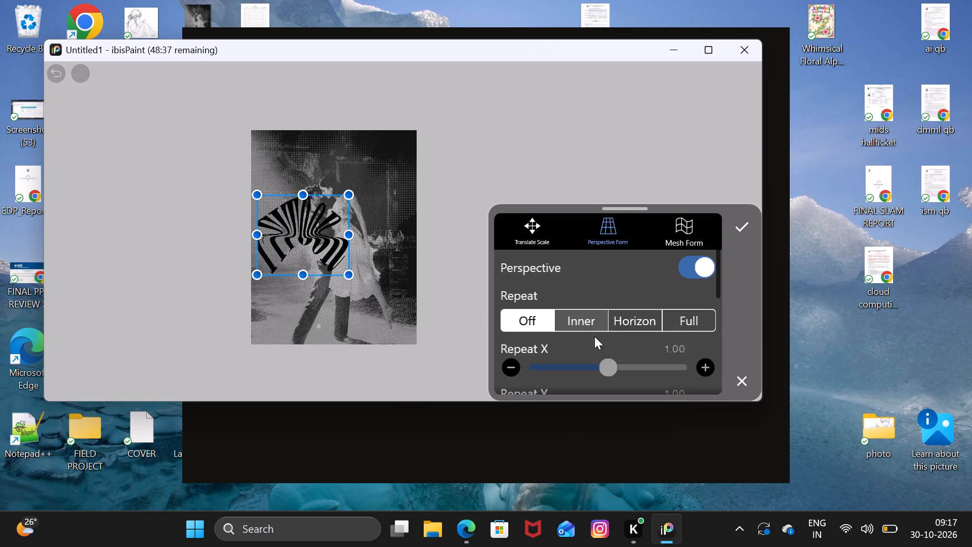
{"action": "left_click", "coordinate": [353, 278]}
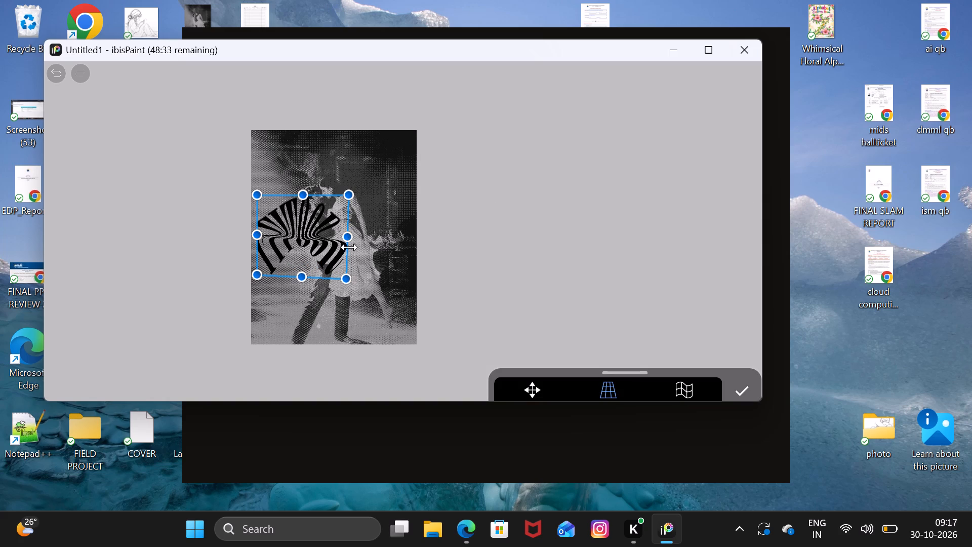
{"action": "left_click_drag", "start_coordinate": [349, 237], "coordinate": [390, 227]}
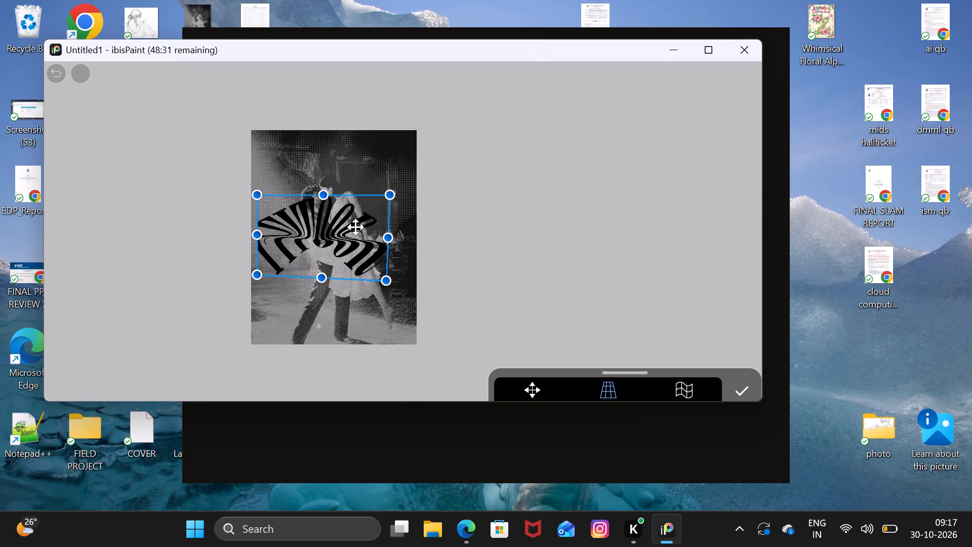
{"action": "left_click_drag", "start_coordinate": [257, 236], "coordinate": [299, 243]}
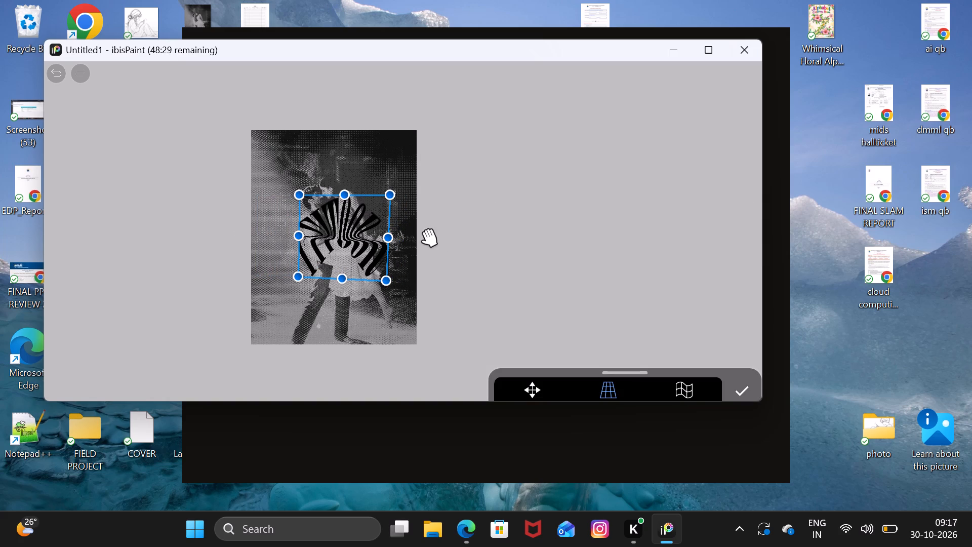
Set the title's perspective repeat to Inner, trying Repeat X at about 2.59 and 0.18, and raise it to 100.00.
{"action": "left_click", "coordinate": [685, 386]}
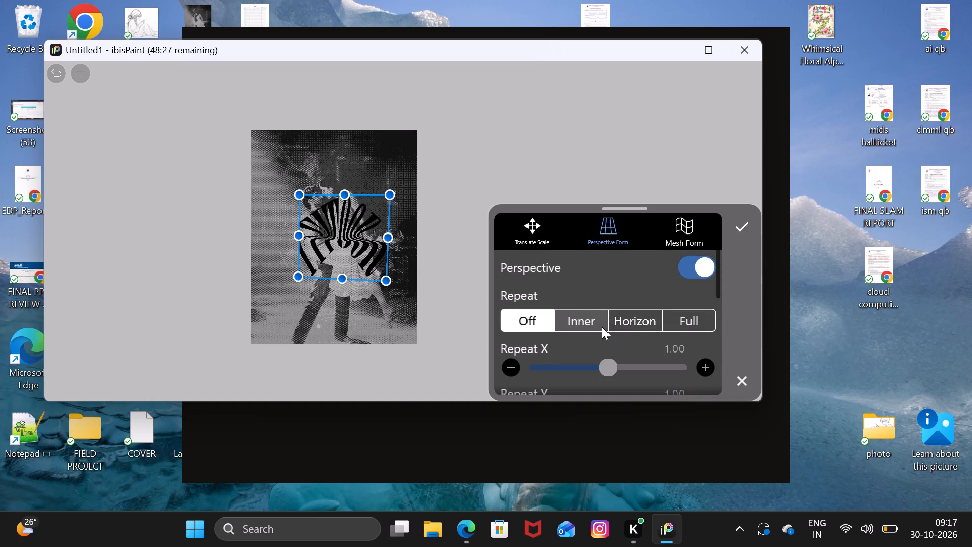
{"action": "left_click", "coordinate": [596, 317]}
{"action": "scroll", "coordinate": [573, 303], "scroll_direction": "down", "scroll_amount": 2}
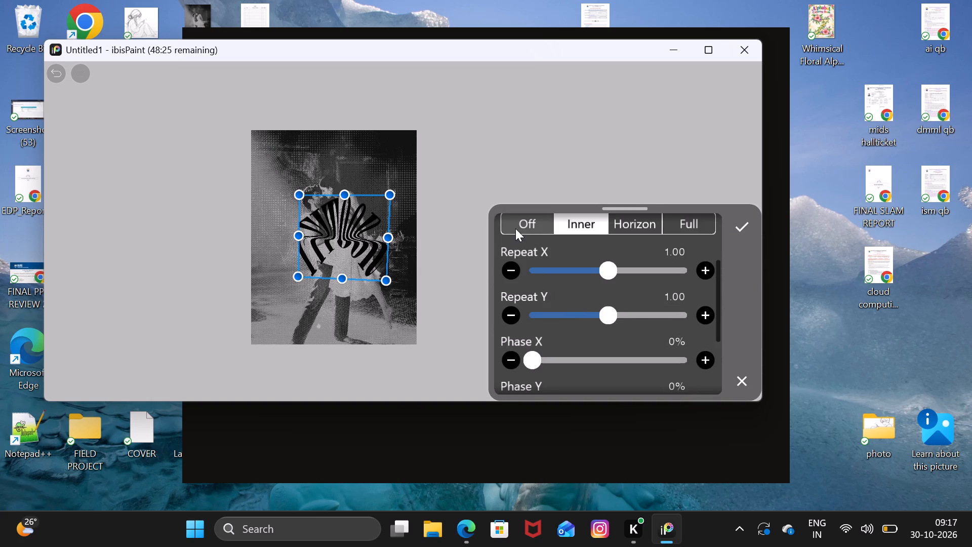
{"action": "left_click", "coordinate": [516, 228]}
{"action": "left_click_drag", "start_coordinate": [618, 274], "coordinate": [603, 270]}
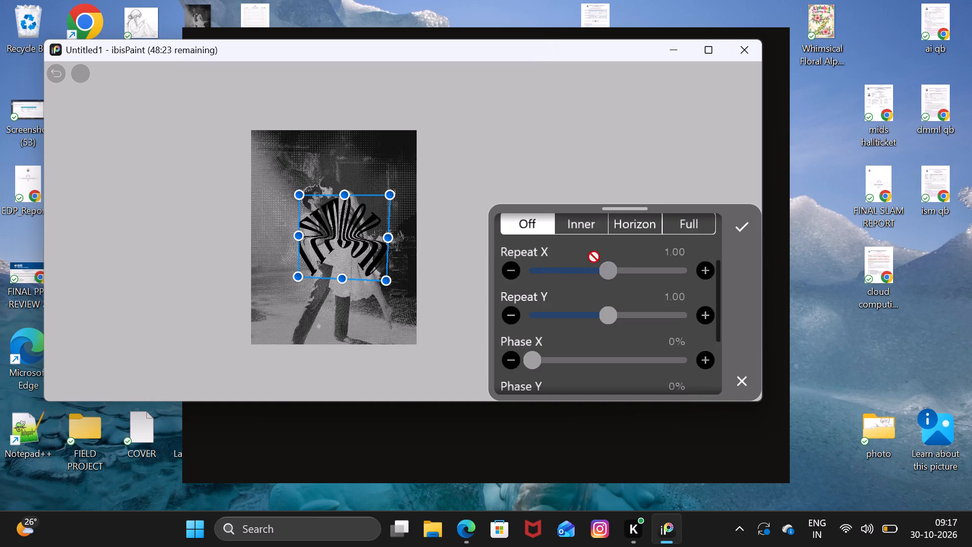
{"action": "left_click", "coordinate": [577, 228]}
{"action": "left_click_drag", "start_coordinate": [614, 269], "coordinate": [625, 269]}
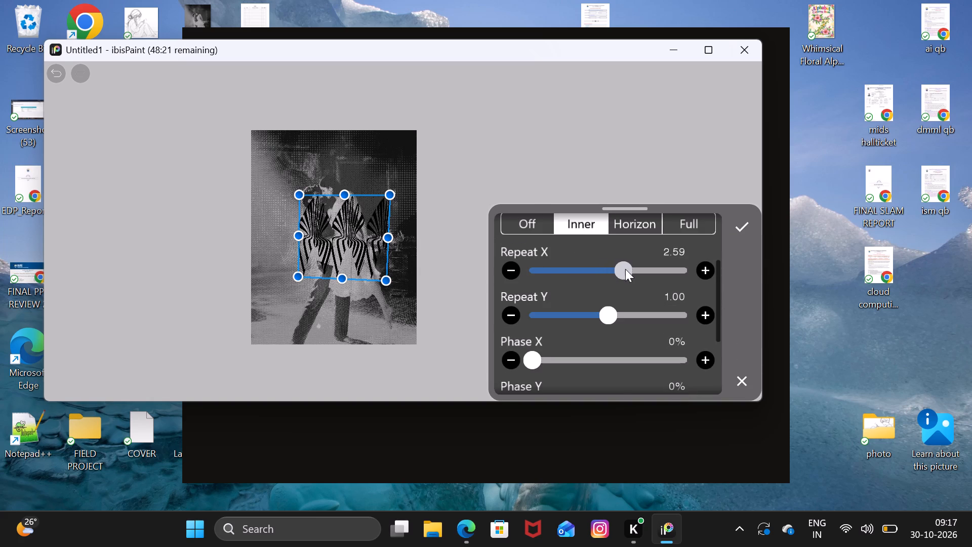
{"action": "left_click_drag", "start_coordinate": [625, 269], "coordinate": [601, 277]}
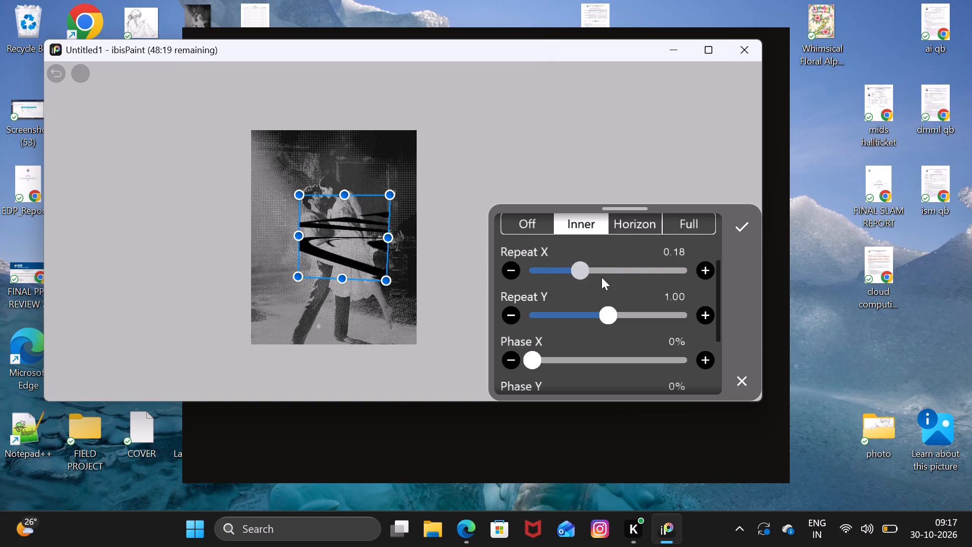
{"action": "left_click_drag", "start_coordinate": [601, 277], "coordinate": [727, 296]}
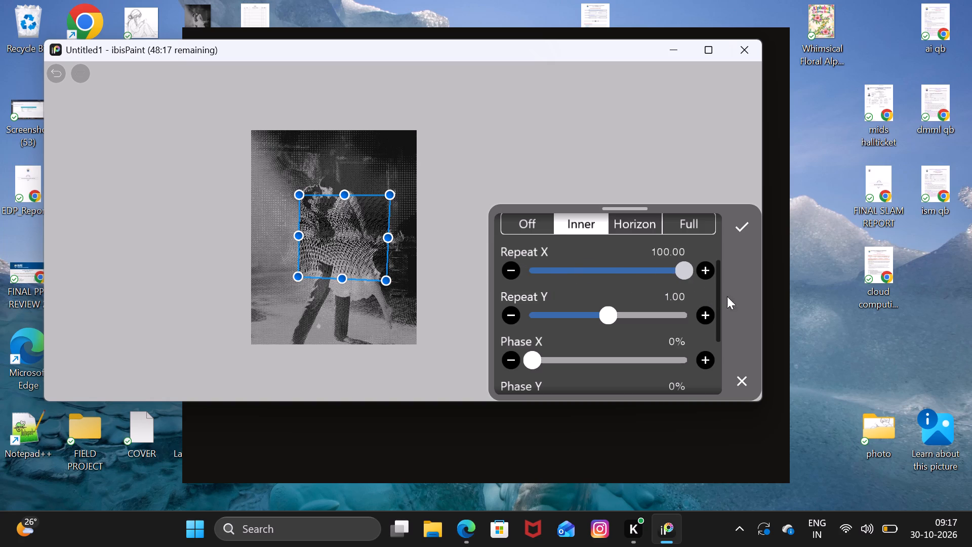
{"action": "left_click_drag", "start_coordinate": [727, 296], "coordinate": [791, 304]}
{"action": "left_click", "coordinate": [475, 168]}
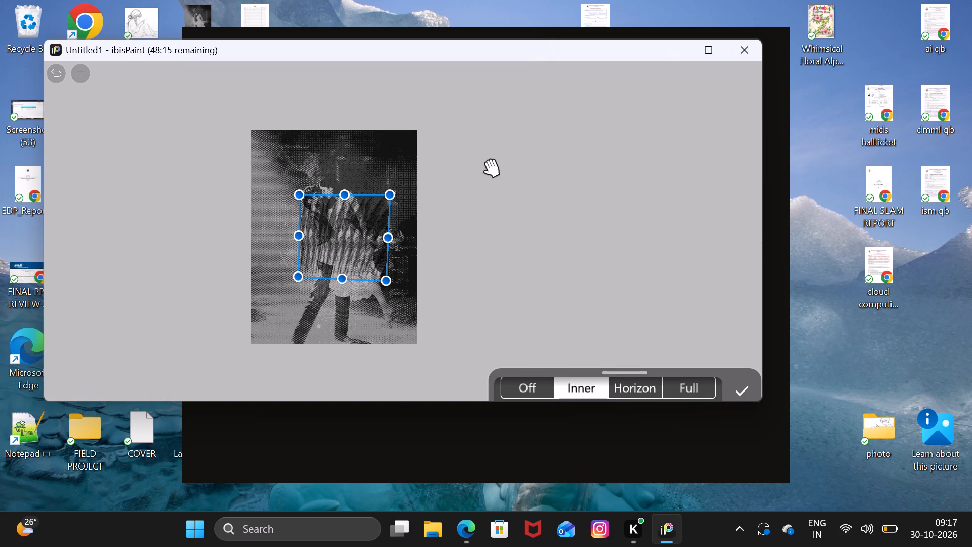